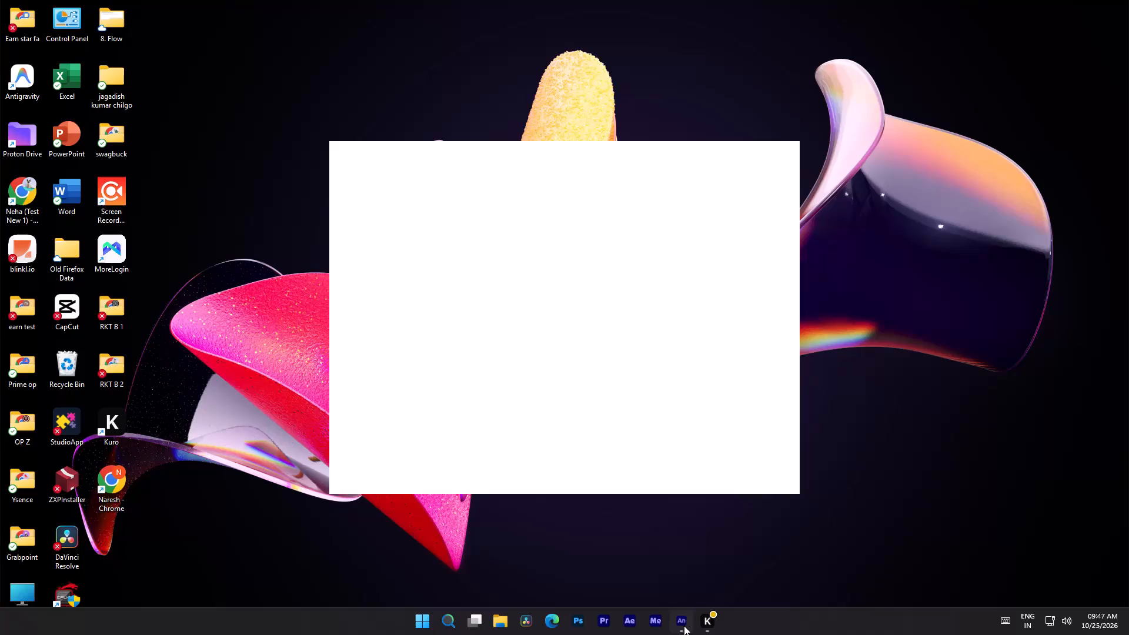
# Launch Photoshop and open the recent file My Train Station 1.
pyautogui.doubleClick(581, 619)
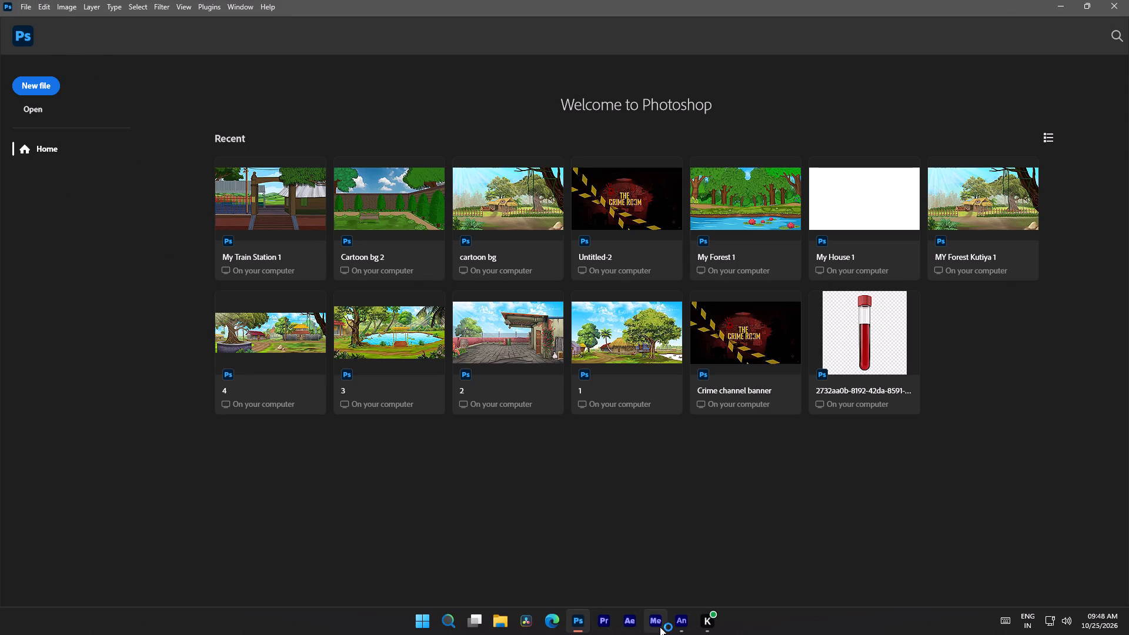
pyautogui.doubleClick(292, 208)
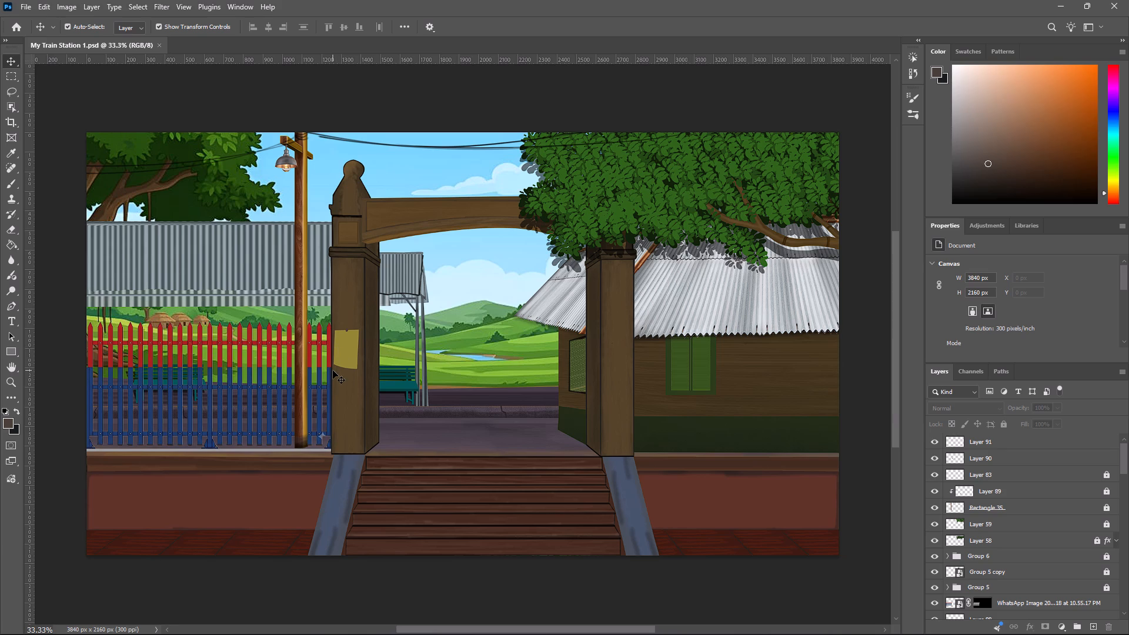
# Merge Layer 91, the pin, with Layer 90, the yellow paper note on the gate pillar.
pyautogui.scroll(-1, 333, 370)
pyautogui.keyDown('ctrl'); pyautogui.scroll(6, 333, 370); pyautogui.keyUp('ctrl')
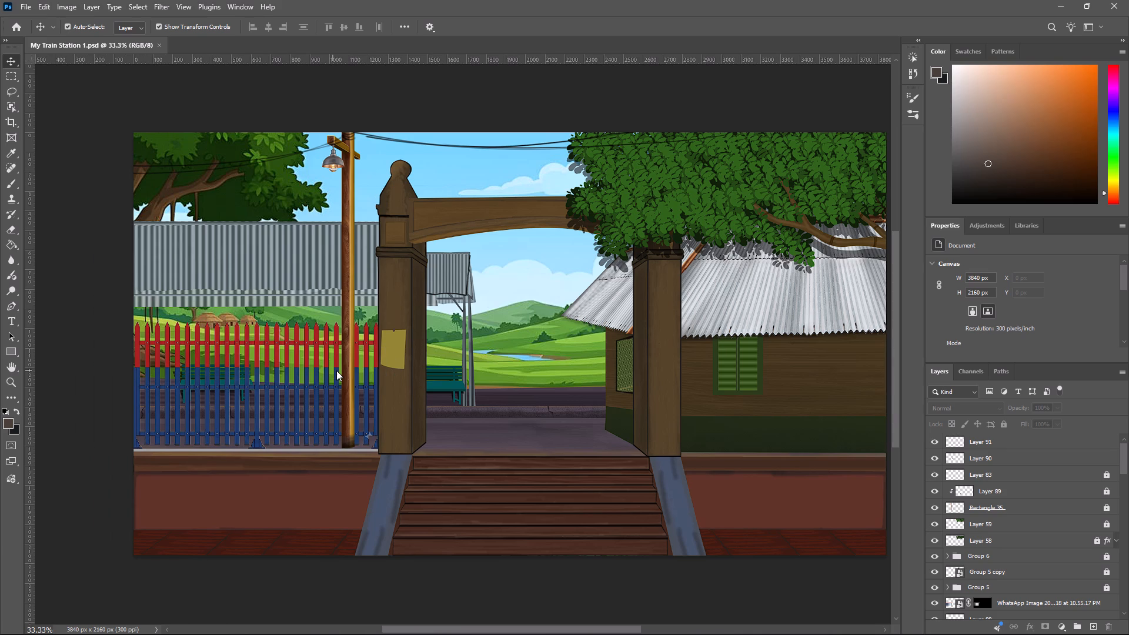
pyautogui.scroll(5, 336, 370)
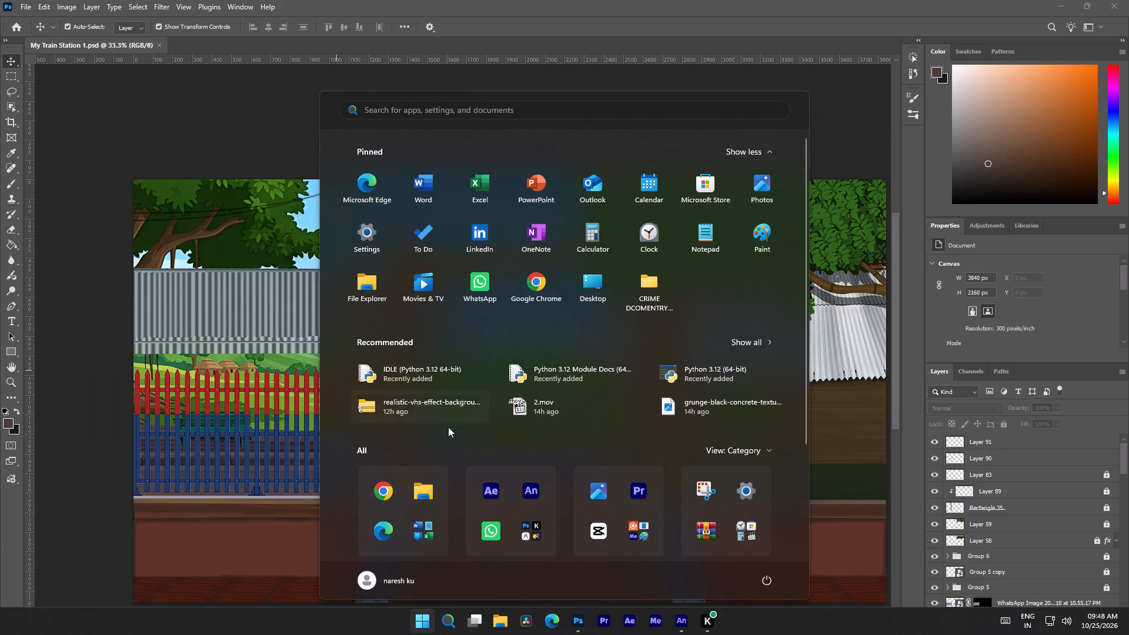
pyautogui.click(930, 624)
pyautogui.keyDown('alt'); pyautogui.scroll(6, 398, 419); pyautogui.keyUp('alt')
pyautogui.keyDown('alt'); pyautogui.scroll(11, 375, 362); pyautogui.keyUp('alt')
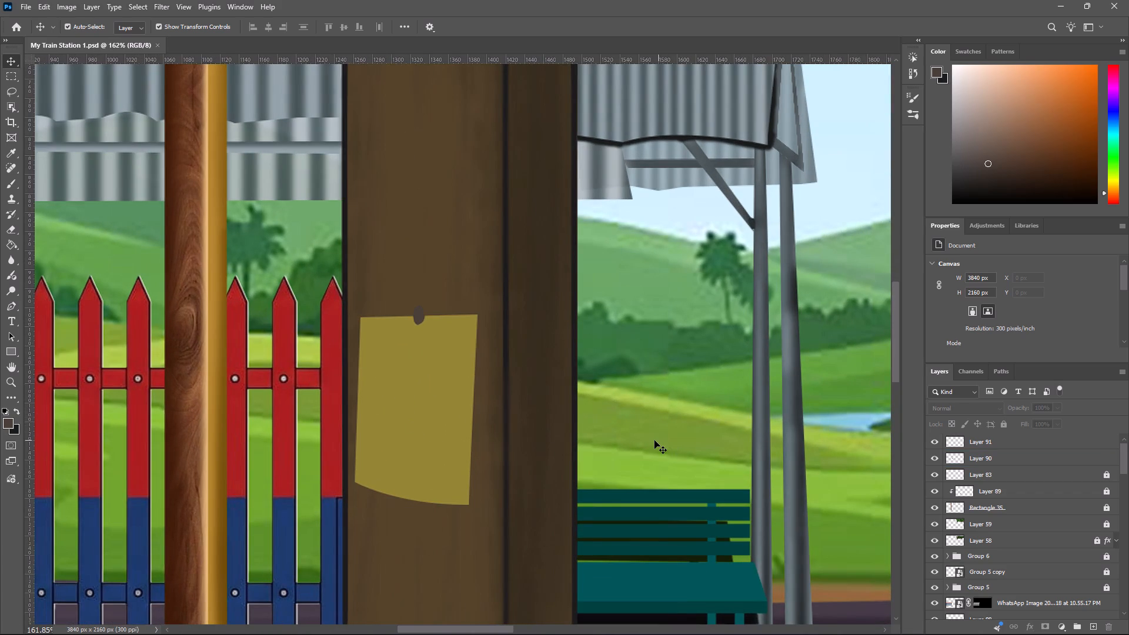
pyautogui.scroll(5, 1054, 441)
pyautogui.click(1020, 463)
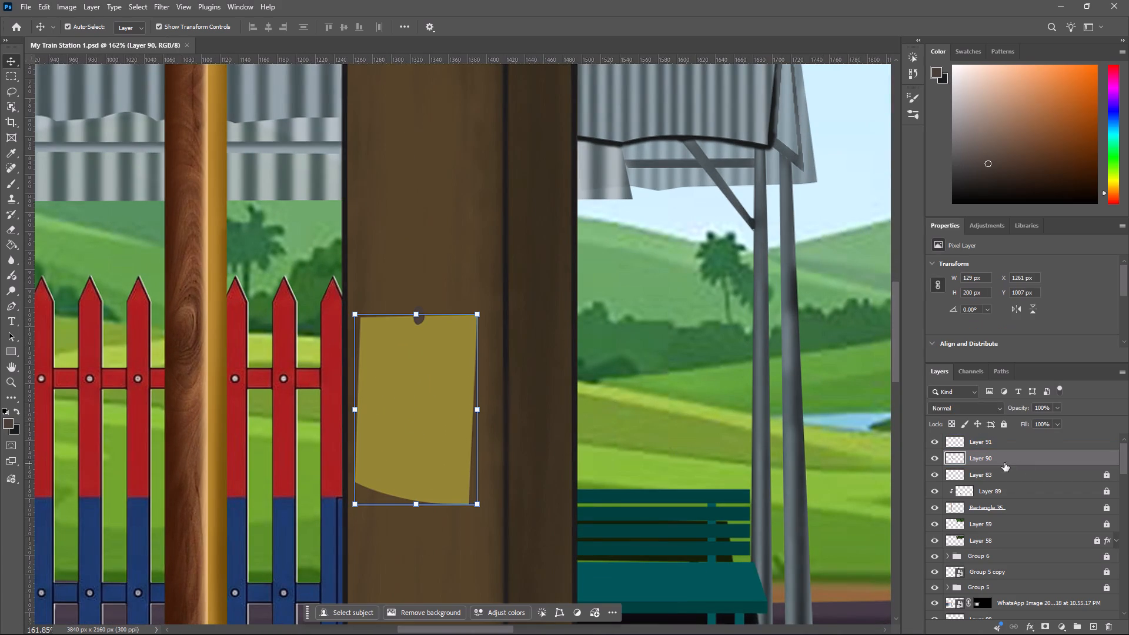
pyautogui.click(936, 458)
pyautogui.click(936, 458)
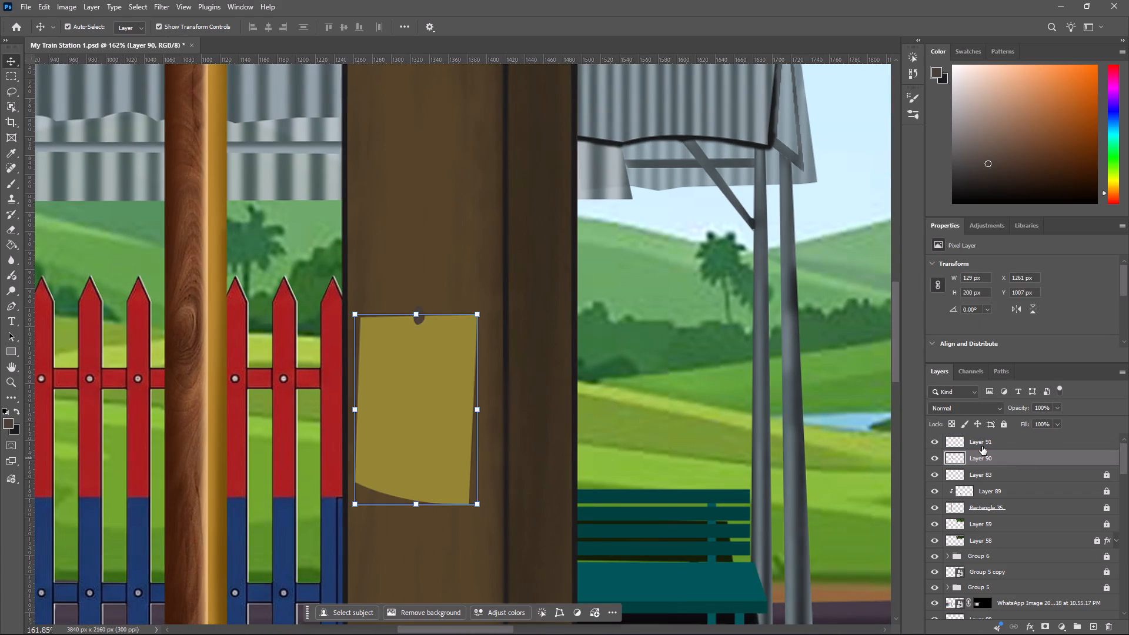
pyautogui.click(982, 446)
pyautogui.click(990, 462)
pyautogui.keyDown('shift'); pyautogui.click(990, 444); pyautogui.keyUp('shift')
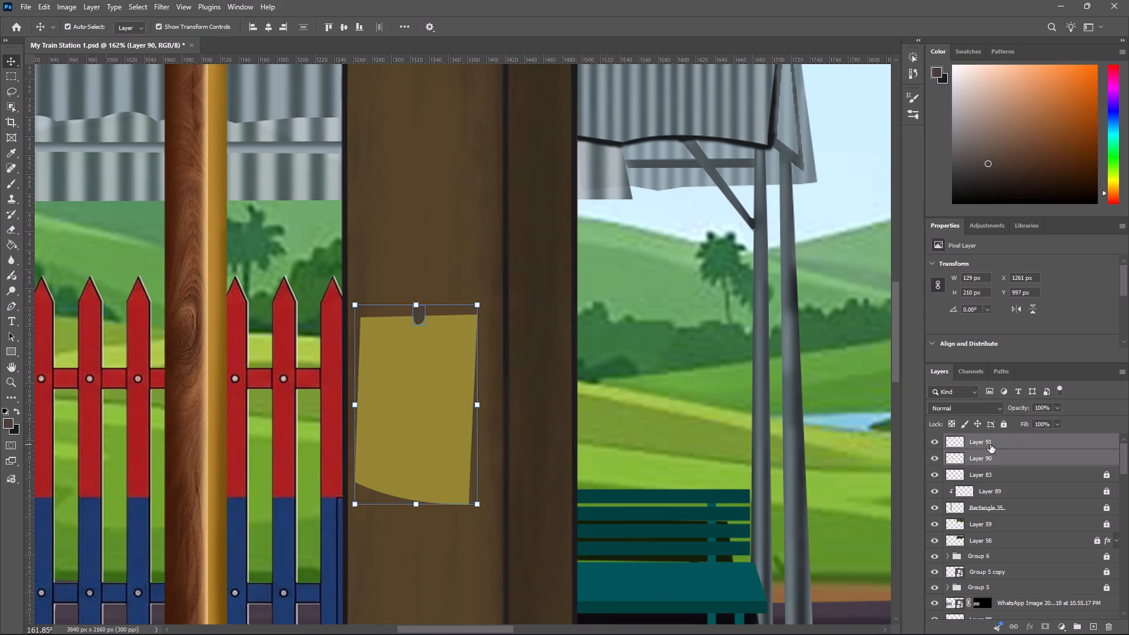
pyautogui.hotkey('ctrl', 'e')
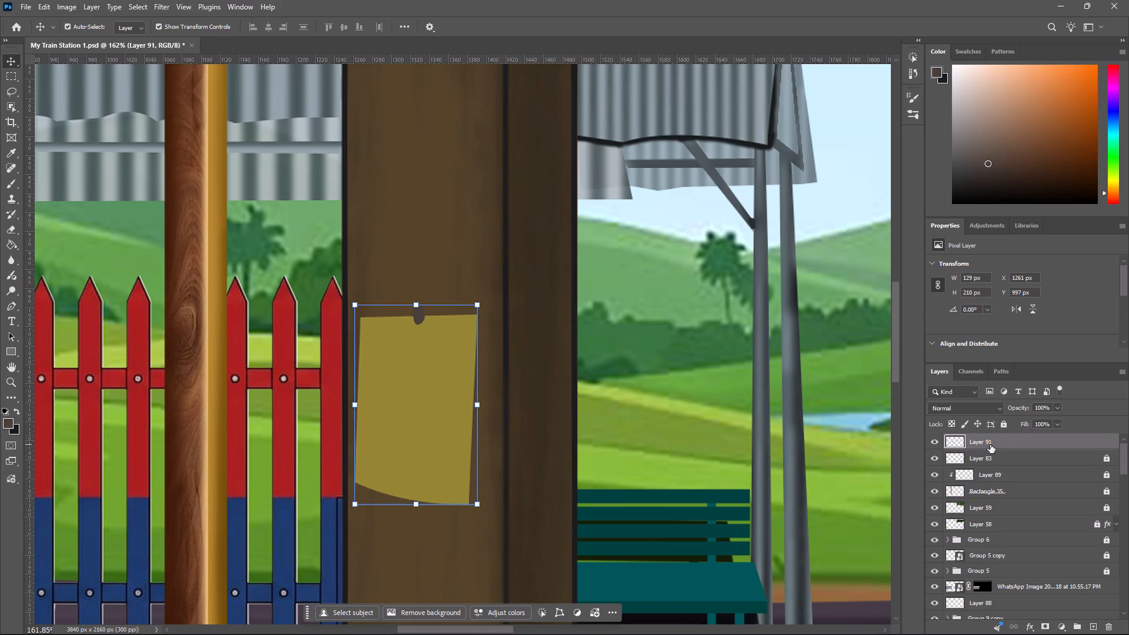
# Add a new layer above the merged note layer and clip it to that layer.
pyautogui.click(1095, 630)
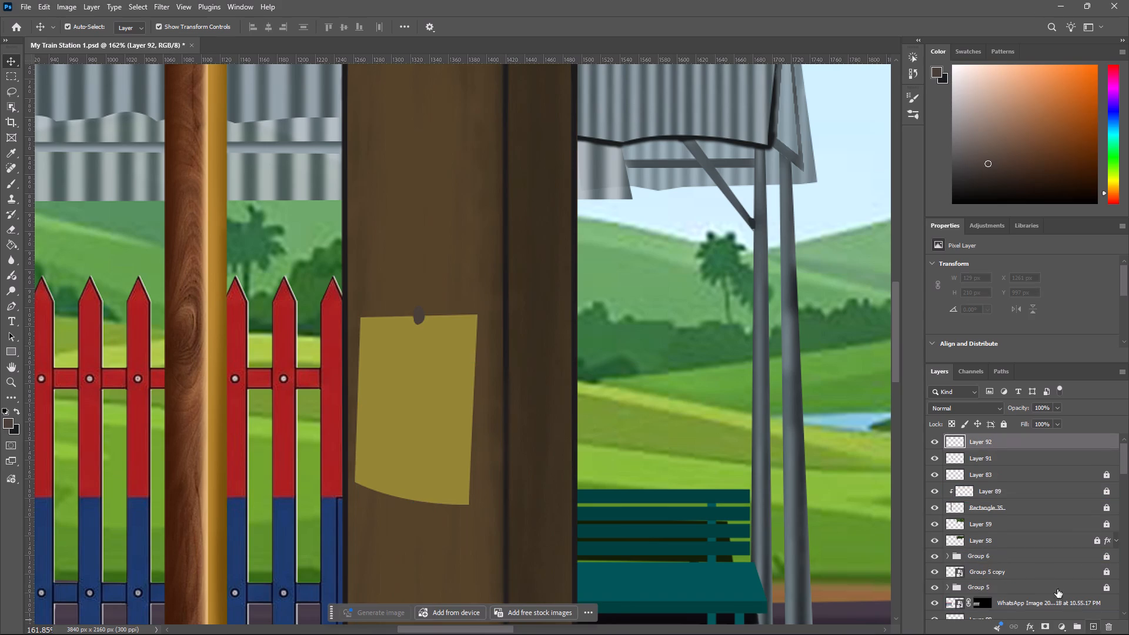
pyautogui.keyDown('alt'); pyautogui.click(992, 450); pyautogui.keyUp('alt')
# Look through the Brush tool's preset folders around the ALOK BHAI Leaves and landscape brush sets.
pyautogui.press('b')
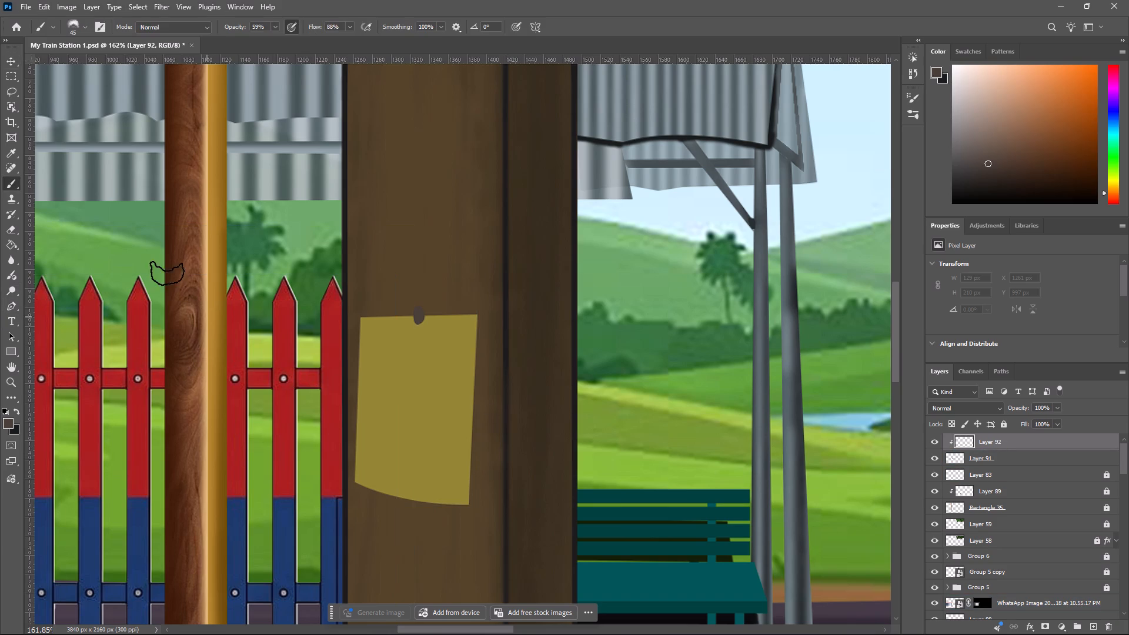
pyautogui.click(82, 28)
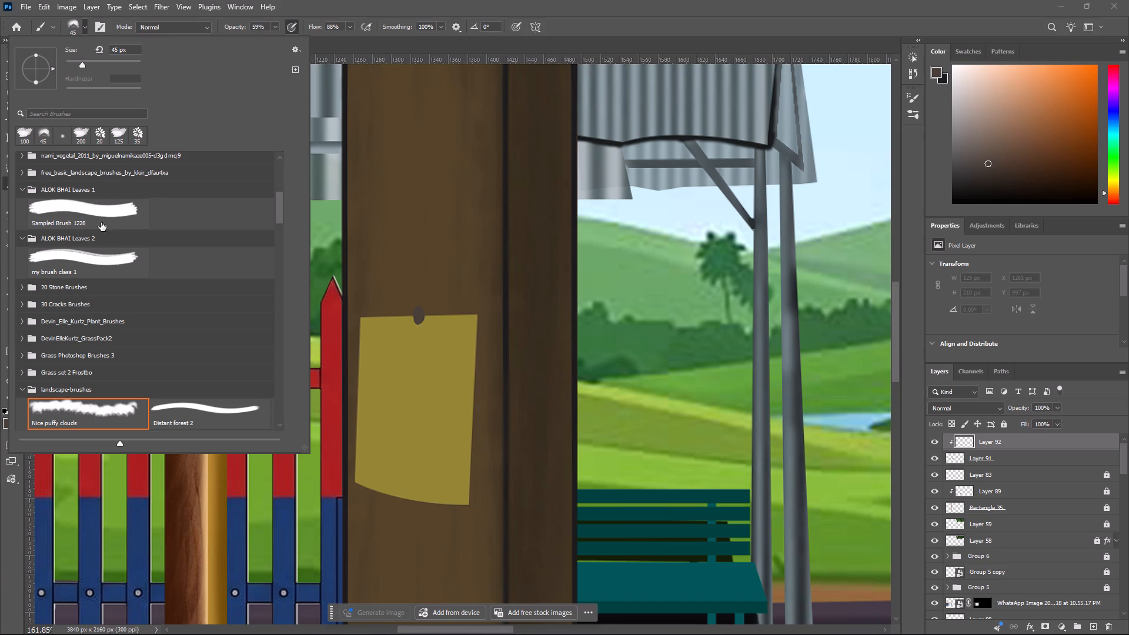
pyautogui.scroll(7, 69, 233)
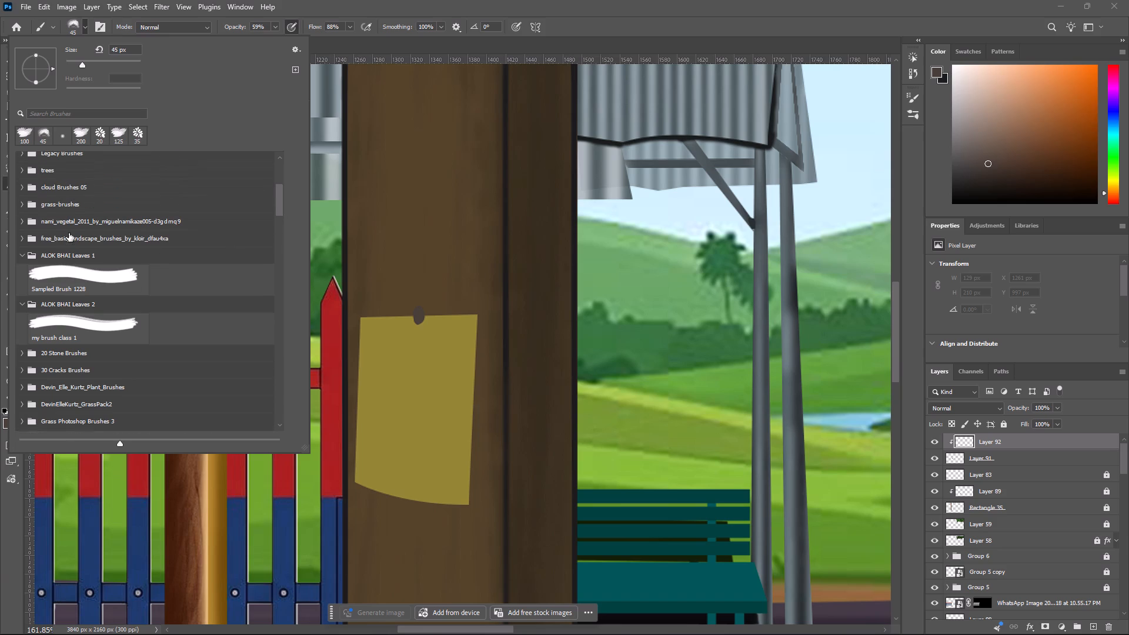
pyautogui.scroll(5, 69, 233)
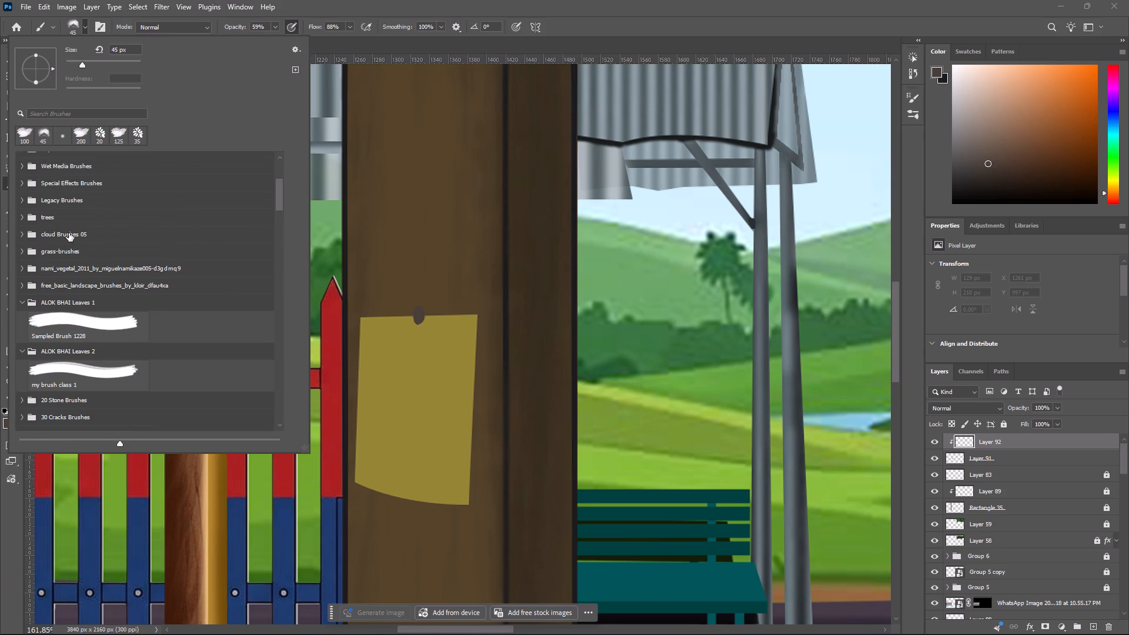
pyautogui.scroll(1, 69, 233)
pyautogui.scroll(-2, 69, 233)
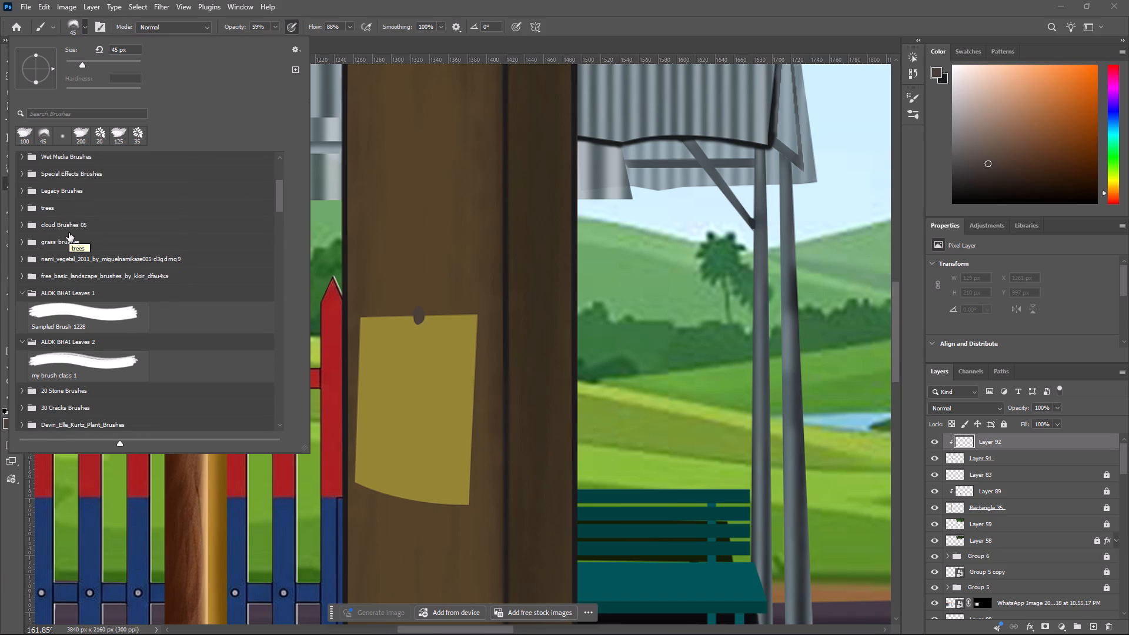
pyautogui.click(568, 46)
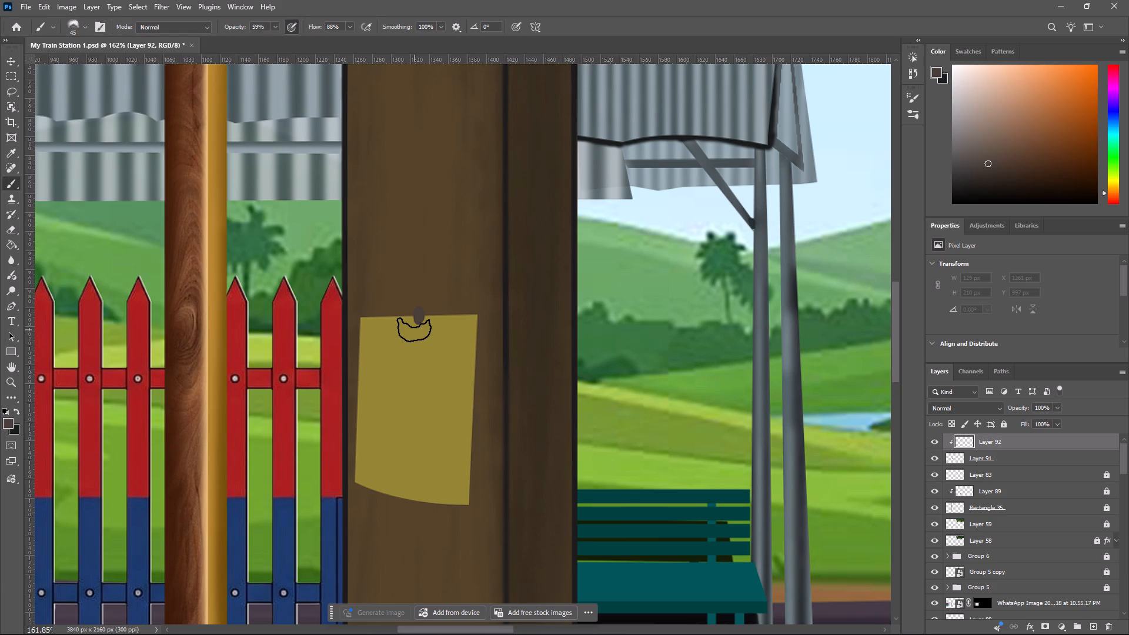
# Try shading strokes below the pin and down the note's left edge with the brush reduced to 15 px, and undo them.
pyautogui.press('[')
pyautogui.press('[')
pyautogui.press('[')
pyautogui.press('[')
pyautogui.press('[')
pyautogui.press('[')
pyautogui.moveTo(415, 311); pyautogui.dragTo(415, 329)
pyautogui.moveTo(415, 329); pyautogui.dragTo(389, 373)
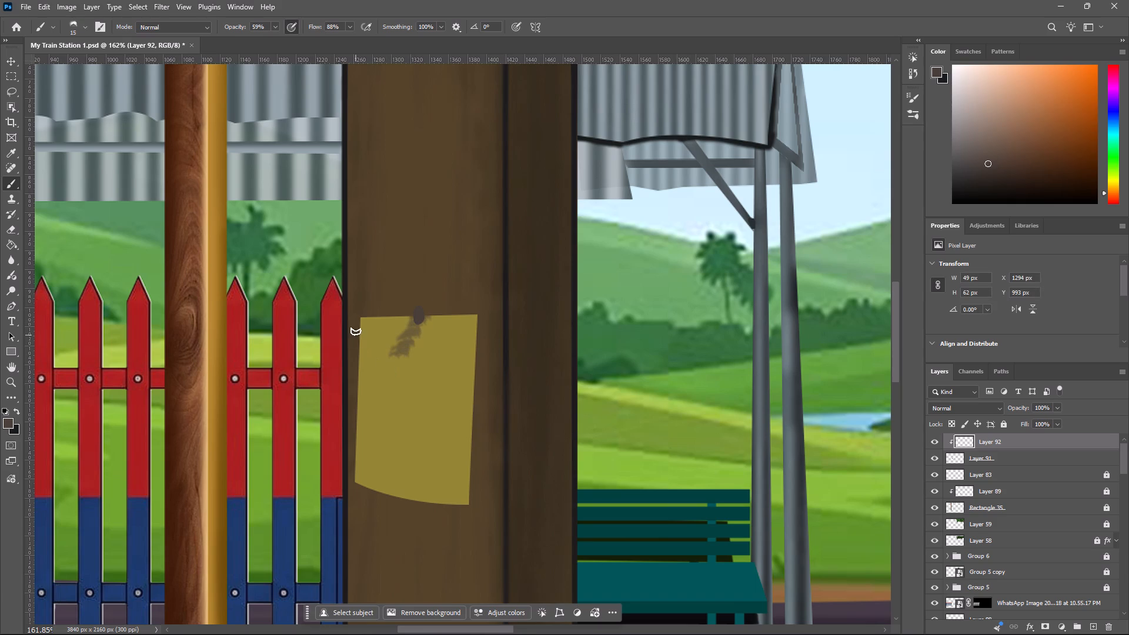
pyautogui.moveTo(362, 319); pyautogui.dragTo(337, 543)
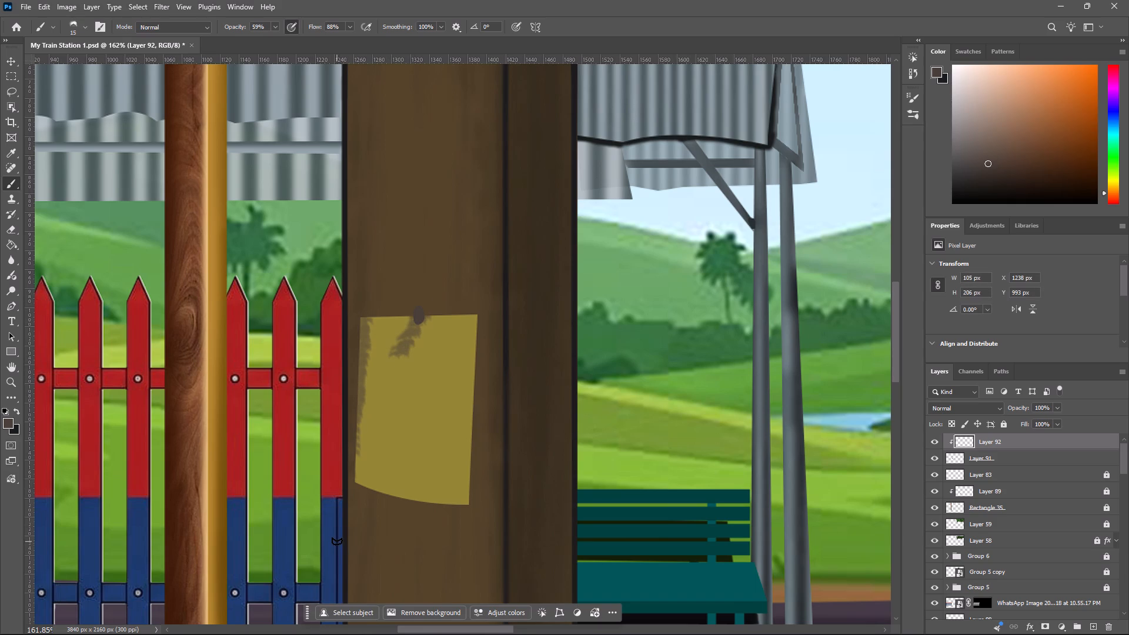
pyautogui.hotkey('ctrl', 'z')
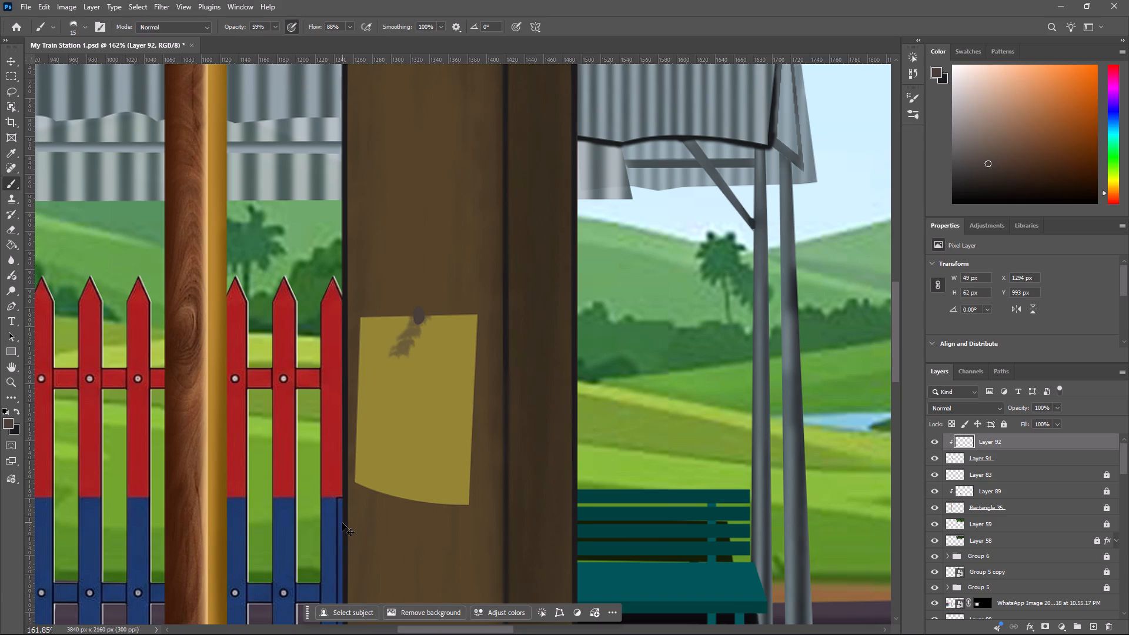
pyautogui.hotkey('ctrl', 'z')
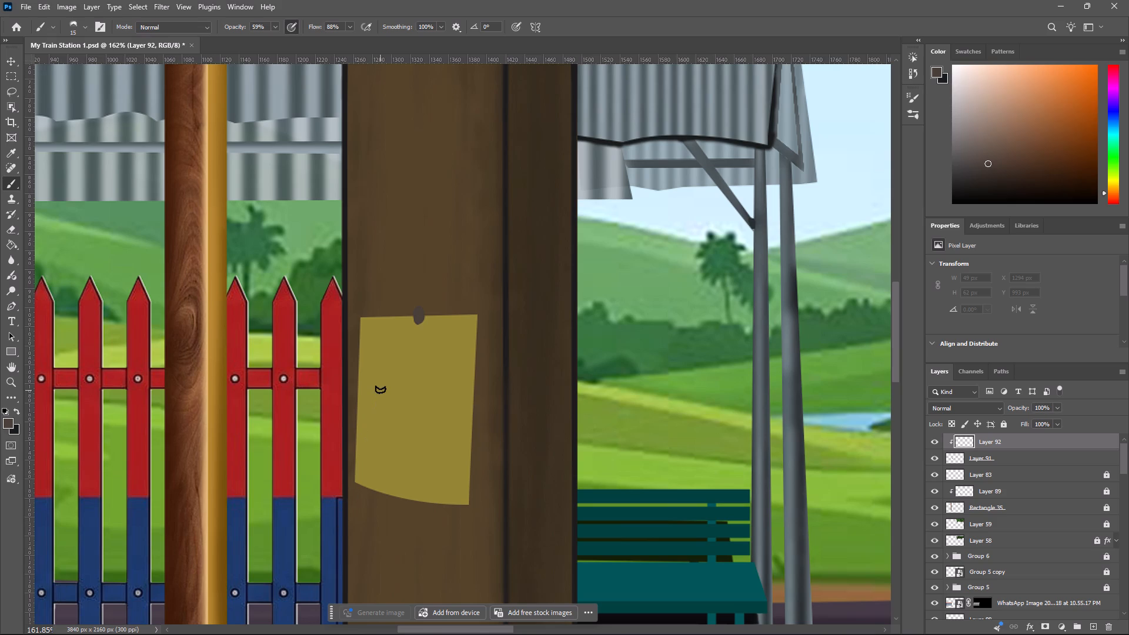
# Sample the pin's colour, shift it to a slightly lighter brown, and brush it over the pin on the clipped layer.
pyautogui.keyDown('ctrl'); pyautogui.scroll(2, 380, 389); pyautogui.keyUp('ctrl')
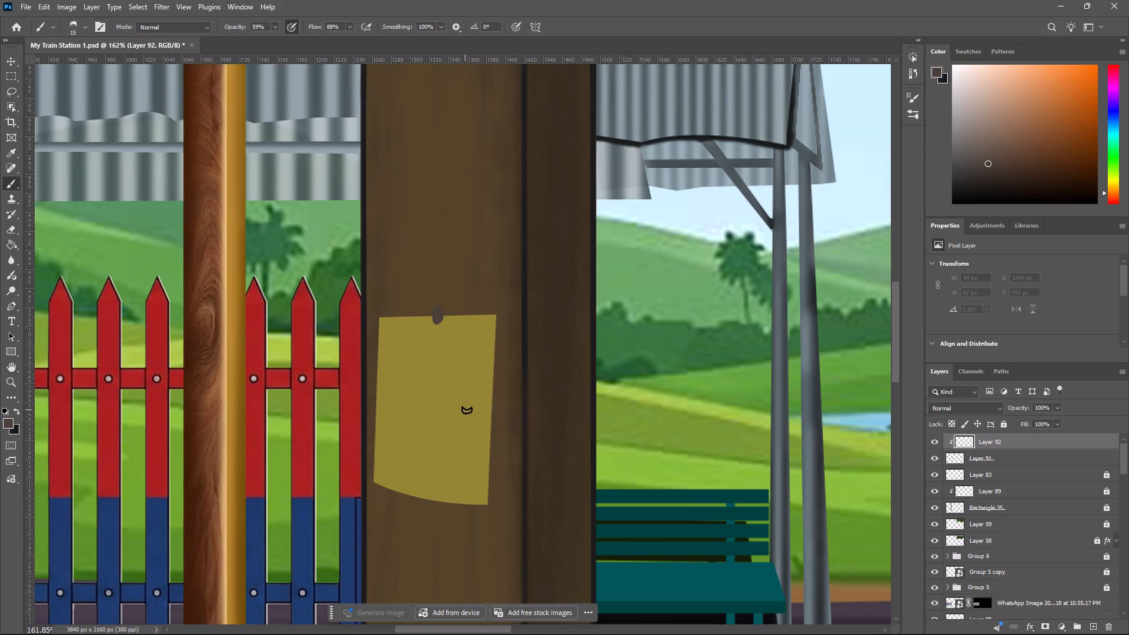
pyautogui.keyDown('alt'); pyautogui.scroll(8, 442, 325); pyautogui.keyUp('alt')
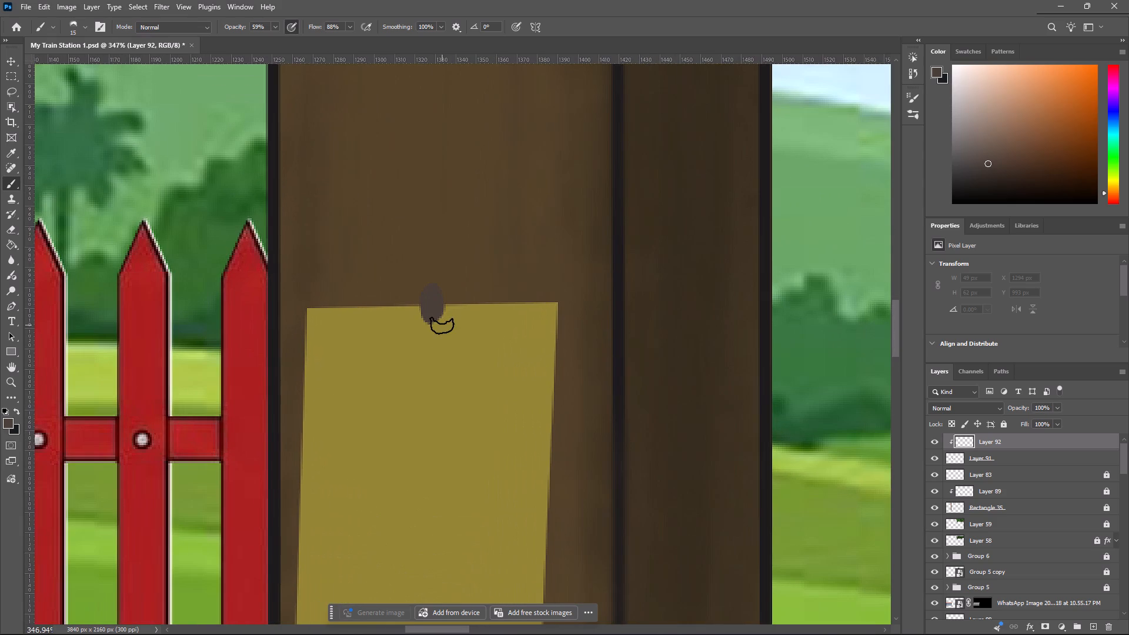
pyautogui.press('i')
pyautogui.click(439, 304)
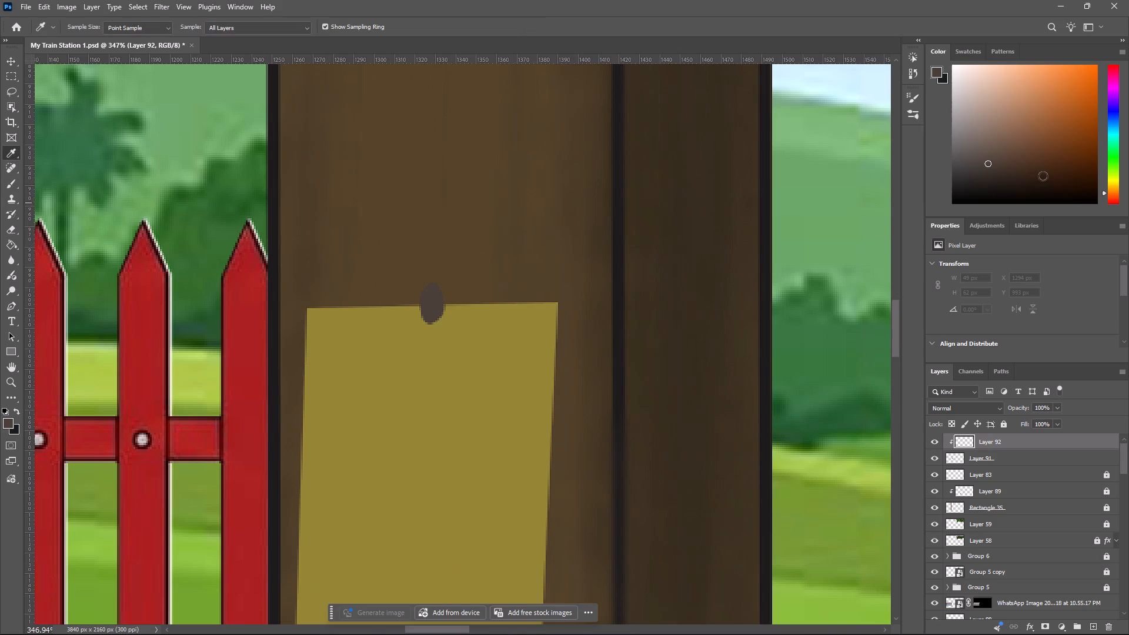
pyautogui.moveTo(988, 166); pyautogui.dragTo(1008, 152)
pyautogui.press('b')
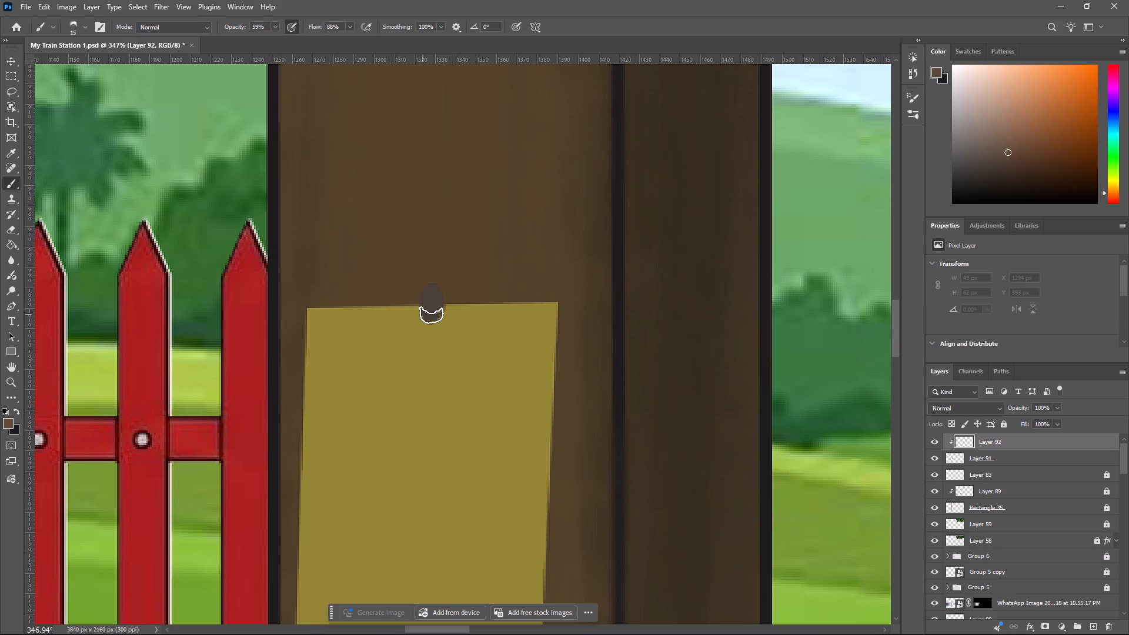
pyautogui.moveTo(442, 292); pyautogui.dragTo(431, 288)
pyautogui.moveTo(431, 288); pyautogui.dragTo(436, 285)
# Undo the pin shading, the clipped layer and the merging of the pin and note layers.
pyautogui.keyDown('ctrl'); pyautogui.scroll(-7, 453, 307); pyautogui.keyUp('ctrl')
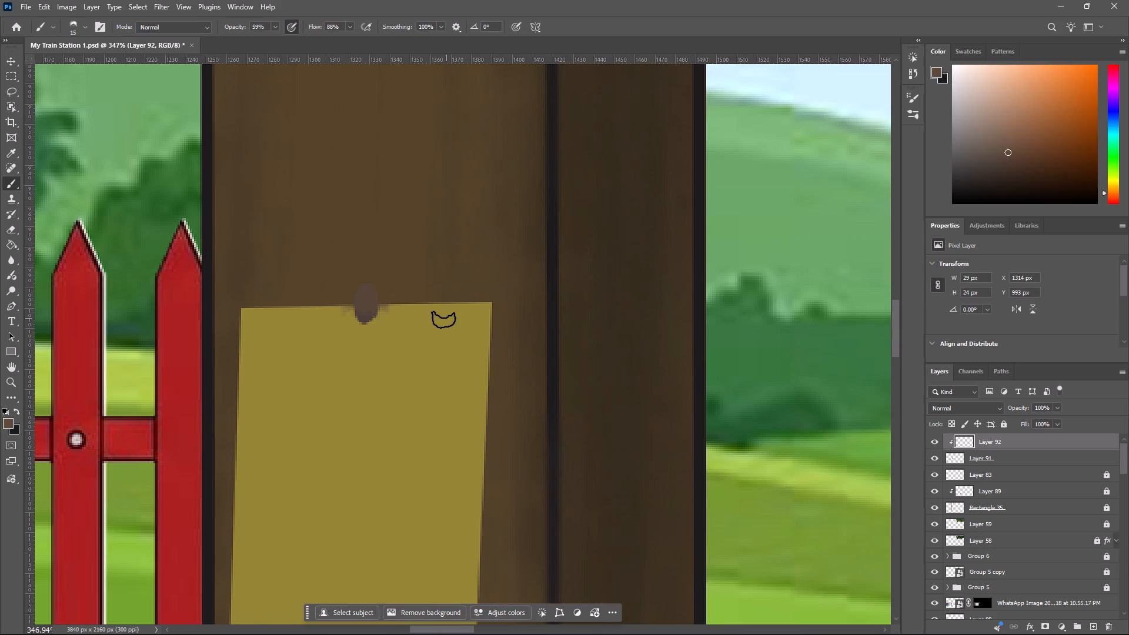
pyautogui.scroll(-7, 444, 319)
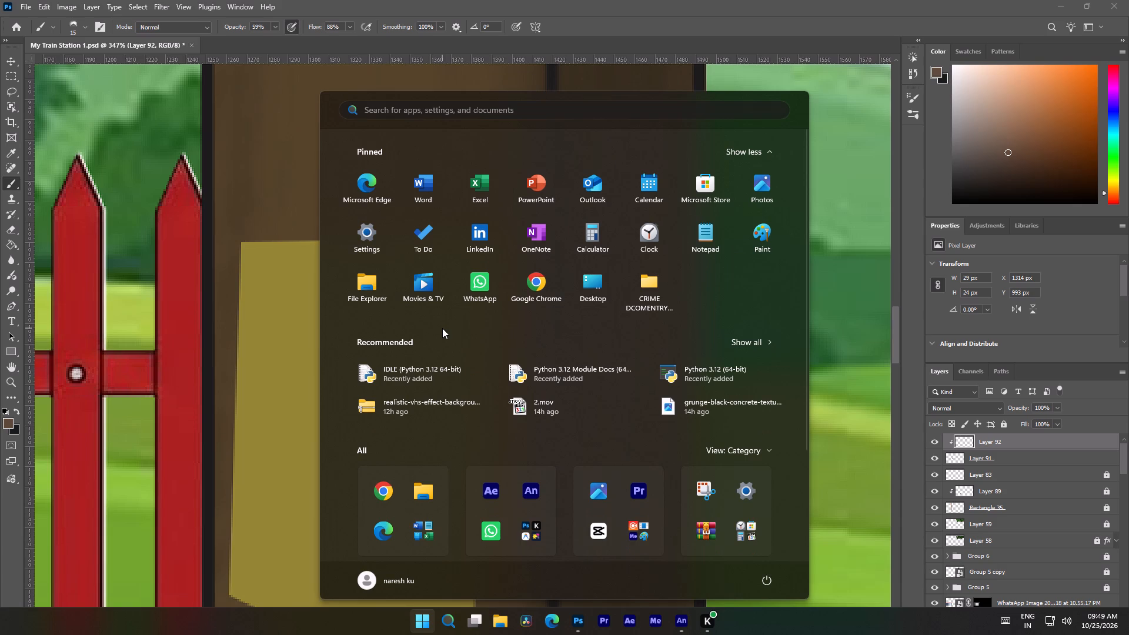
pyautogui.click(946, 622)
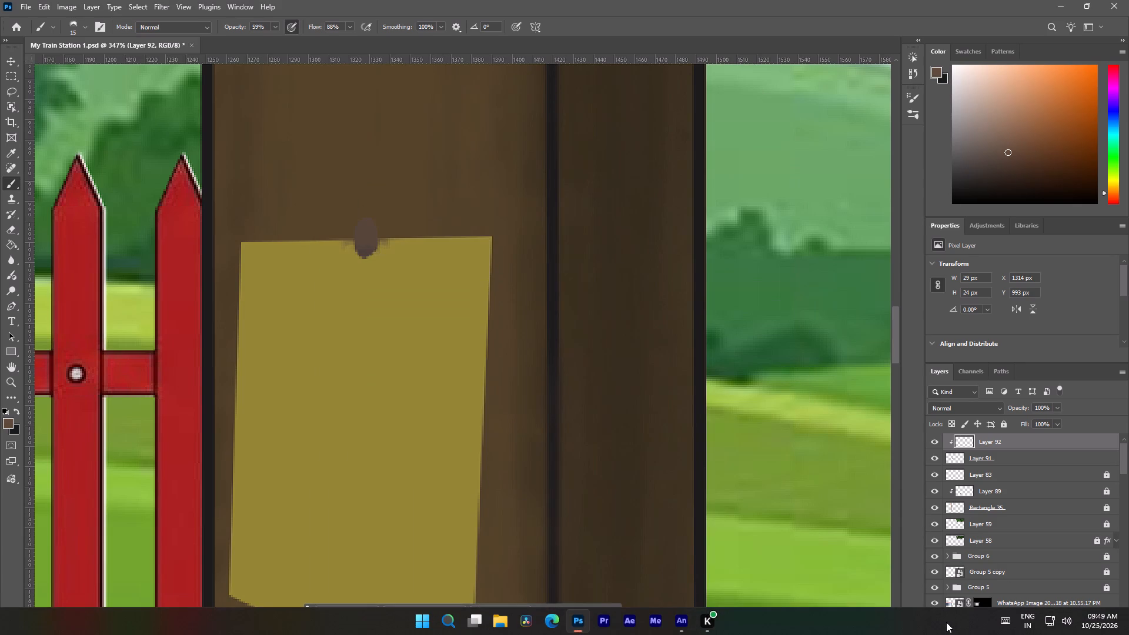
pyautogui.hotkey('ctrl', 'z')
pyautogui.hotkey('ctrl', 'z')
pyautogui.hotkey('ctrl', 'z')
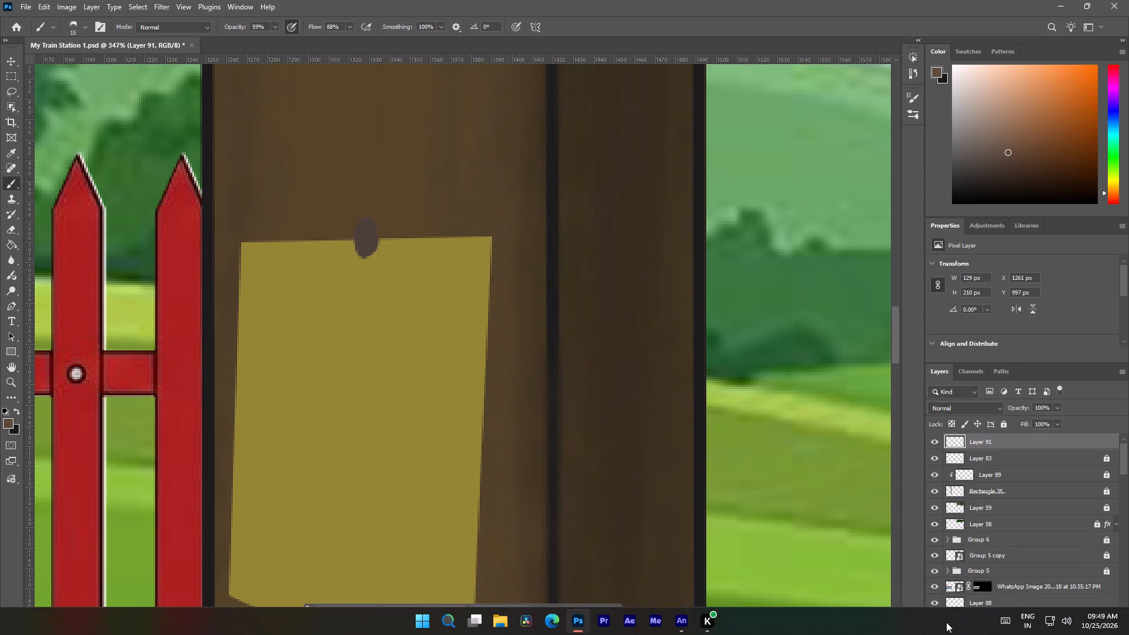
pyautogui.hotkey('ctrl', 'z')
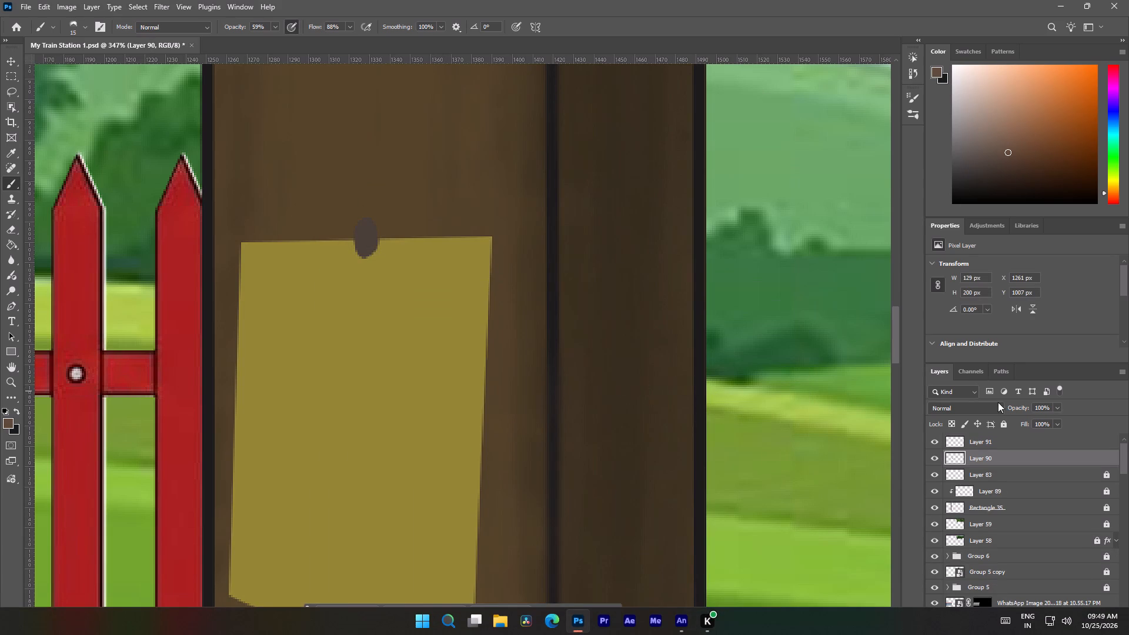
# Select the pin's layer, Layer 91, and toggle its visibility off and on to check it.
pyautogui.click(1021, 443)
pyautogui.click(939, 442)
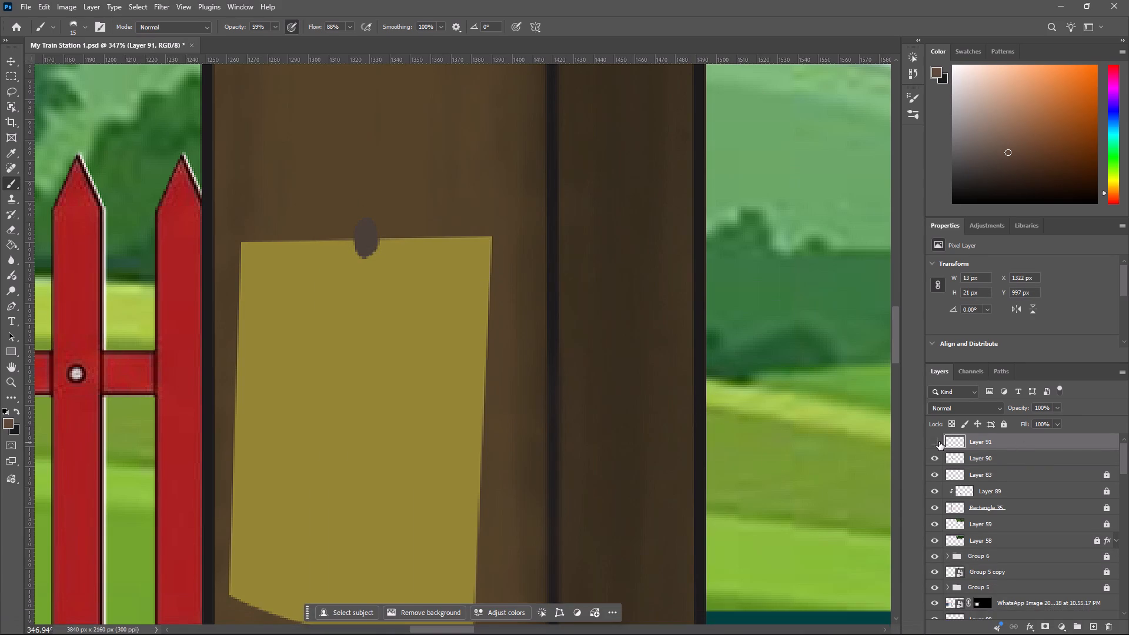
pyautogui.click(939, 442)
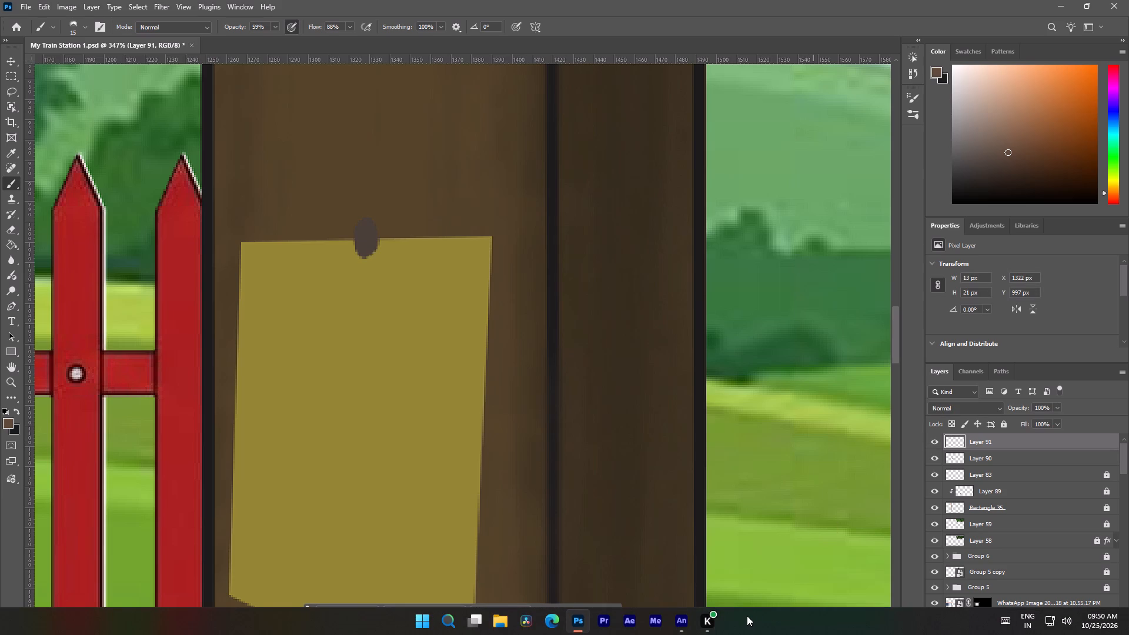
# Switch to Adobe Animate and open the recent file Man 2.fla.
pyautogui.click(679, 619)
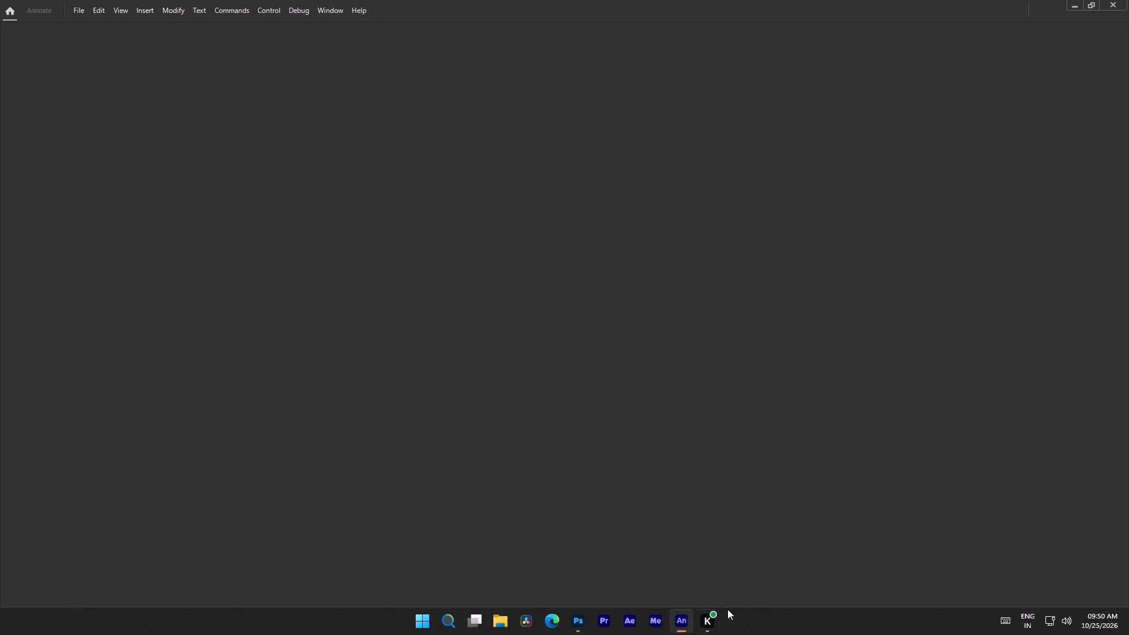
pyautogui.click(79, 8)
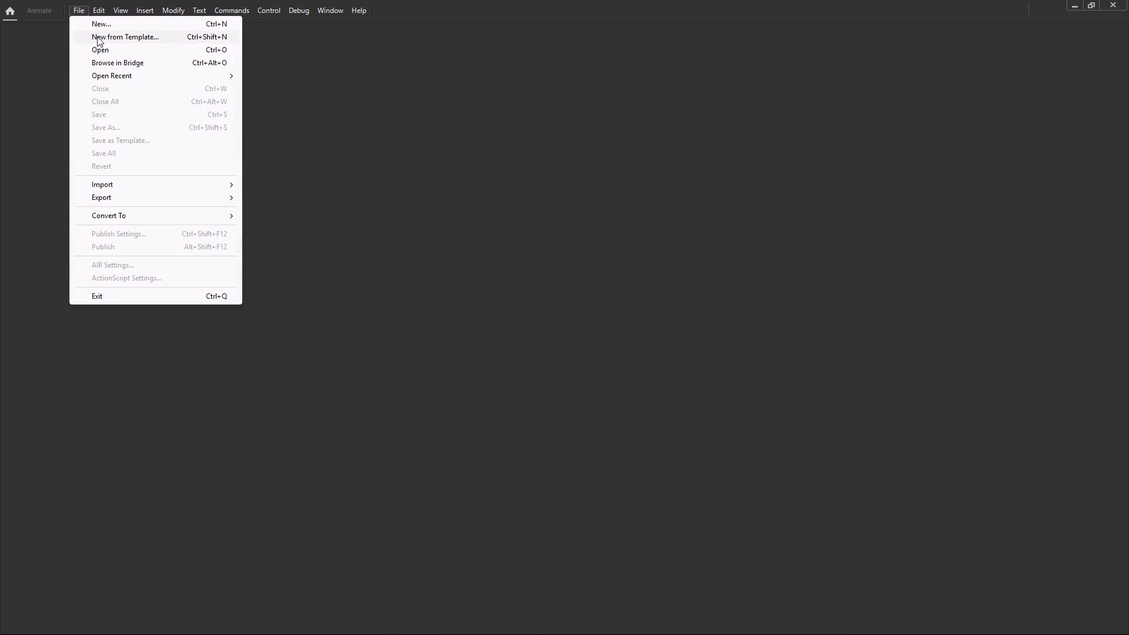
pyautogui.click(107, 75)
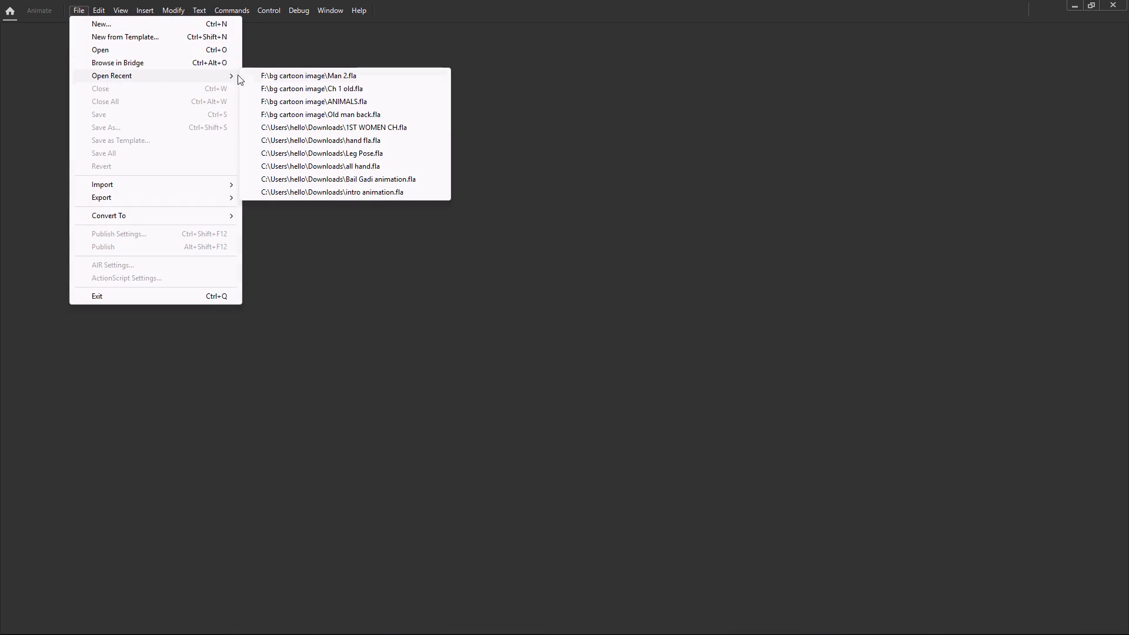
pyautogui.click(323, 71)
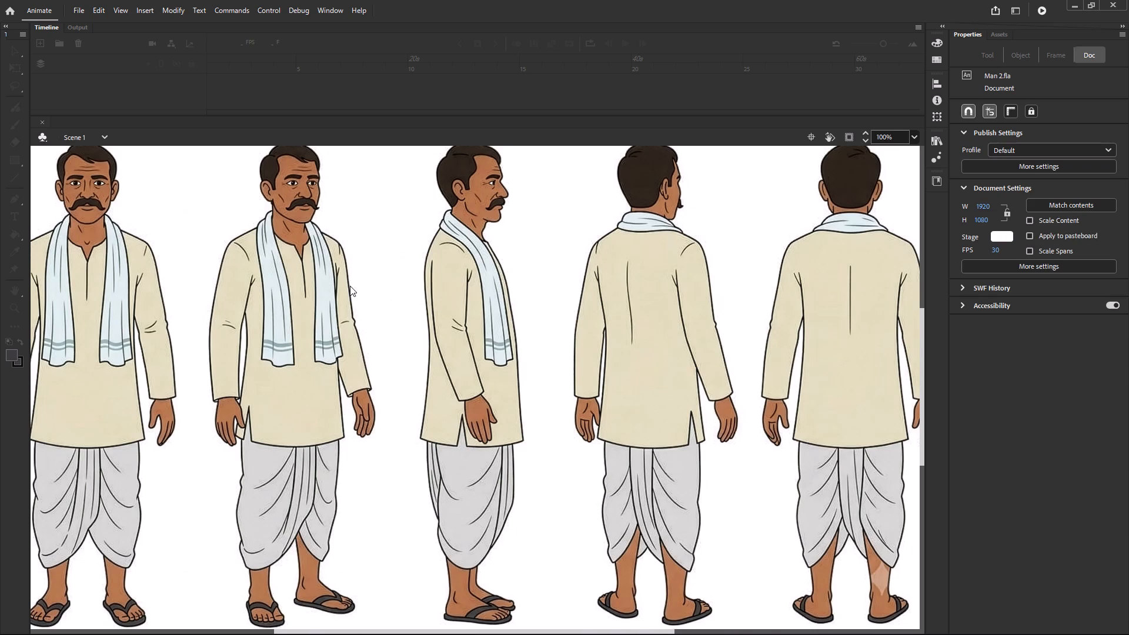
# Compare the traced 3/4 front view with the character sheet by toggling the Trissing layer's visibility, leaving it shown.
pyautogui.keyDown('ctrl'); pyautogui.scroll(-4, 350, 282); pyautogui.keyUp('ctrl')
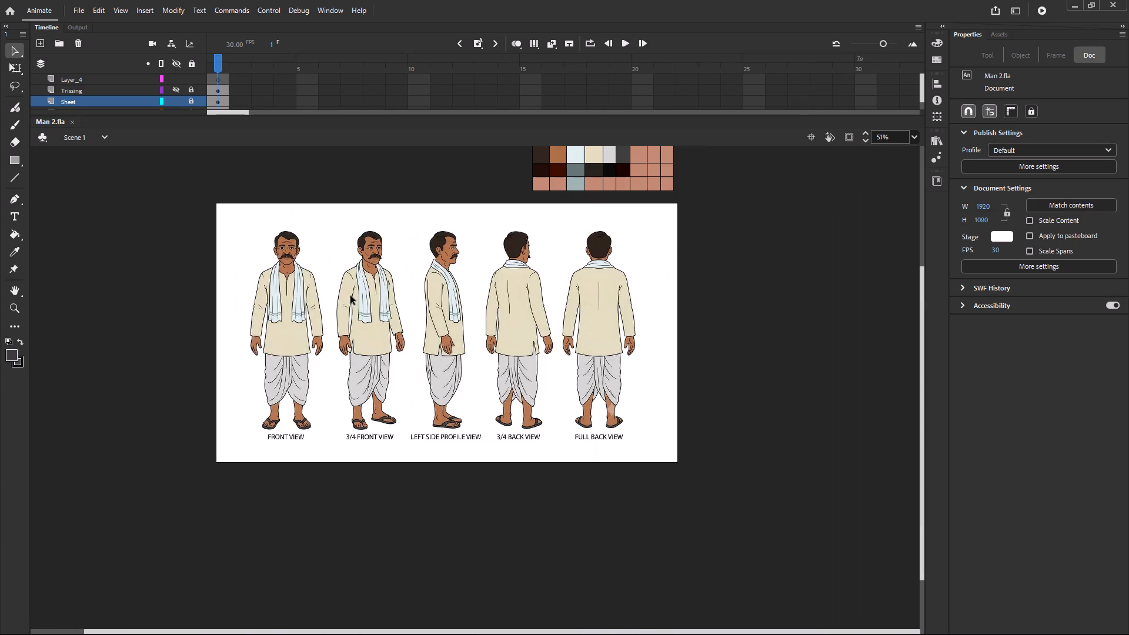
pyautogui.keyDown('ctrl'); pyautogui.scroll(3, 362, 302); pyautogui.keyUp('ctrl')
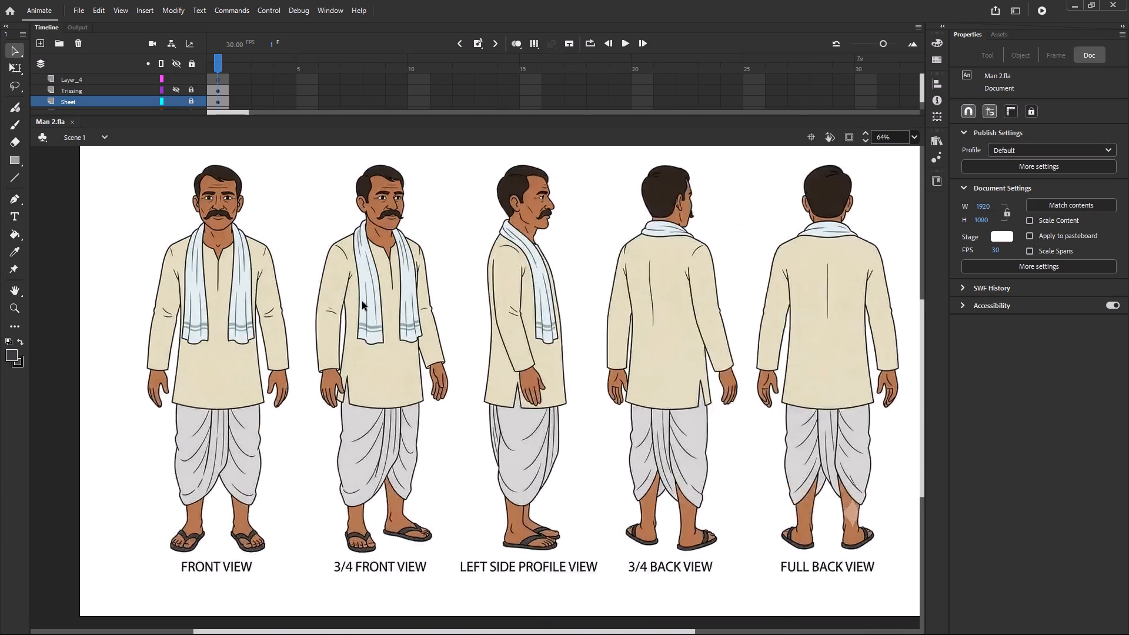
pyautogui.keyDown('ctrl'); pyautogui.scroll(1, 362, 302); pyautogui.keyUp('ctrl')
pyautogui.click(174, 89)
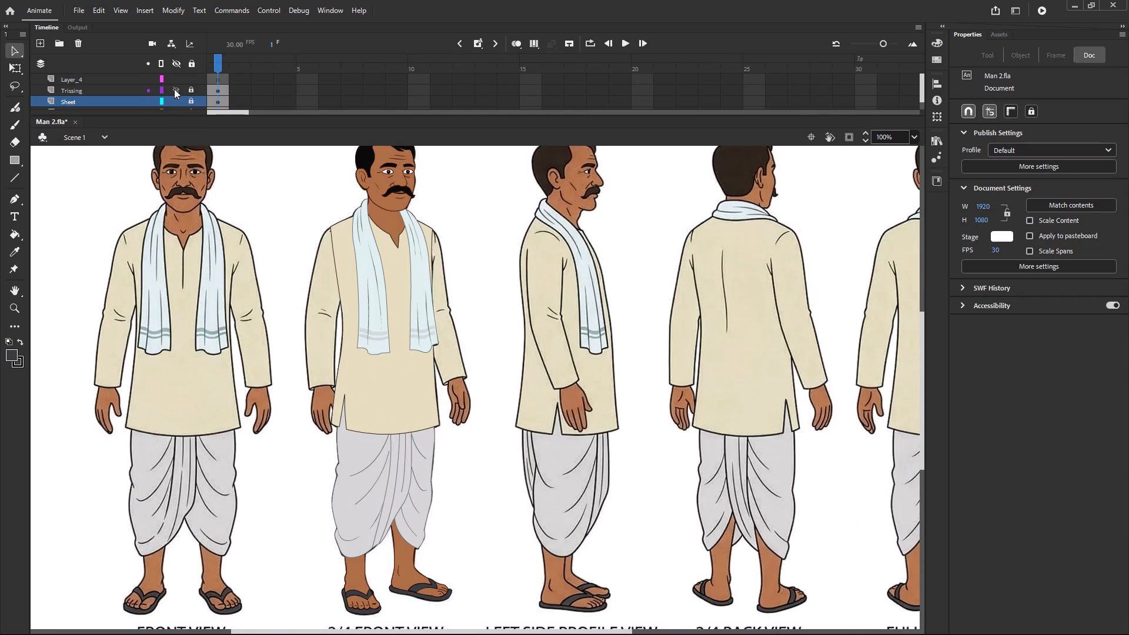
pyautogui.click(174, 89)
pyautogui.click(174, 89)
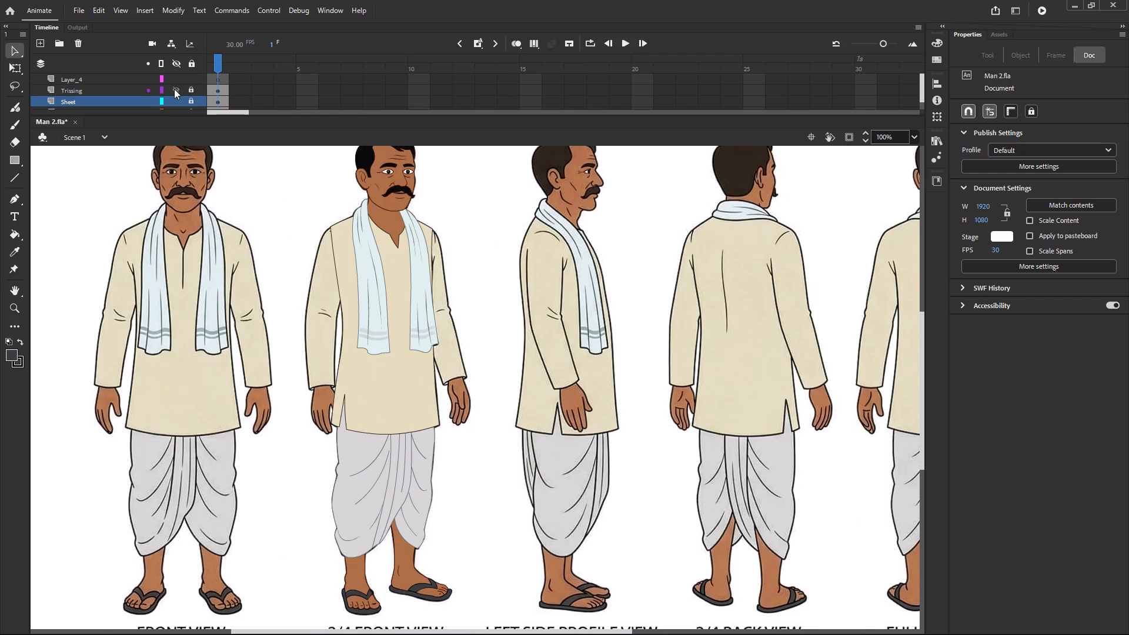
pyautogui.click(174, 89)
pyautogui.click(174, 89)
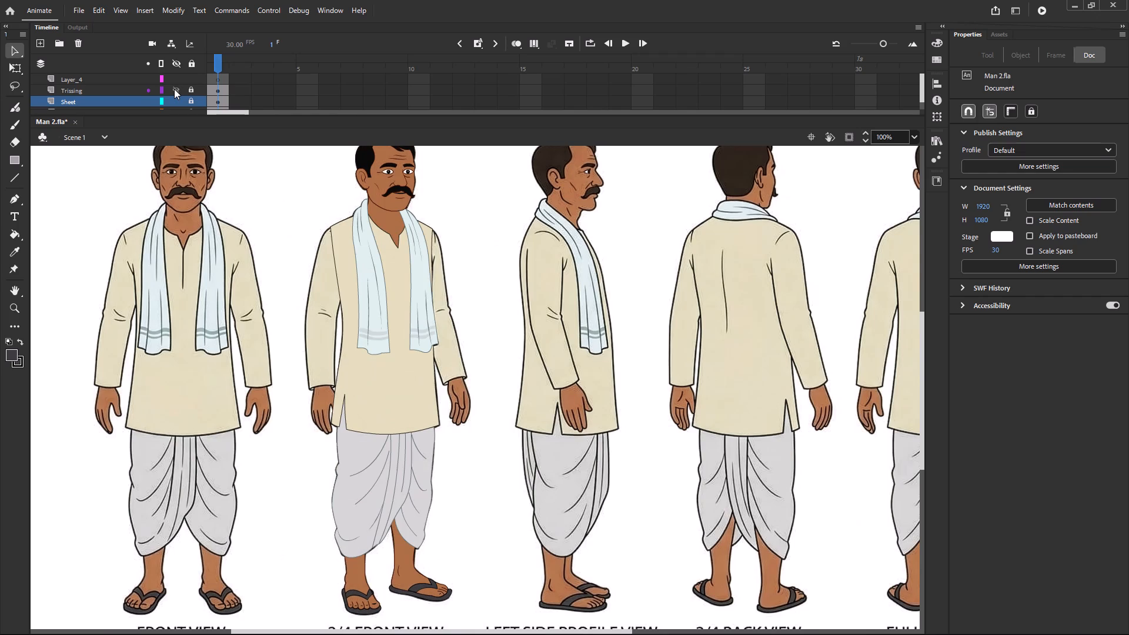
pyautogui.click(174, 89)
pyautogui.click(174, 89)
pyautogui.click(174, 89)
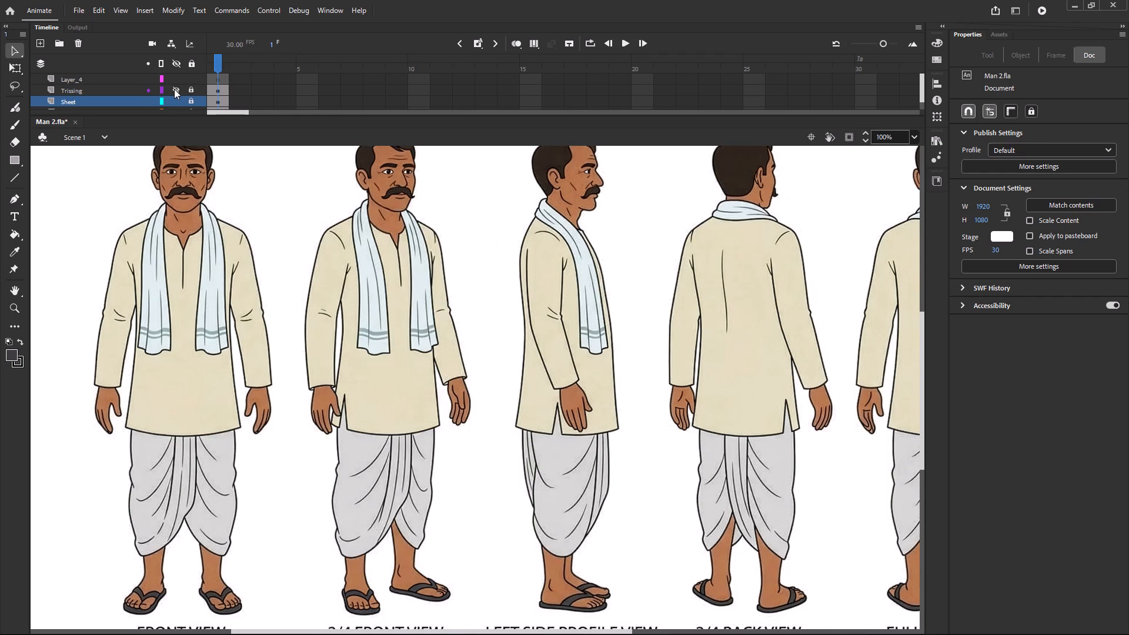
pyautogui.click(174, 89)
pyautogui.click(174, 89)
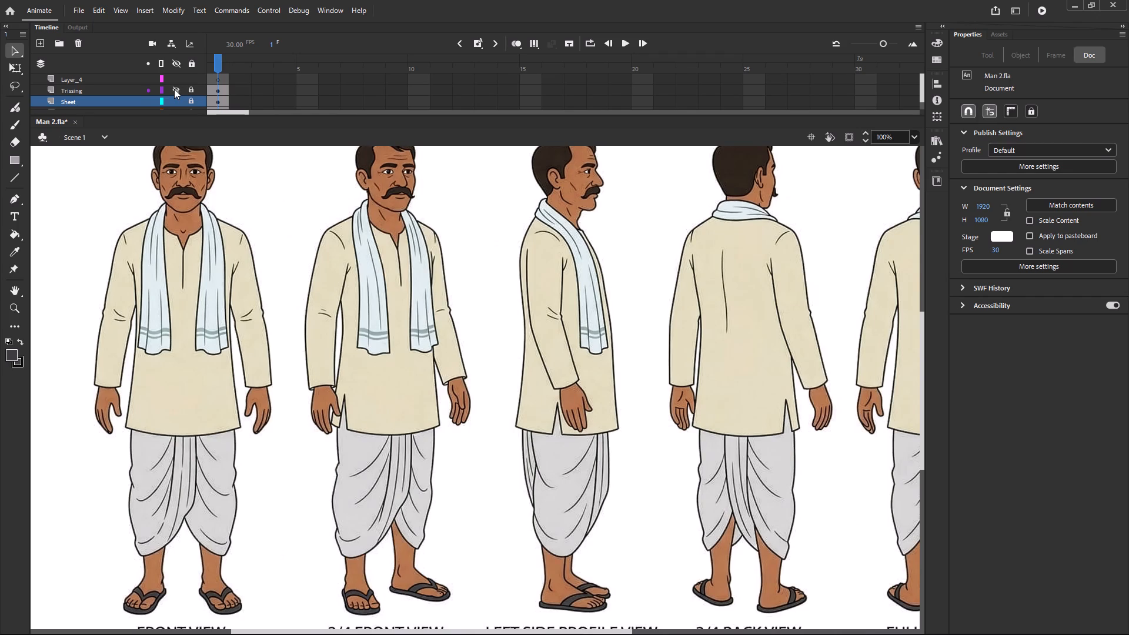
pyautogui.click(174, 89)
pyautogui.click(174, 89)
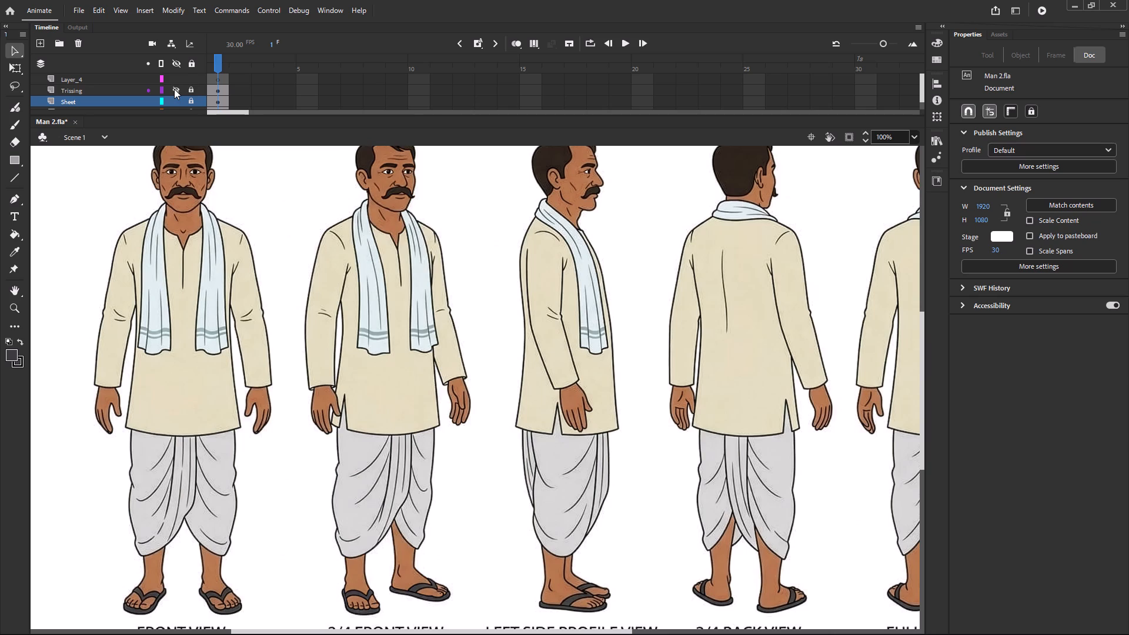
pyautogui.click(174, 89)
pyautogui.click(174, 89)
pyautogui.click(174, 89)
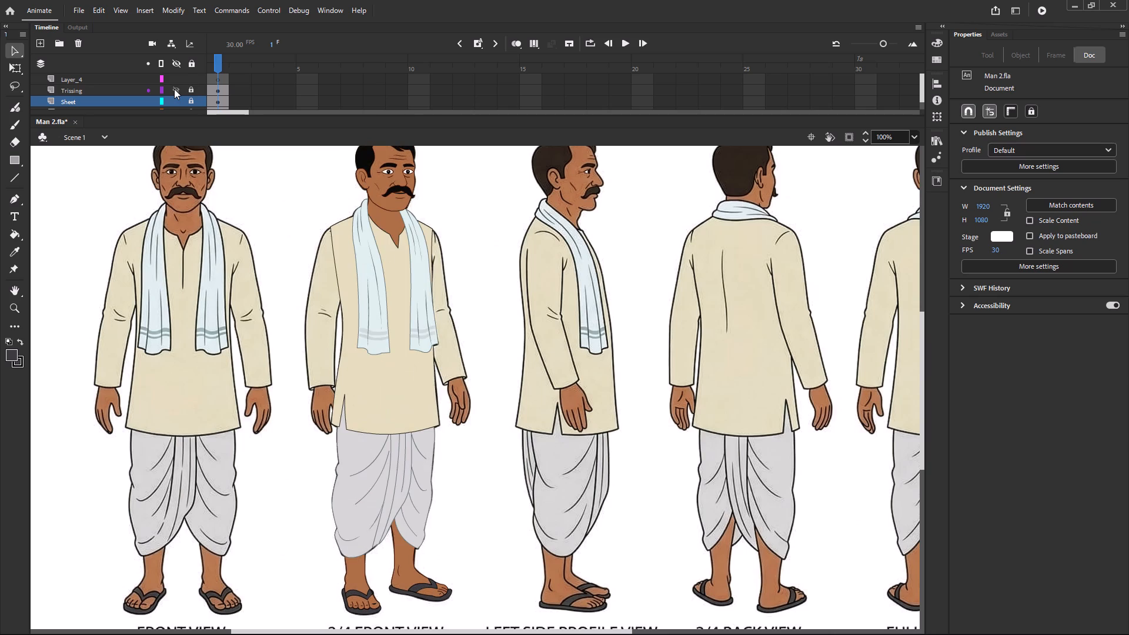
pyautogui.click(174, 89)
pyautogui.click(174, 89)
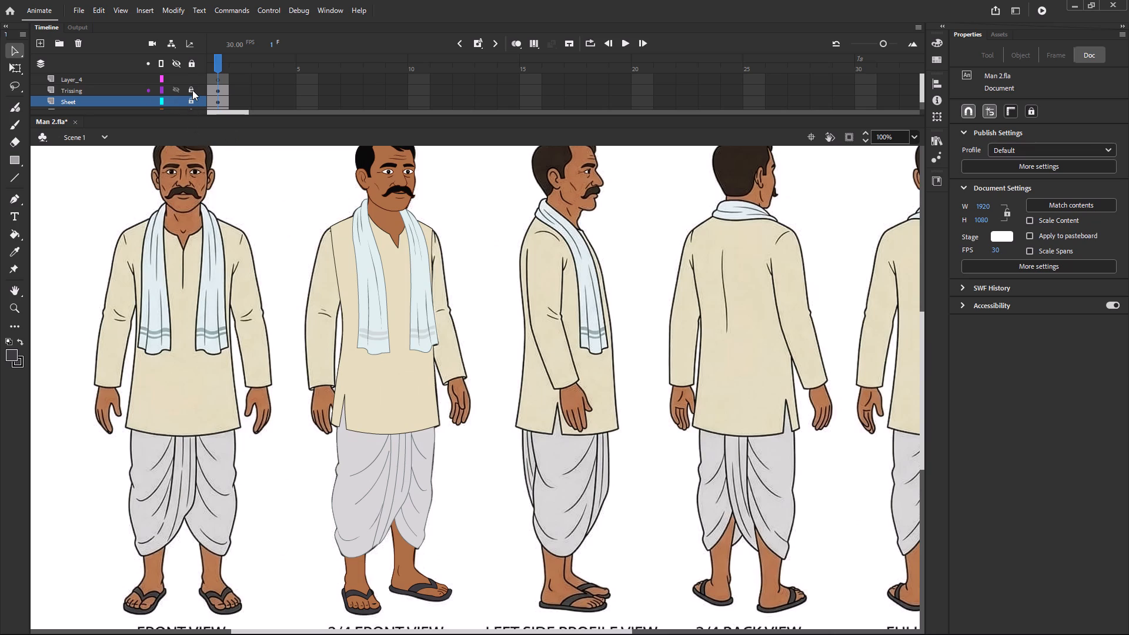
# Make Layer_4's first frame active, unlocking the Trissing layer and locking it again.
pyautogui.click(192, 90)
pyautogui.click(221, 78)
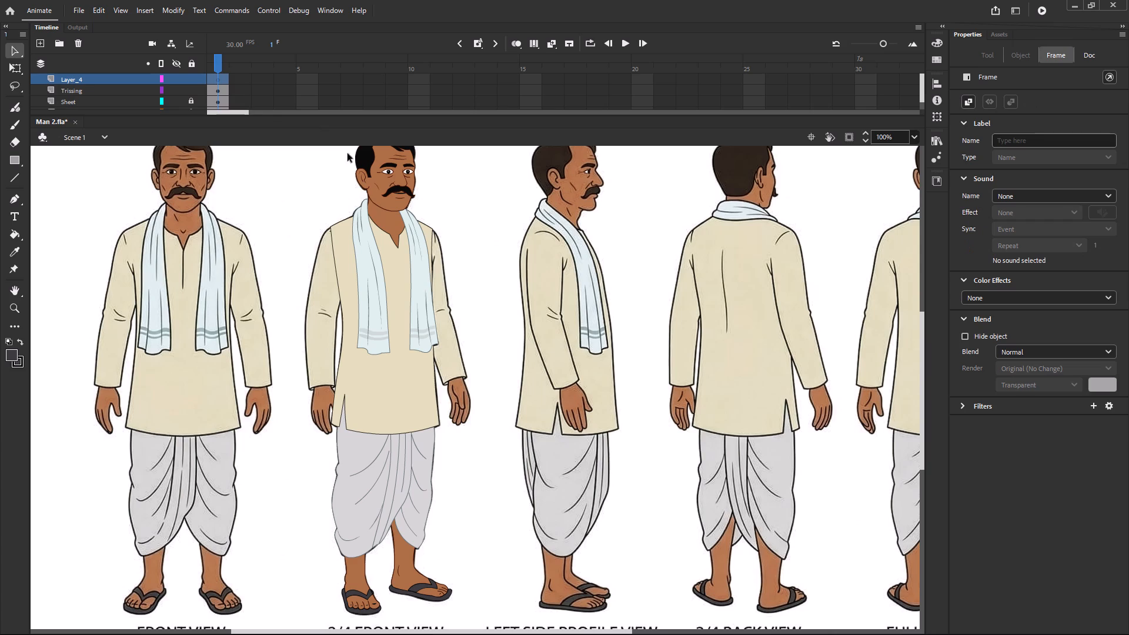
pyautogui.click(193, 91)
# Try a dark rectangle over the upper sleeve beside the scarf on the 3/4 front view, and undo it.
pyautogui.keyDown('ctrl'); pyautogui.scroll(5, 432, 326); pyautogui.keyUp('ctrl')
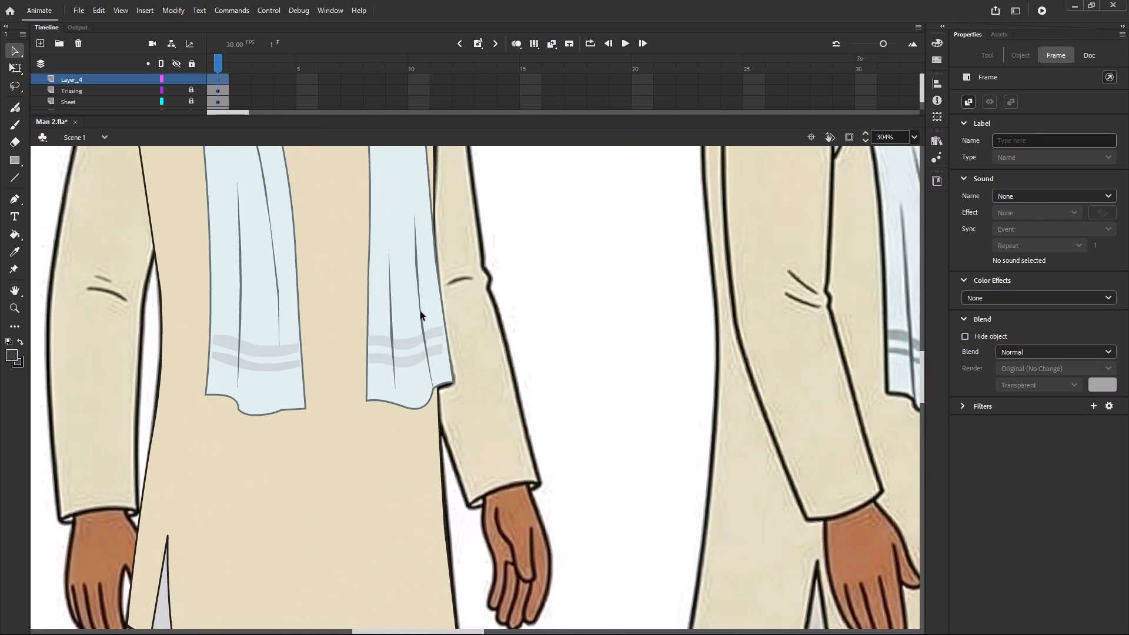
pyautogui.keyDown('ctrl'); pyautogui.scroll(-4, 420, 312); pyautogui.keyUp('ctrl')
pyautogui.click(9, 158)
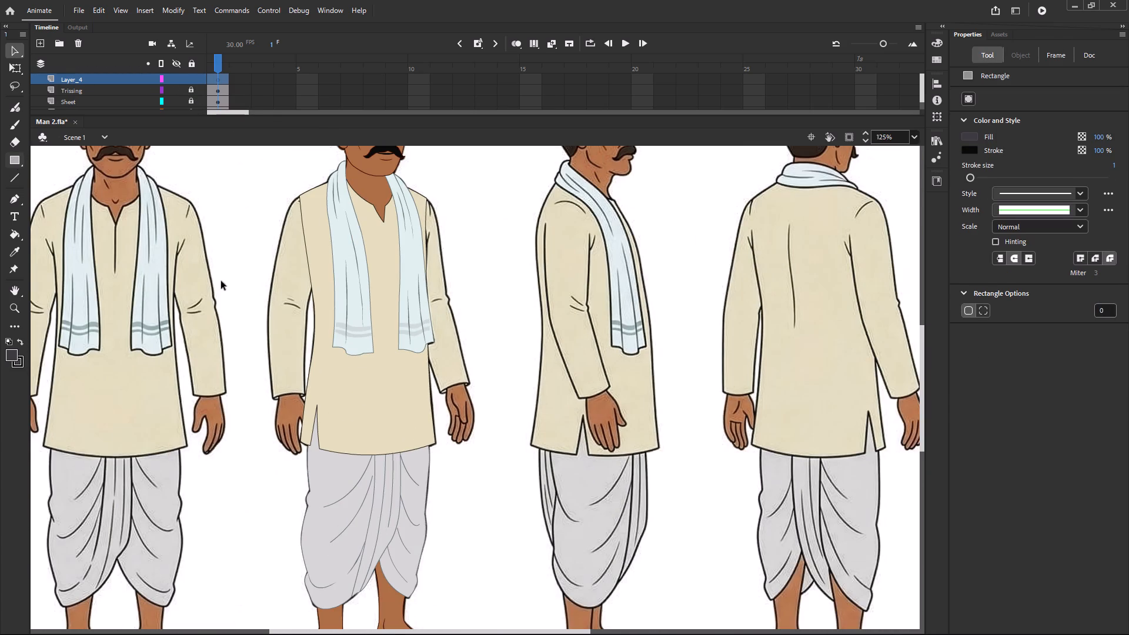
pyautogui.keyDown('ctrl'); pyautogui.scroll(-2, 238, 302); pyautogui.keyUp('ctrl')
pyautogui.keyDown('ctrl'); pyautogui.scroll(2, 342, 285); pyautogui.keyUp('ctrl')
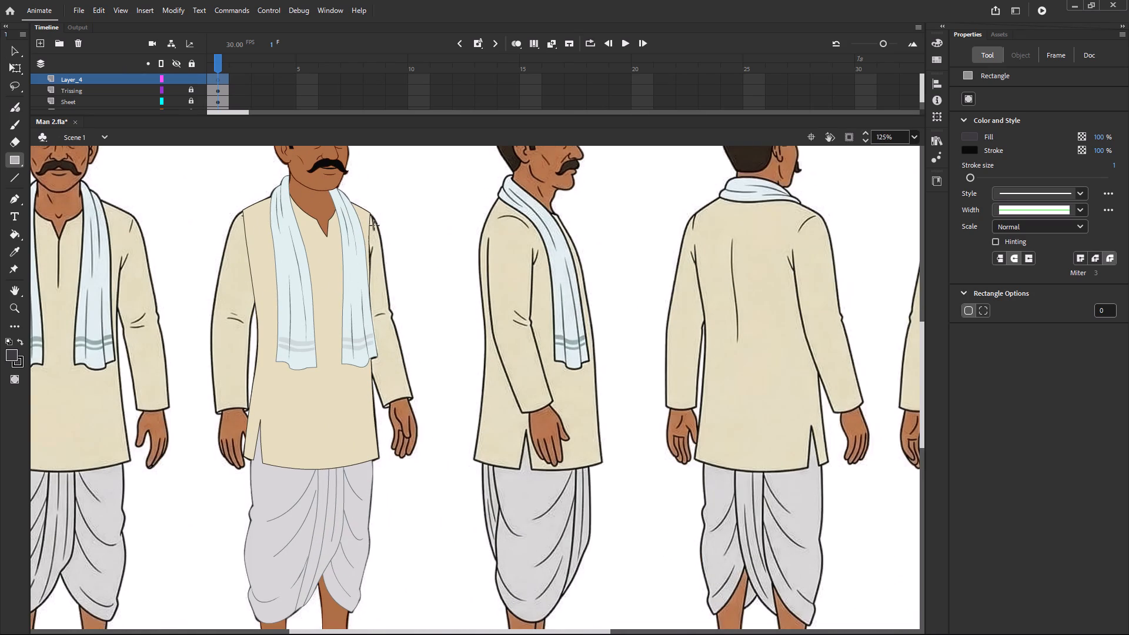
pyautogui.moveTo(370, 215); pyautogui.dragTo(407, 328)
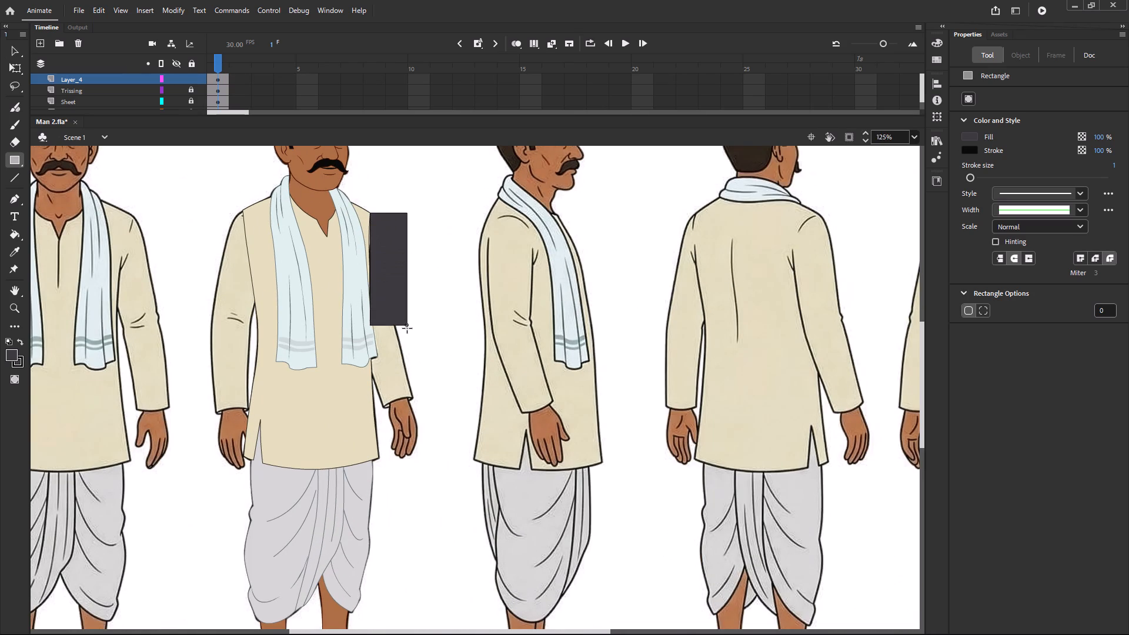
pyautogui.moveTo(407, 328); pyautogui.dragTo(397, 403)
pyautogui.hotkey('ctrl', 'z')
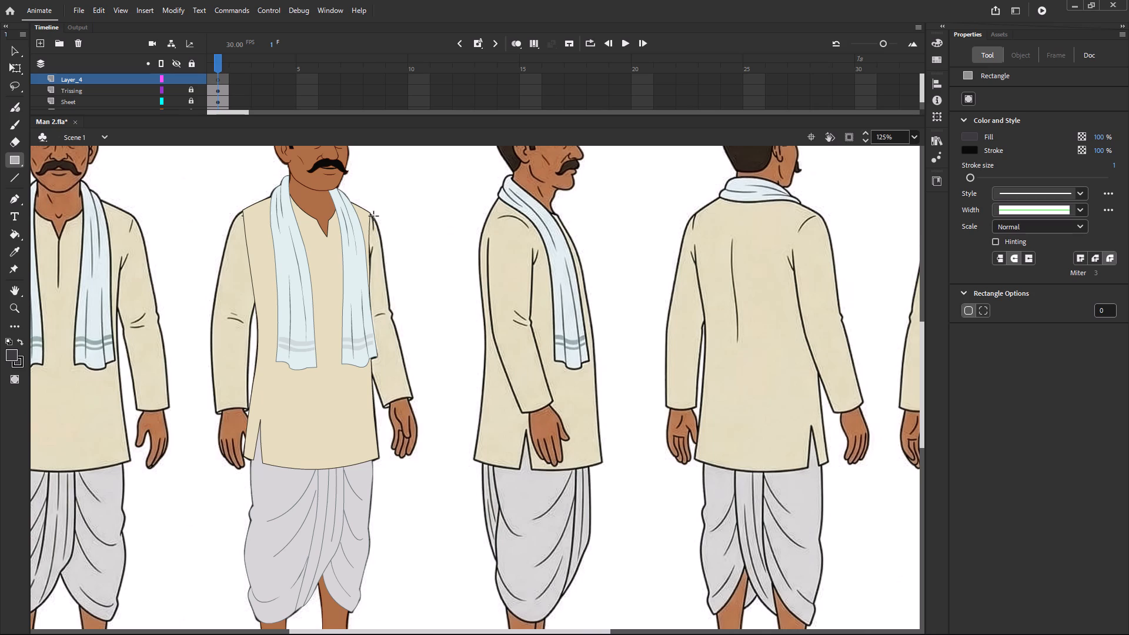
# Set the Rectangle tool's fill to the kurta's sampled cream and its stroke to the kurta's sampled dark outline colour.
pyautogui.keyDown('ctrl'); pyautogui.scroll(3, 378, 240); pyautogui.keyUp('ctrl')
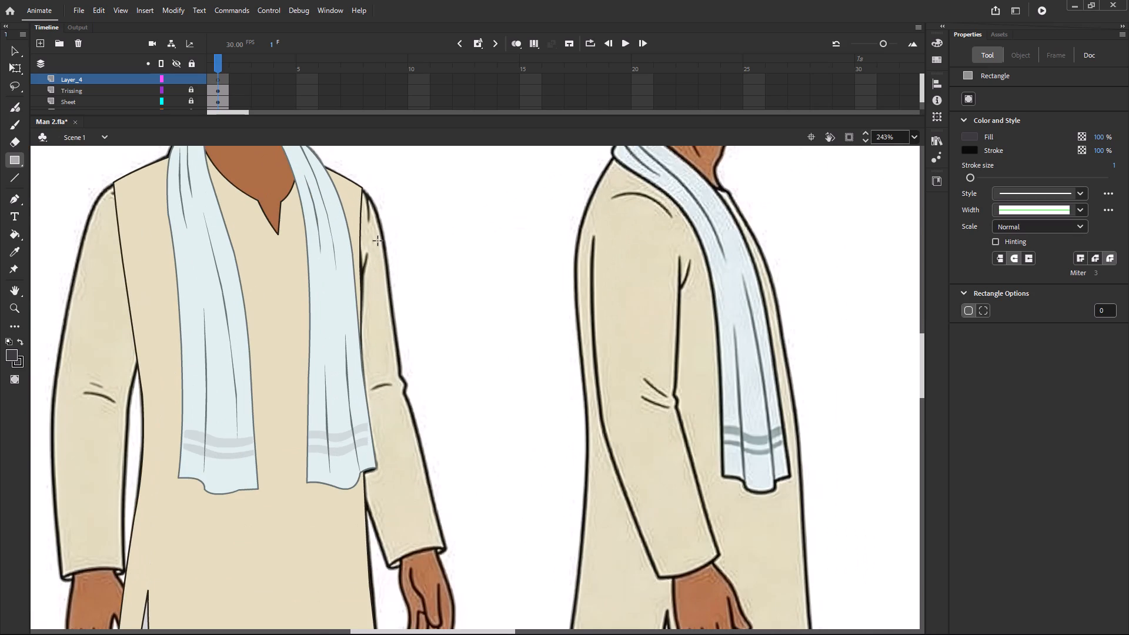
pyautogui.press('i')
pyautogui.click(272, 270)
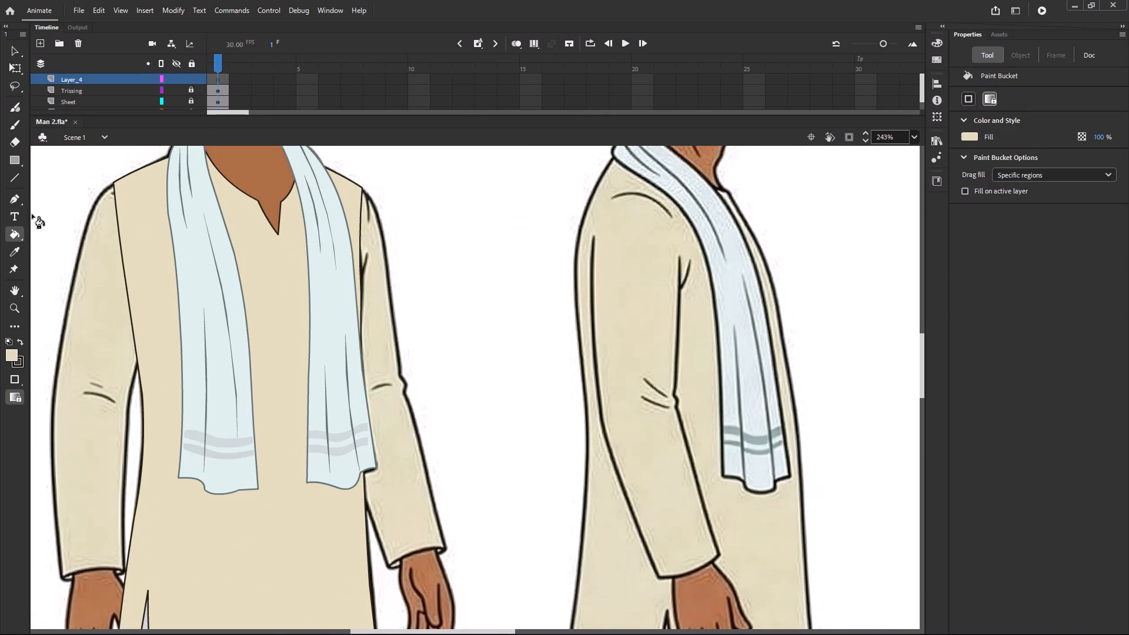
pyautogui.click(22, 163)
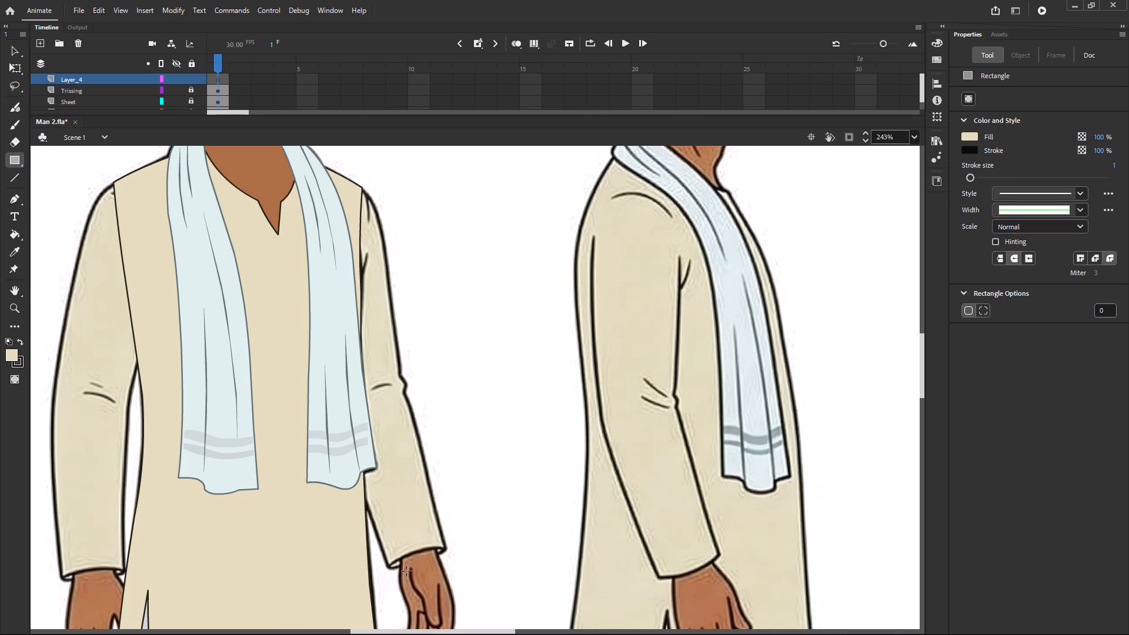
pyautogui.keyDown('ctrl'); pyautogui.scroll(3, 148, 413); pyautogui.keyUp('ctrl')
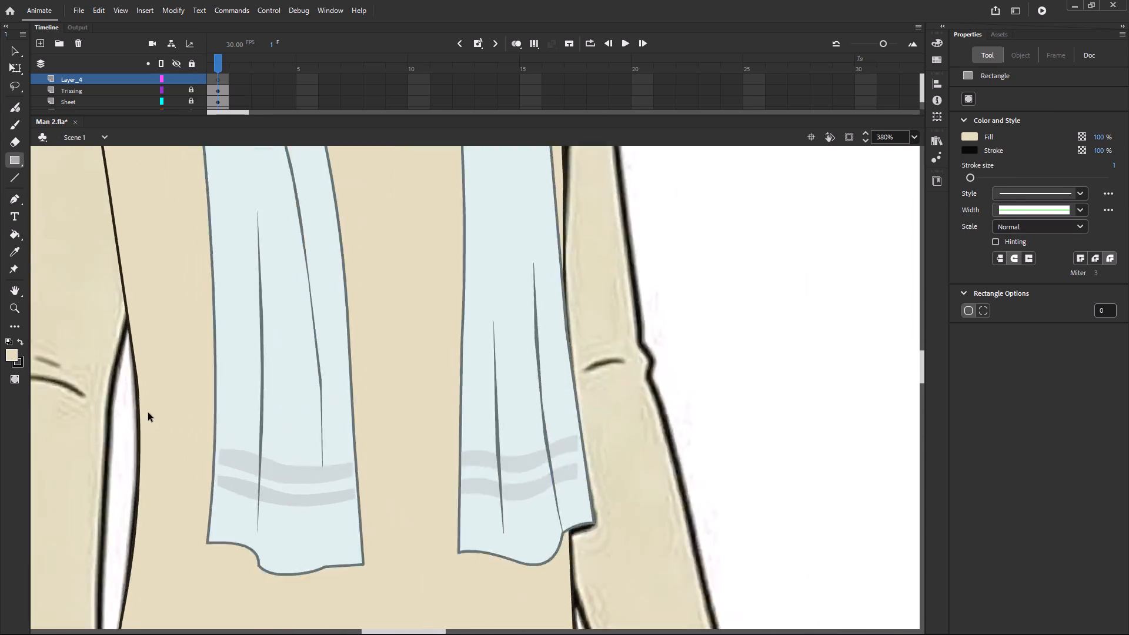
pyautogui.keyDown('ctrl'); pyautogui.scroll(3, 148, 413); pyautogui.keyUp('ctrl')
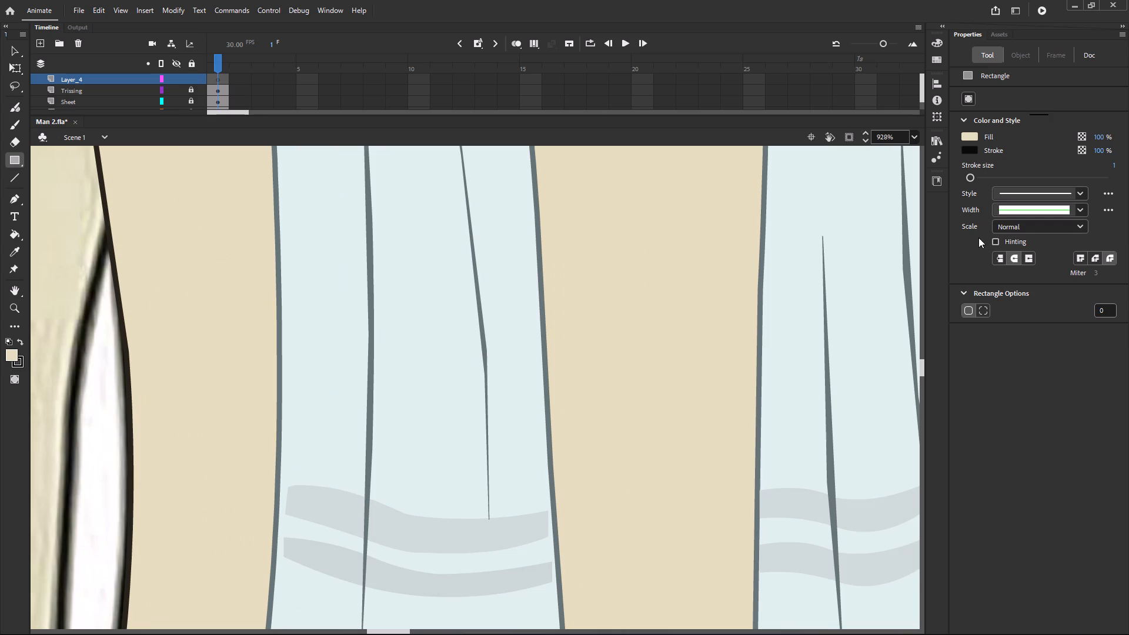
pyautogui.click(971, 152)
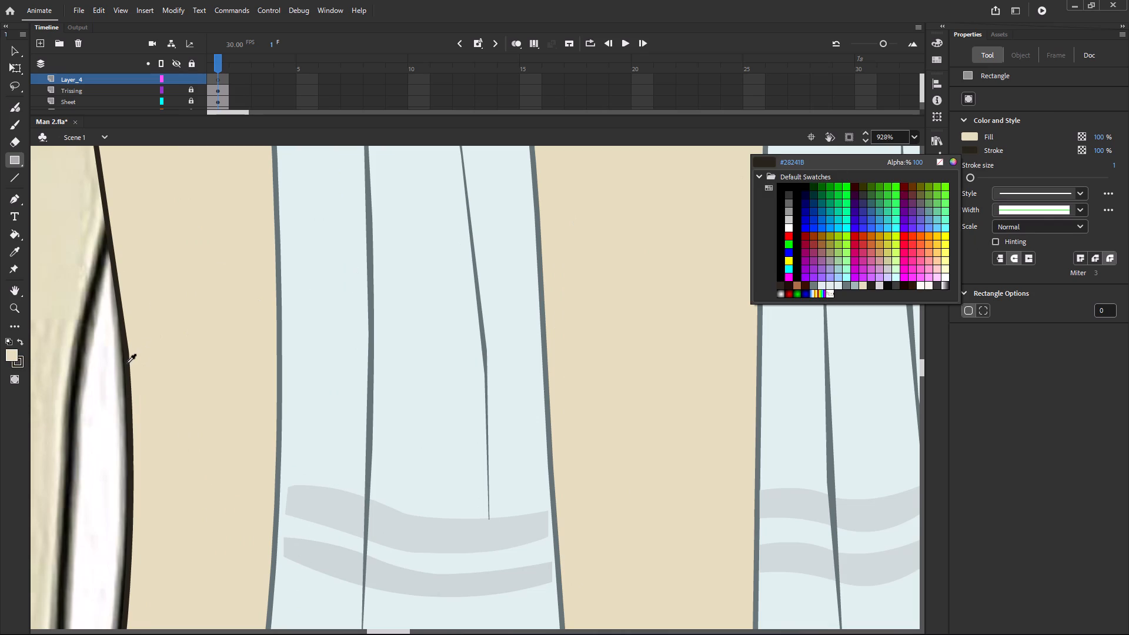
pyautogui.click(127, 363)
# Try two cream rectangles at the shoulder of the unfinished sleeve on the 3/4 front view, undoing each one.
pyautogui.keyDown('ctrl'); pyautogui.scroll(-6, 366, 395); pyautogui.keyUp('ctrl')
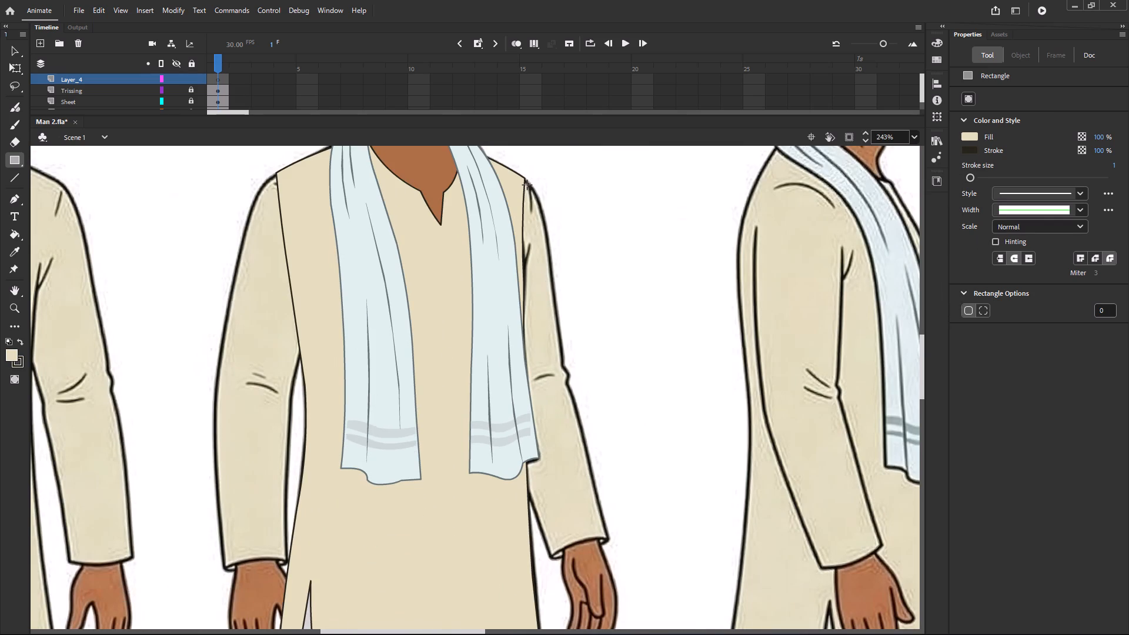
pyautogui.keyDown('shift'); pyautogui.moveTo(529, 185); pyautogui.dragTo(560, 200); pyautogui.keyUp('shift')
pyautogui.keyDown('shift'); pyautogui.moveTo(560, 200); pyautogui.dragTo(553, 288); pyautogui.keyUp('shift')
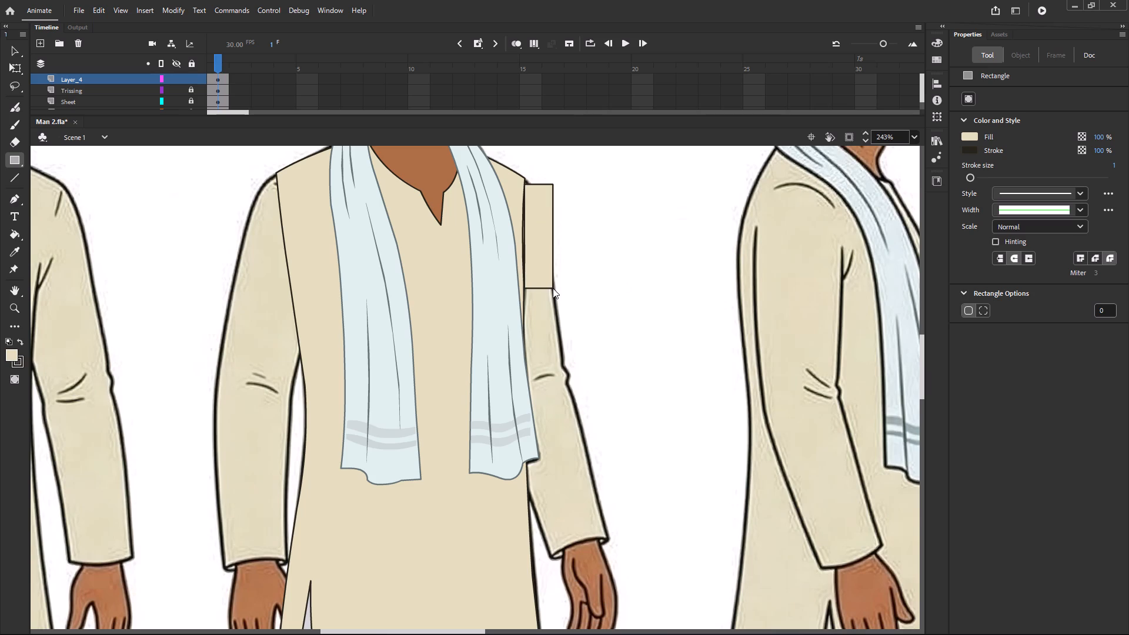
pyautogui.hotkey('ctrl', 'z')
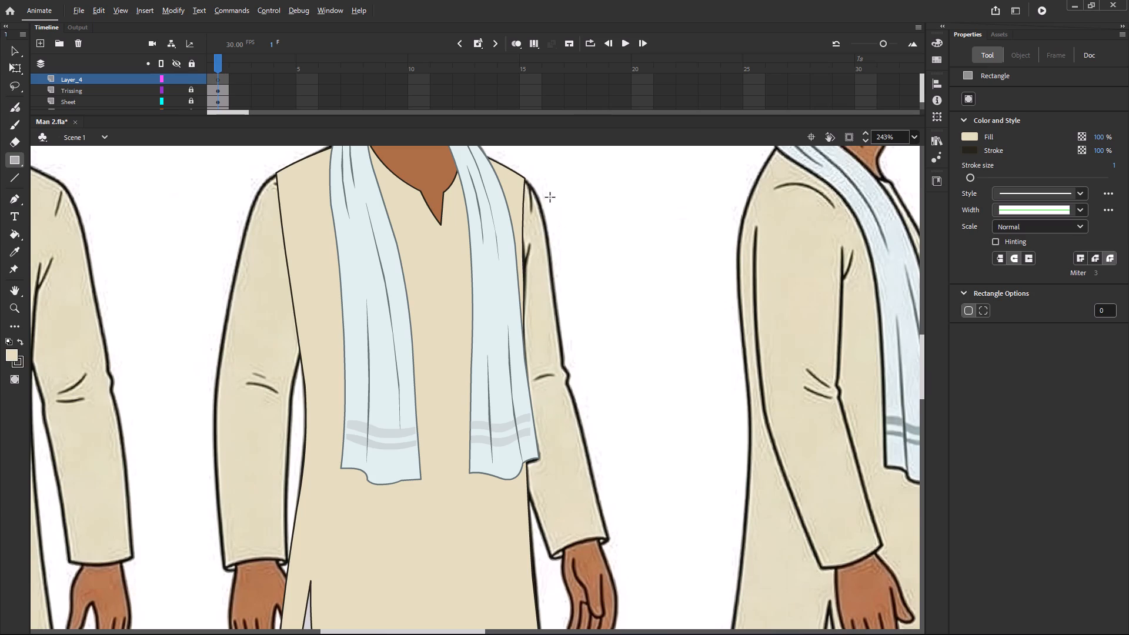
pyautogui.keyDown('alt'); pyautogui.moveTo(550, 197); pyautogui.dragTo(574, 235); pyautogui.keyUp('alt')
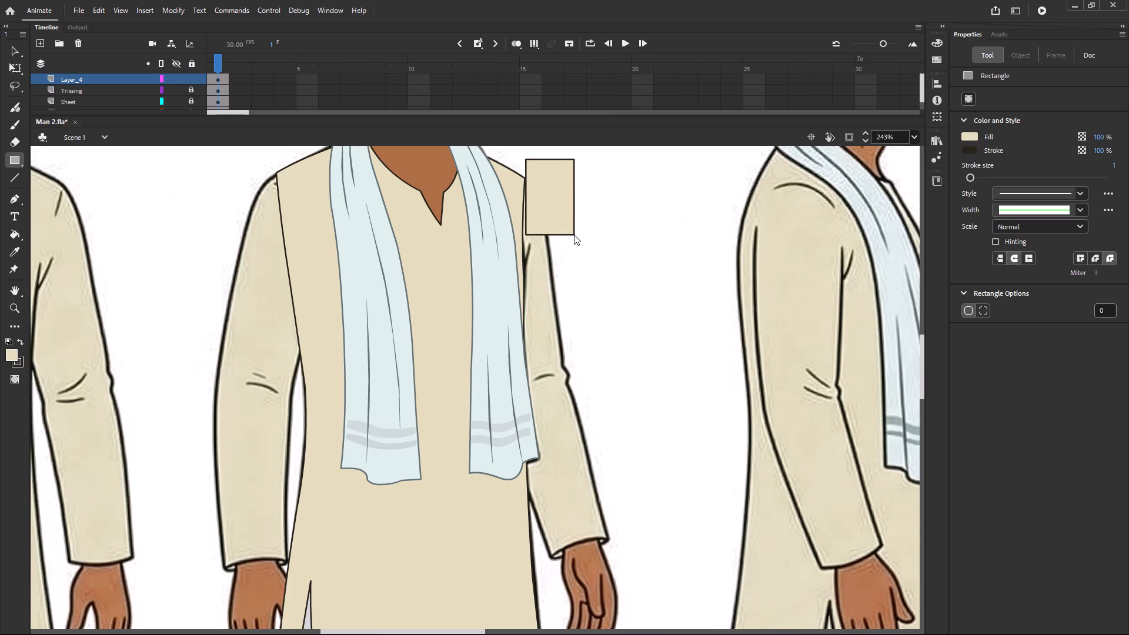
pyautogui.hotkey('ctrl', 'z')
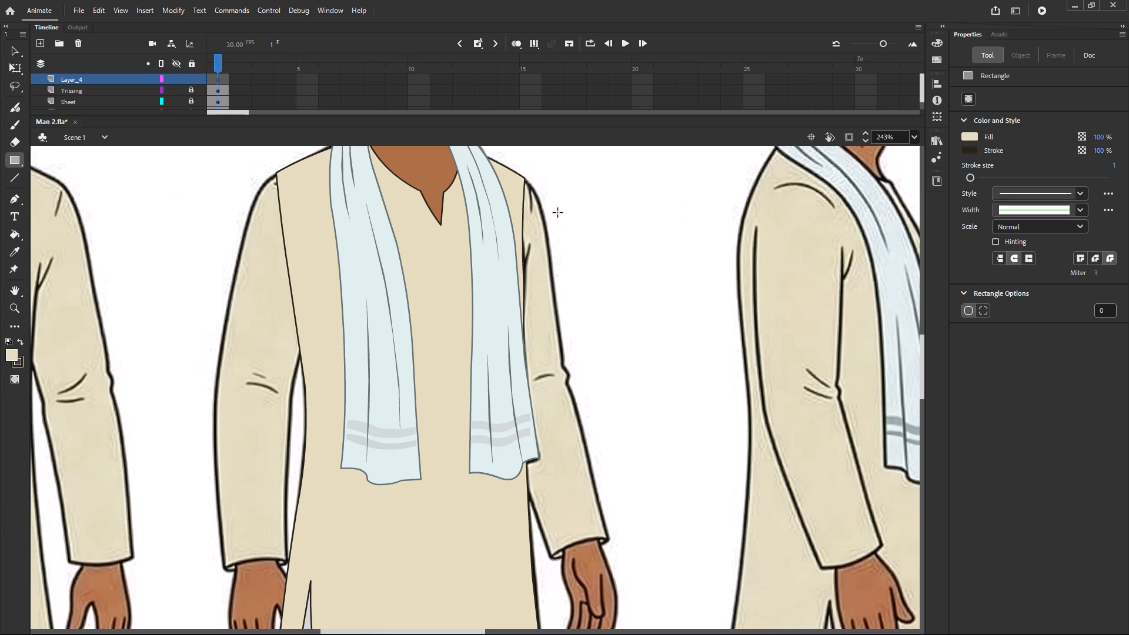
# Draw a cream rectangle about 43 by 254 px beside the scarf, spanning the unfinished sleeve from shoulder to cuff.
pyautogui.moveTo(537, 189); pyautogui.dragTo(574, 345)
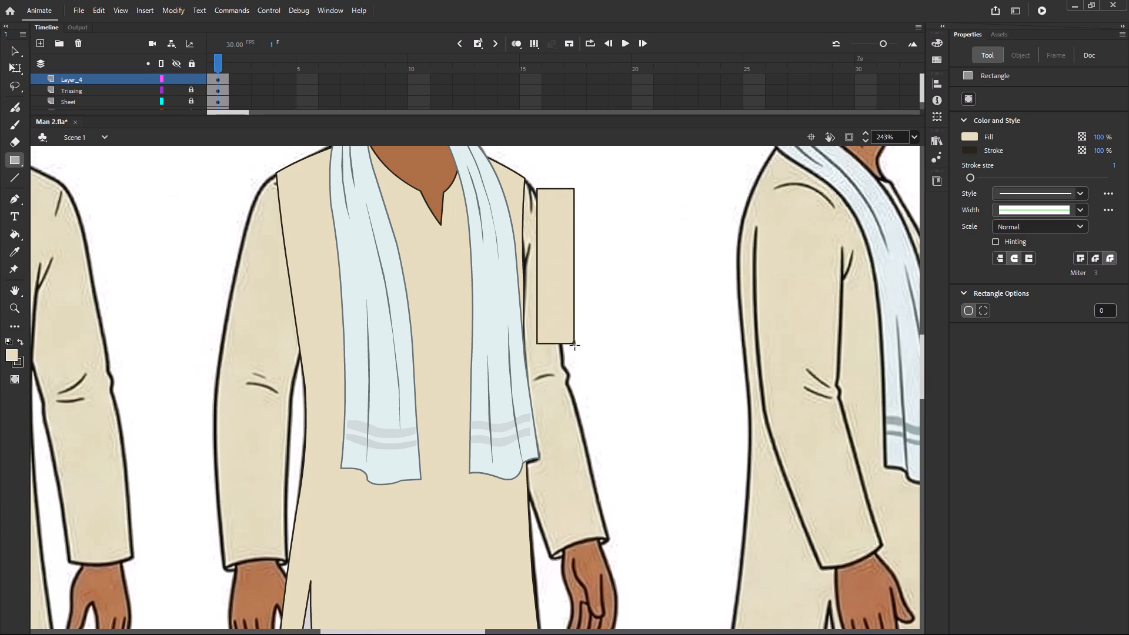
pyautogui.moveTo(574, 345); pyautogui.dragTo(575, 500)
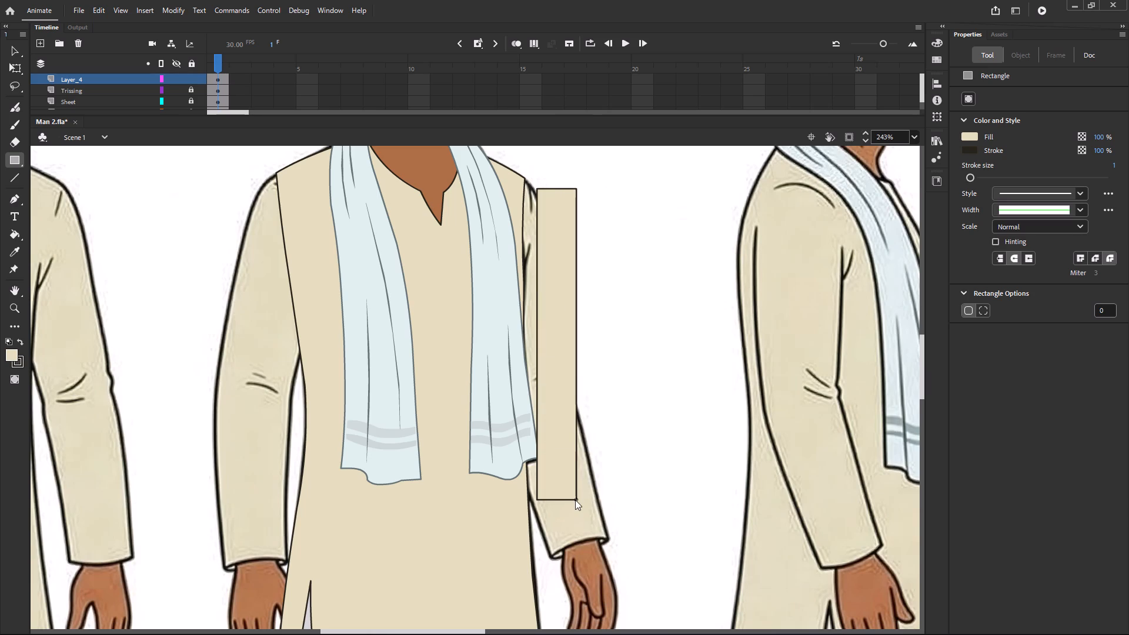
pyautogui.moveTo(575, 500); pyautogui.dragTo(602, 532)
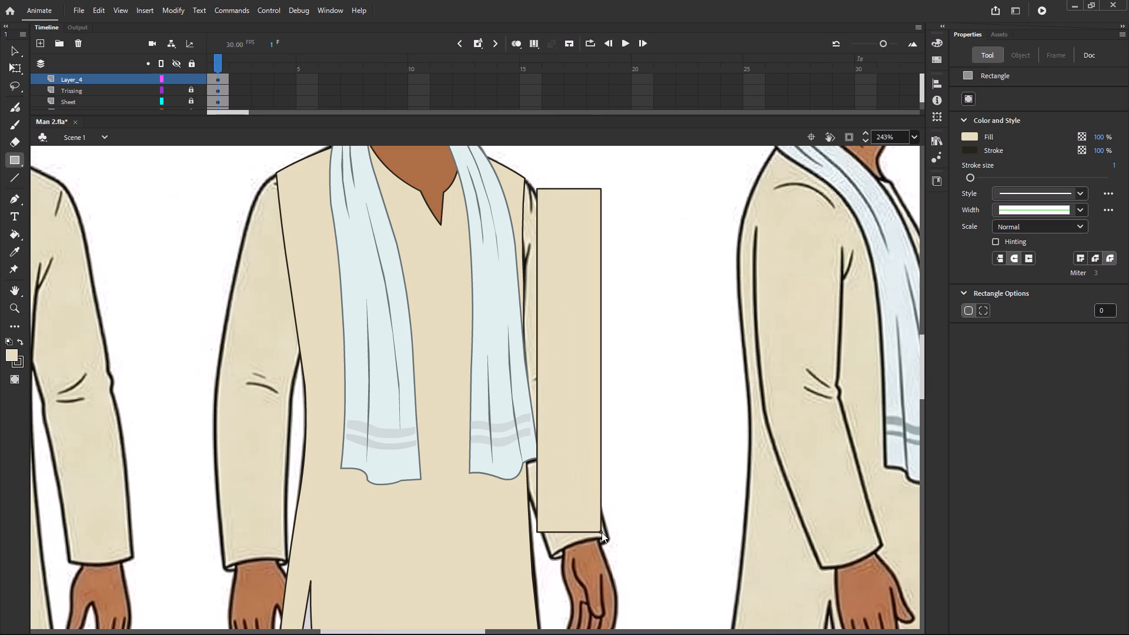
pyautogui.moveTo(602, 532); pyautogui.dragTo(602, 537)
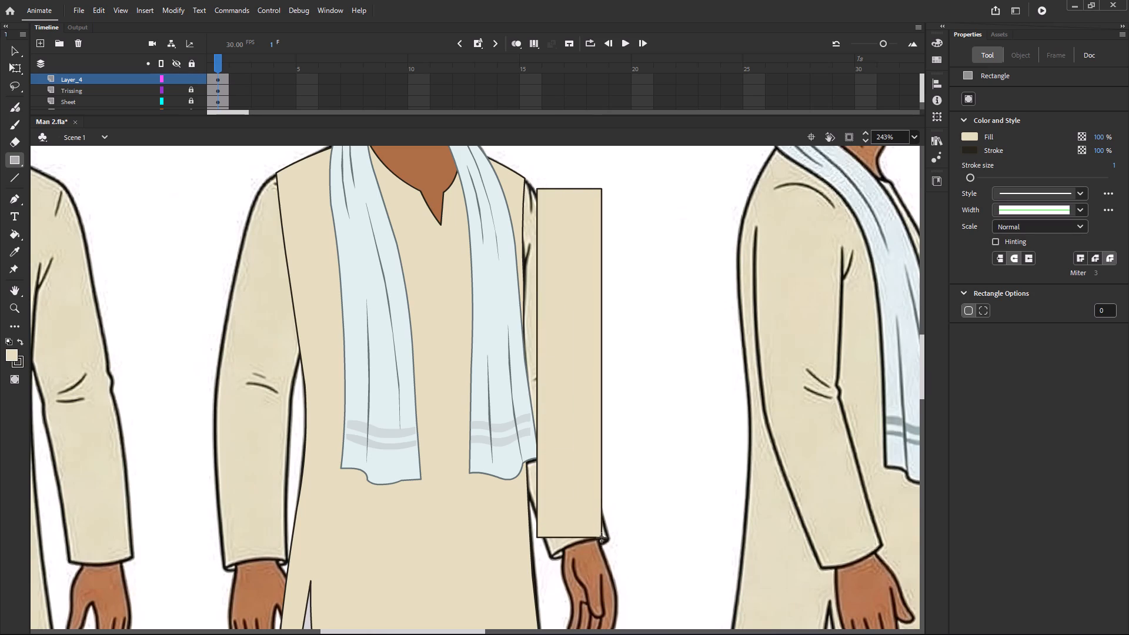
pyautogui.moveTo(602, 537); pyautogui.dragTo(600, 550)
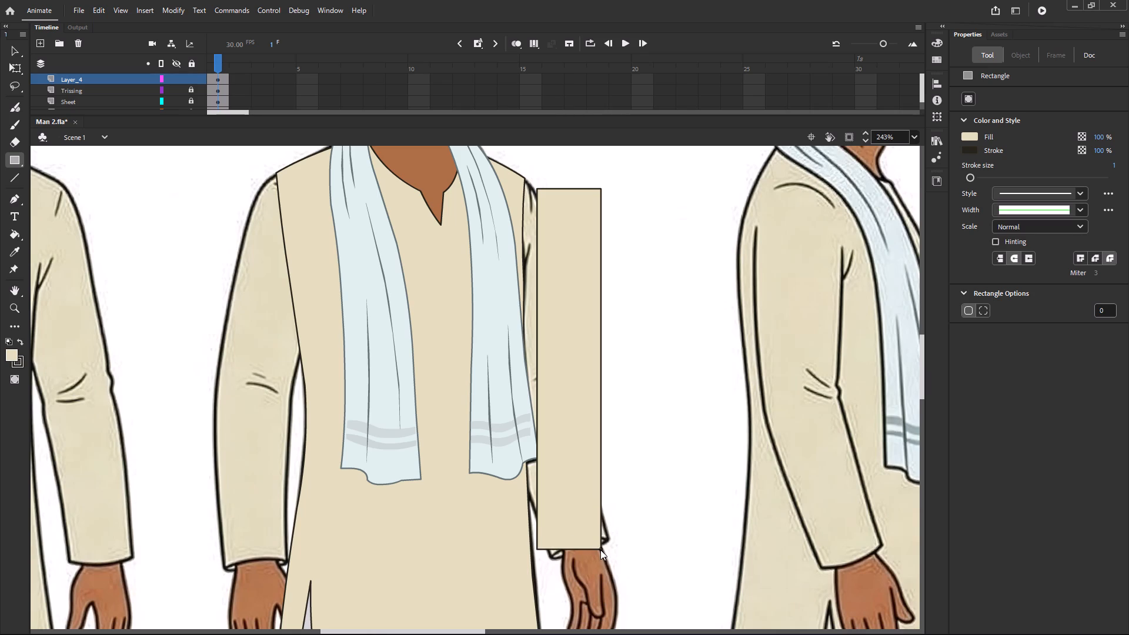
pyautogui.moveTo(600, 550); pyautogui.dragTo(599, 554)
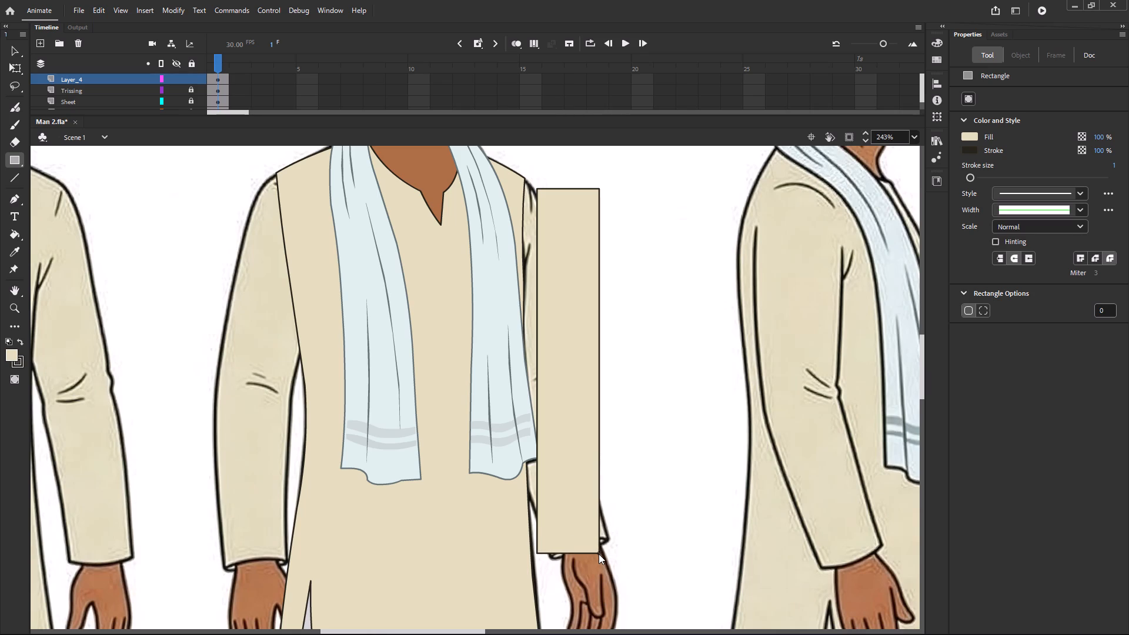
pyautogui.moveTo(599, 554); pyautogui.dragTo(599, 552)
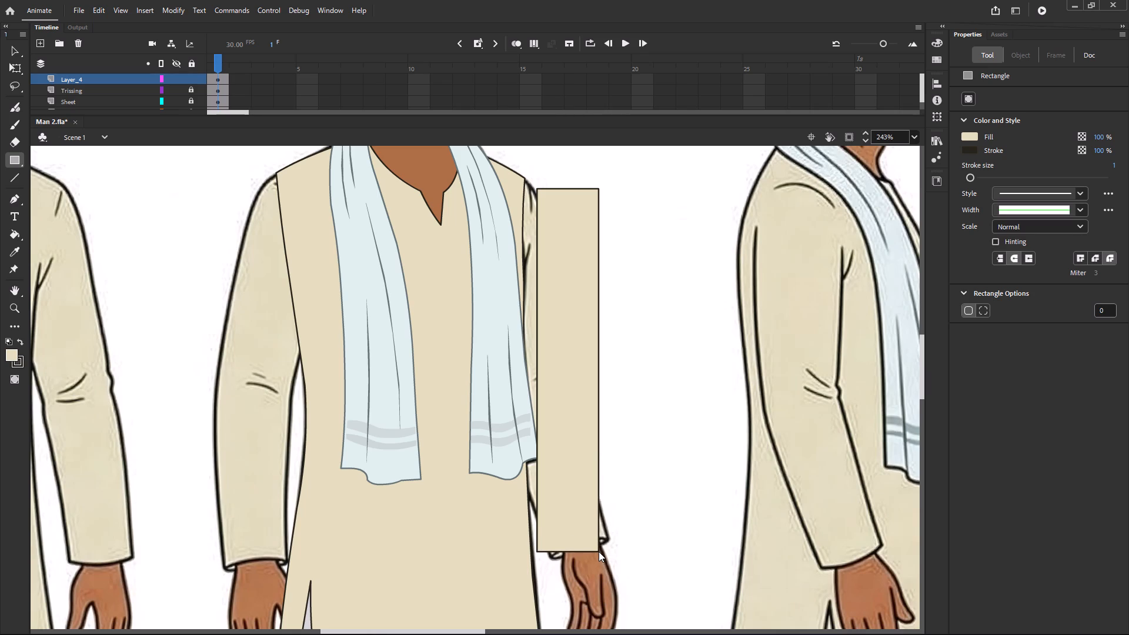
# Move the rectangle's fill and outline together against the scarf over the sleeve, to about X 724, Y 293.
pyautogui.press('v')
pyautogui.click(566, 457)
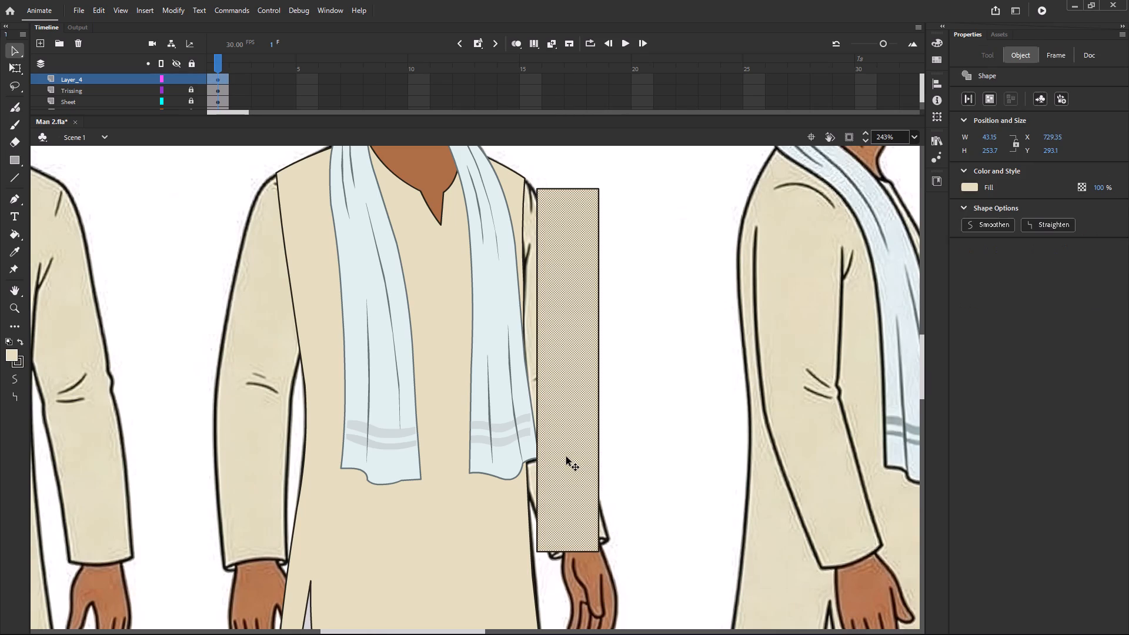
pyautogui.doubleClick(567, 457)
pyautogui.moveTo(567, 457); pyautogui.dragTo(554, 453)
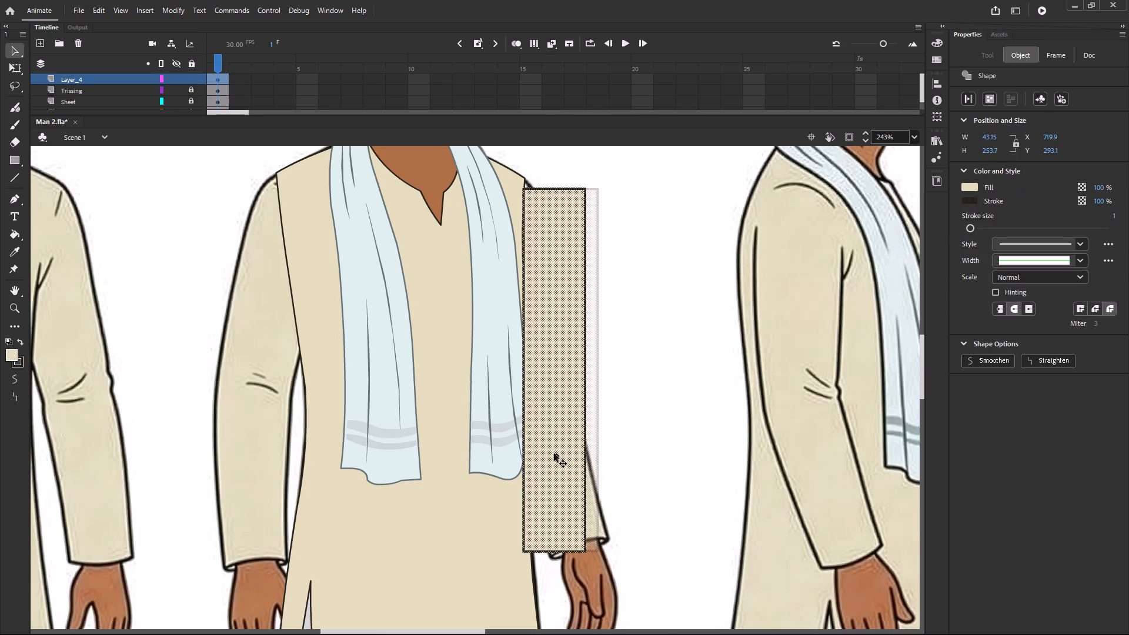
pyautogui.moveTo(554, 453); pyautogui.dragTo(554, 450)
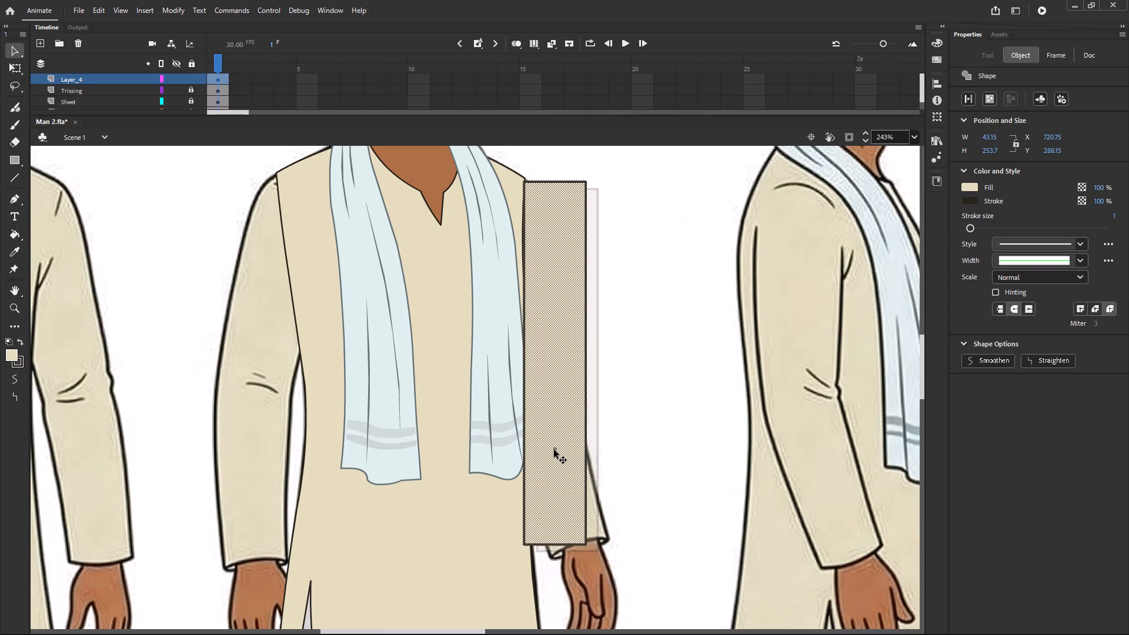
pyautogui.moveTo(554, 450); pyautogui.dragTo(557, 454)
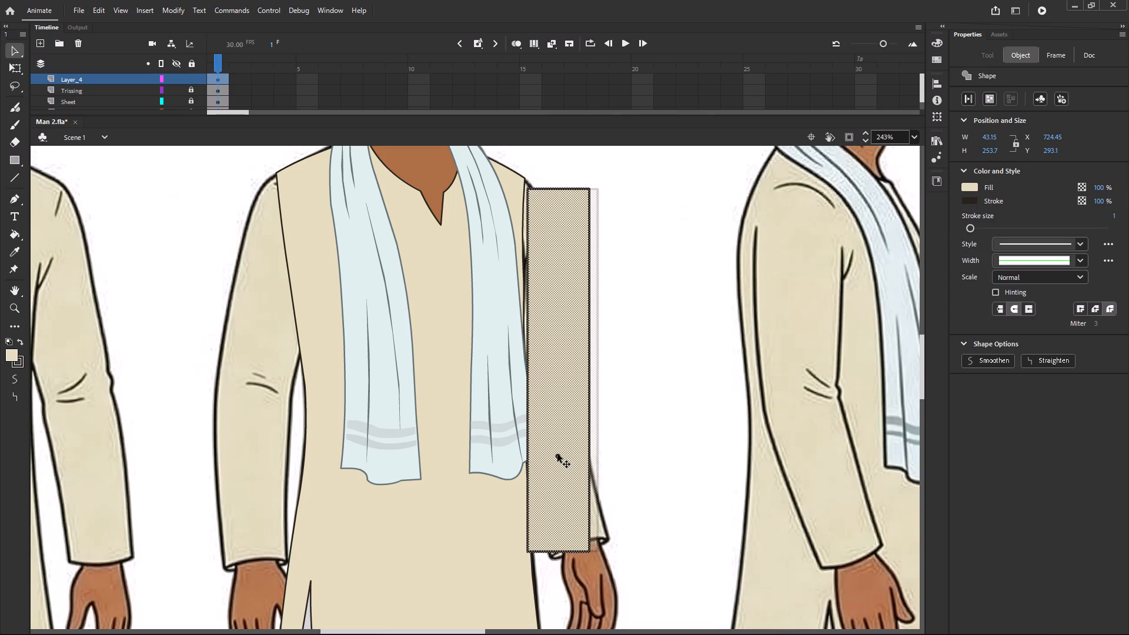
pyautogui.moveTo(557, 454); pyautogui.dragTo(698, 486)
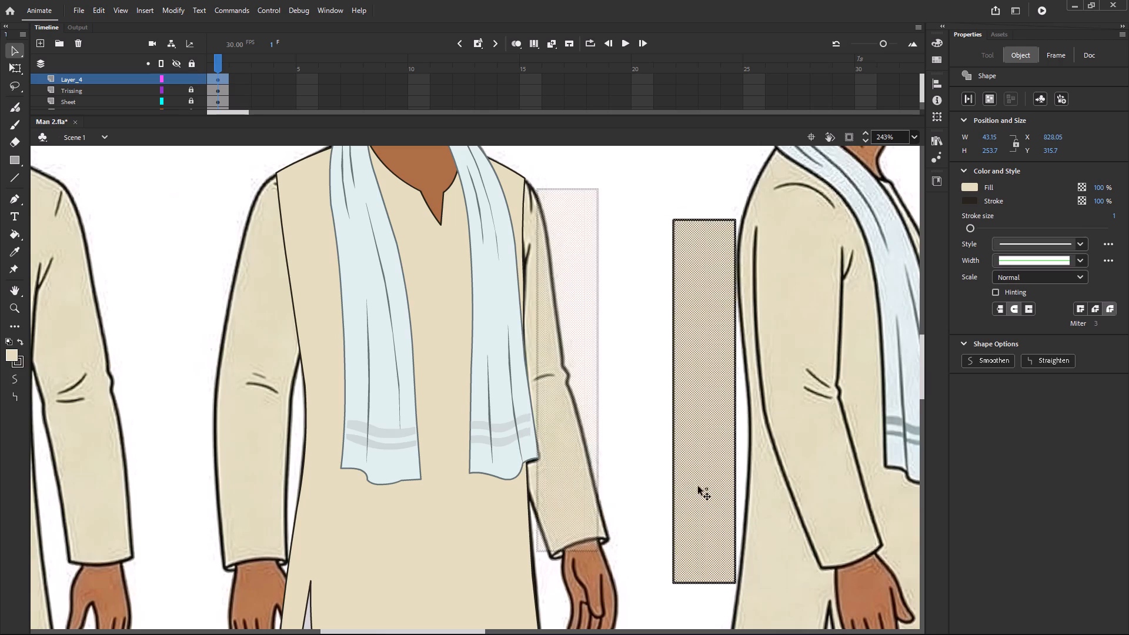
pyautogui.moveTo(698, 486); pyautogui.dragTo(562, 464)
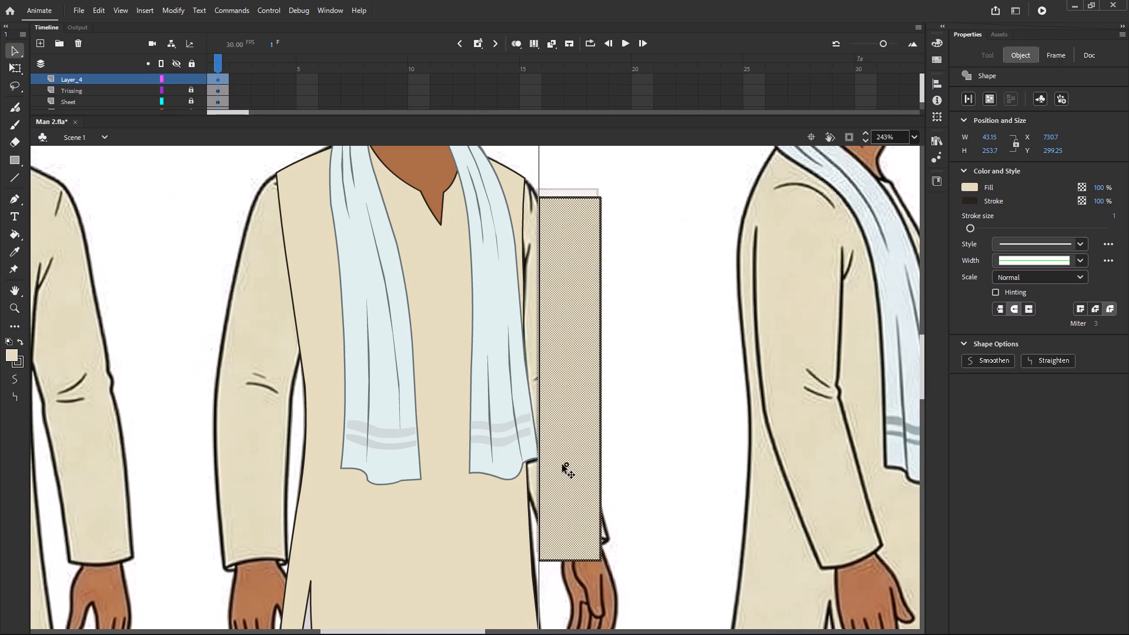
pyautogui.moveTo(562, 464); pyautogui.dragTo(560, 459)
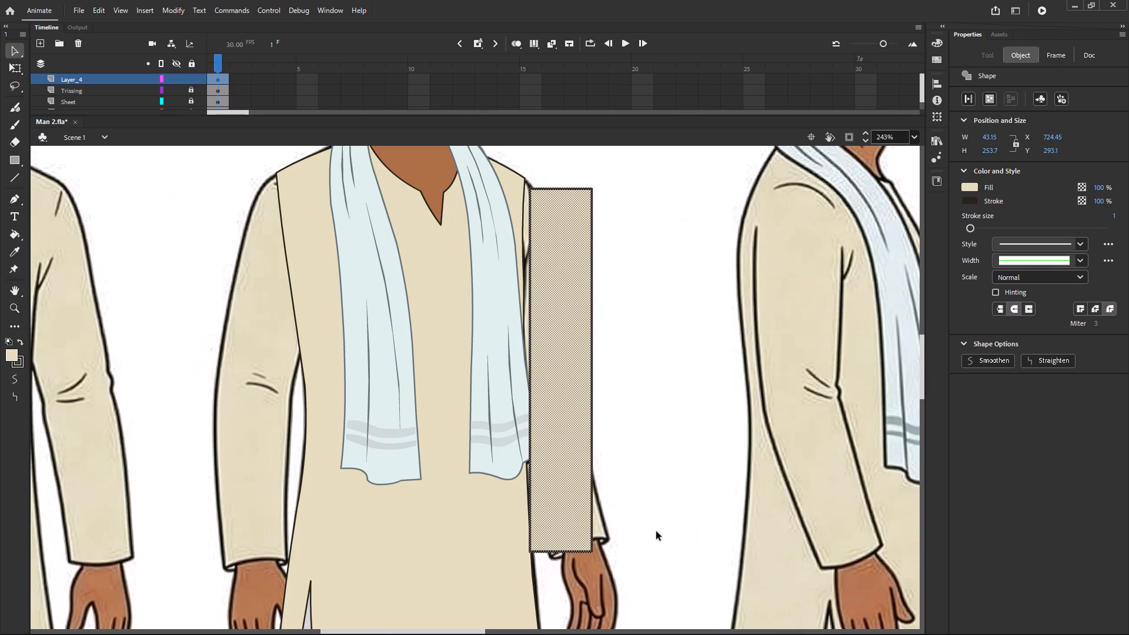
pyautogui.click(657, 532)
# Group the sleeve rectangle's fill and outline.
pyautogui.click(587, 527)
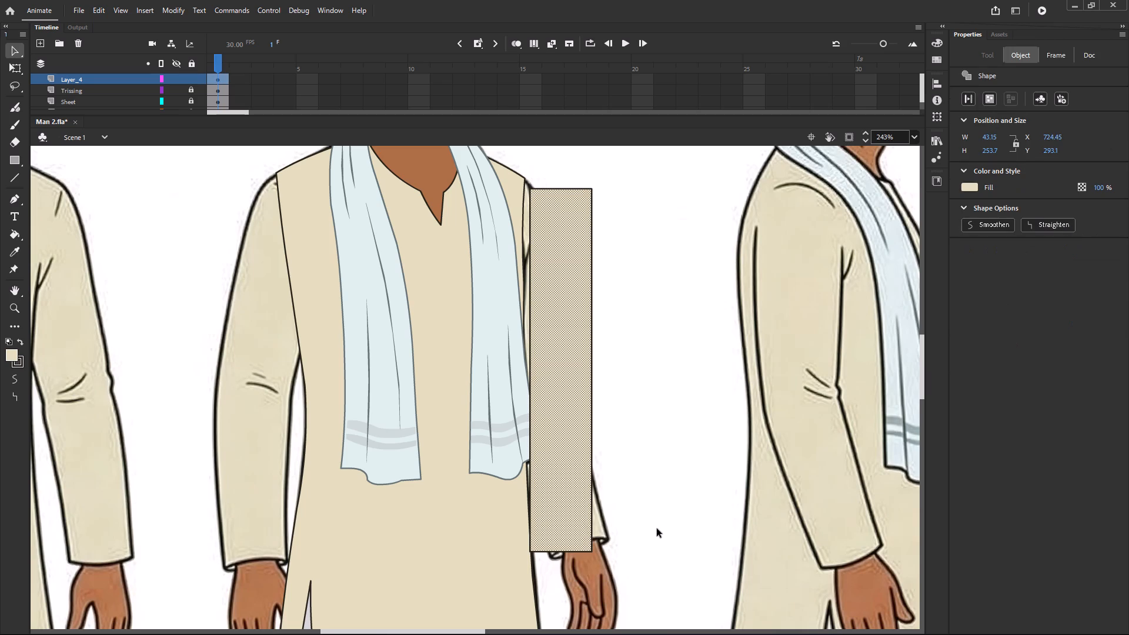
pyautogui.click(657, 529)
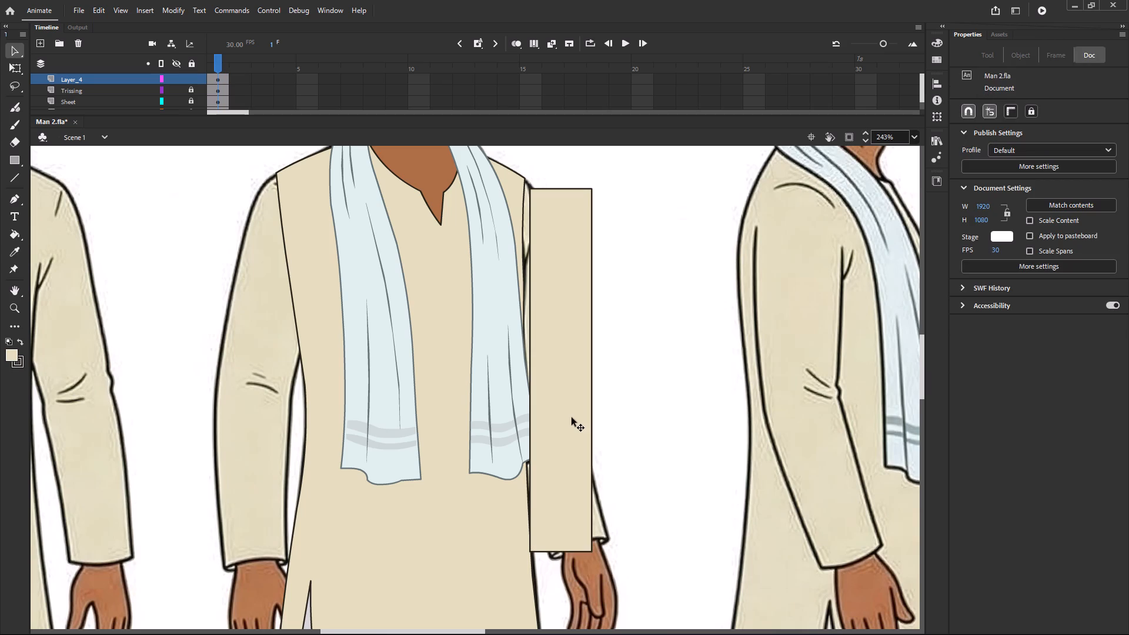
pyautogui.click(566, 401)
pyautogui.click(624, 404)
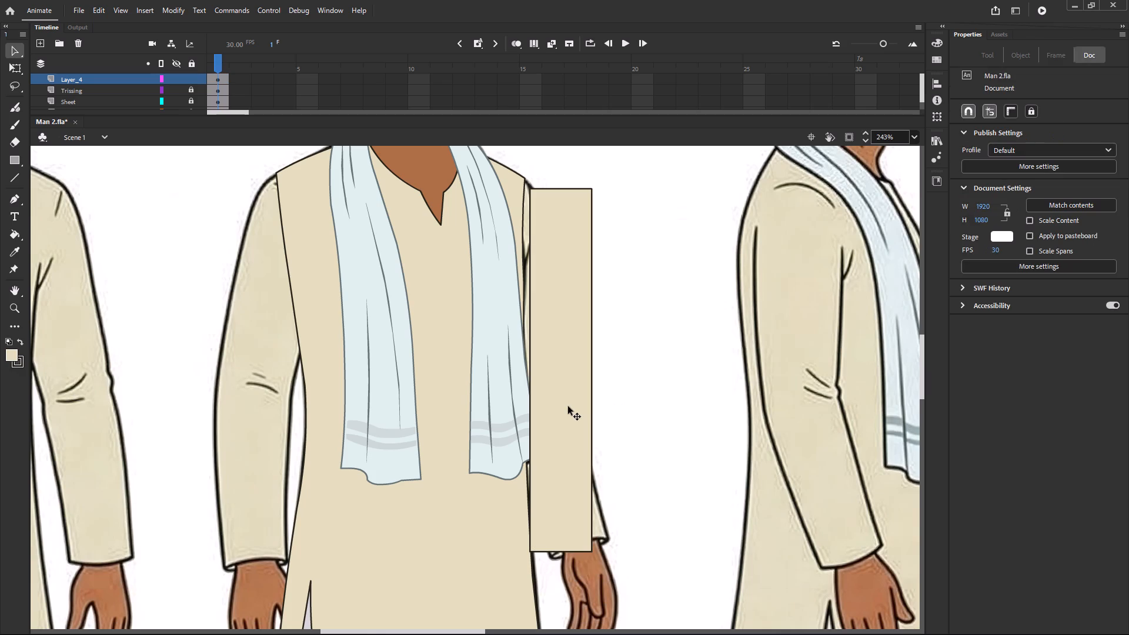
pyautogui.doubleClick(568, 406)
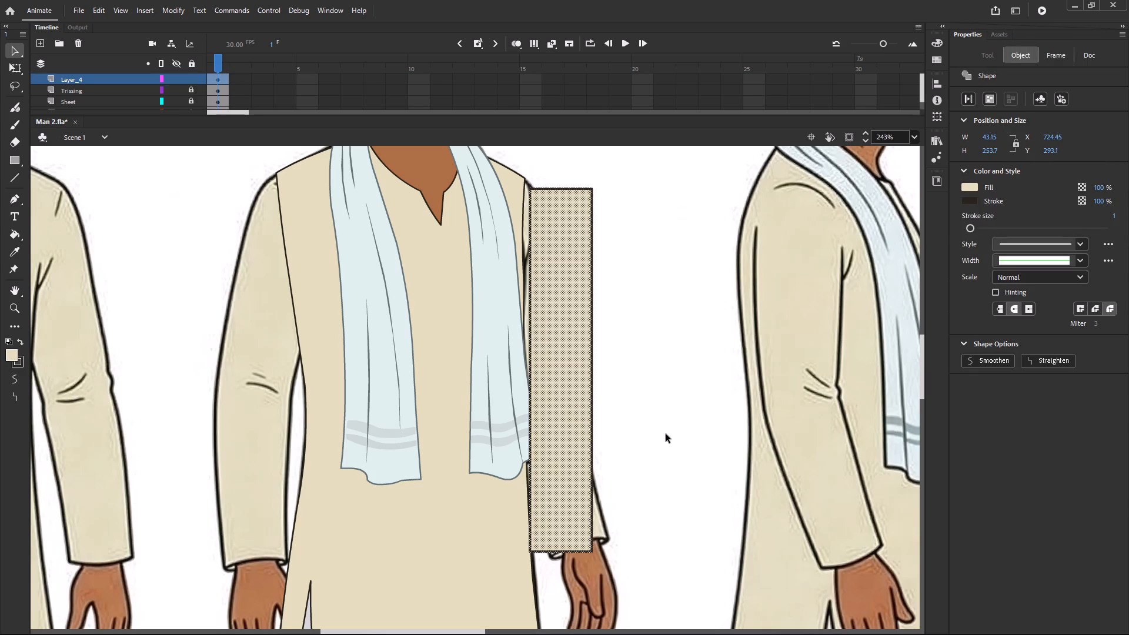
pyautogui.hotkey('ctrl', 'g')
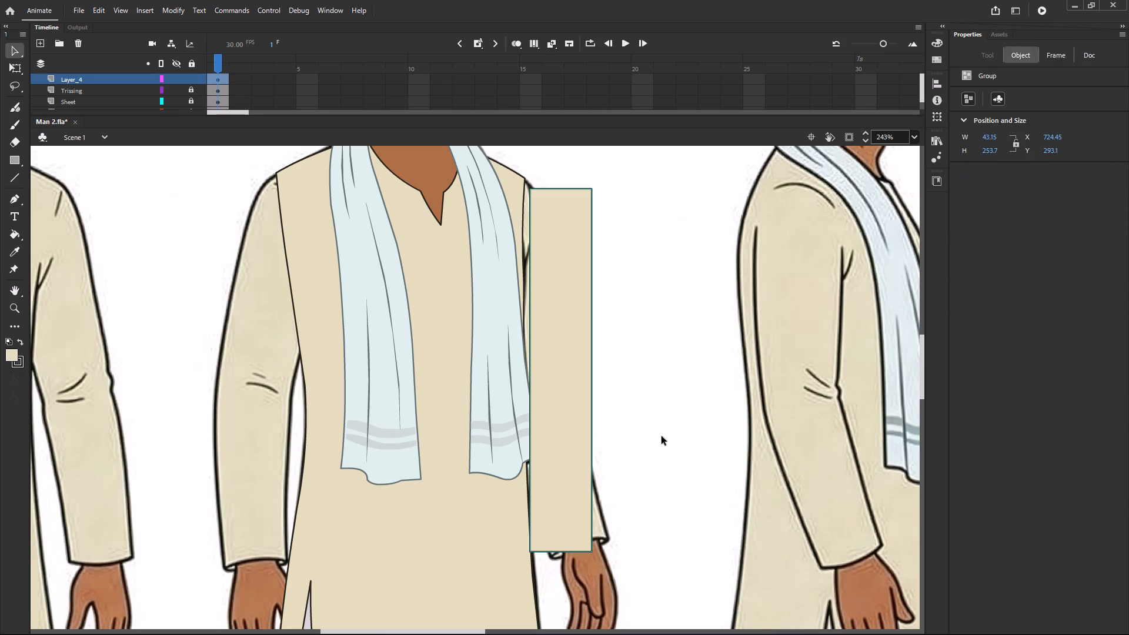
# Rotate the grouped rectangle slightly so its lower end swings outward to the wrist, following the sleeve's slant.
pyautogui.click(557, 508)
pyautogui.press('q')
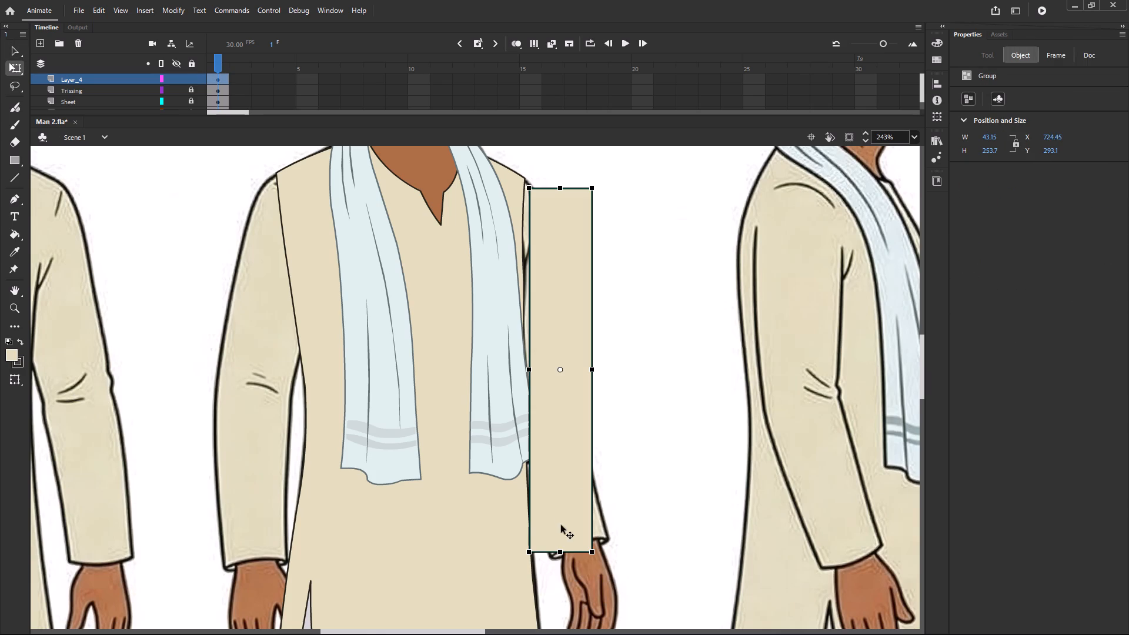
pyautogui.moveTo(598, 560); pyautogui.dragTo(623, 560)
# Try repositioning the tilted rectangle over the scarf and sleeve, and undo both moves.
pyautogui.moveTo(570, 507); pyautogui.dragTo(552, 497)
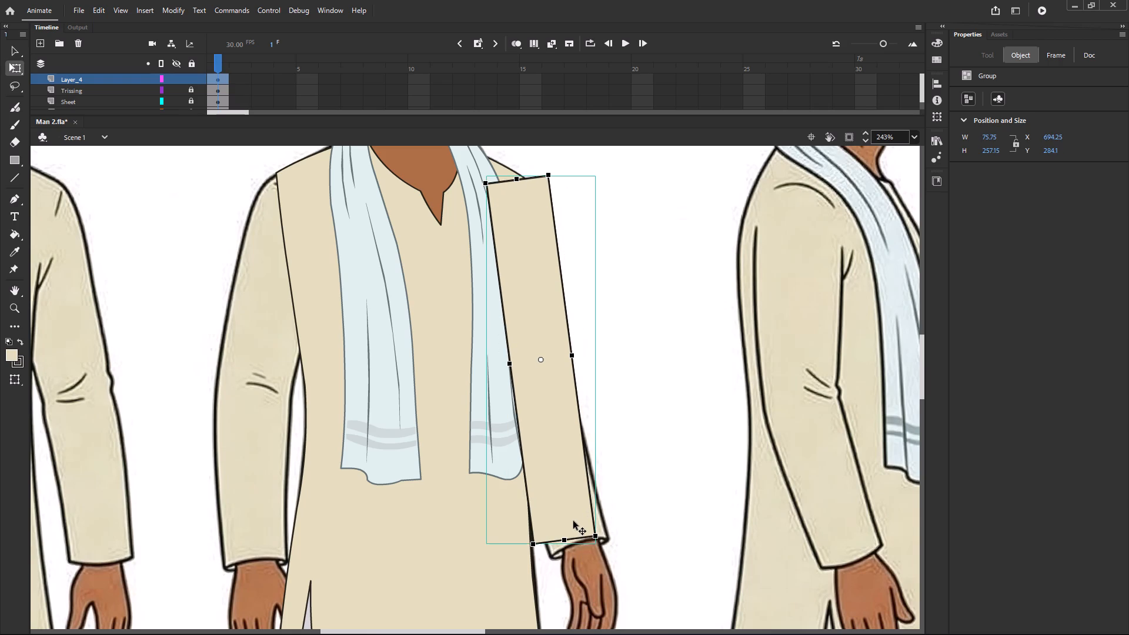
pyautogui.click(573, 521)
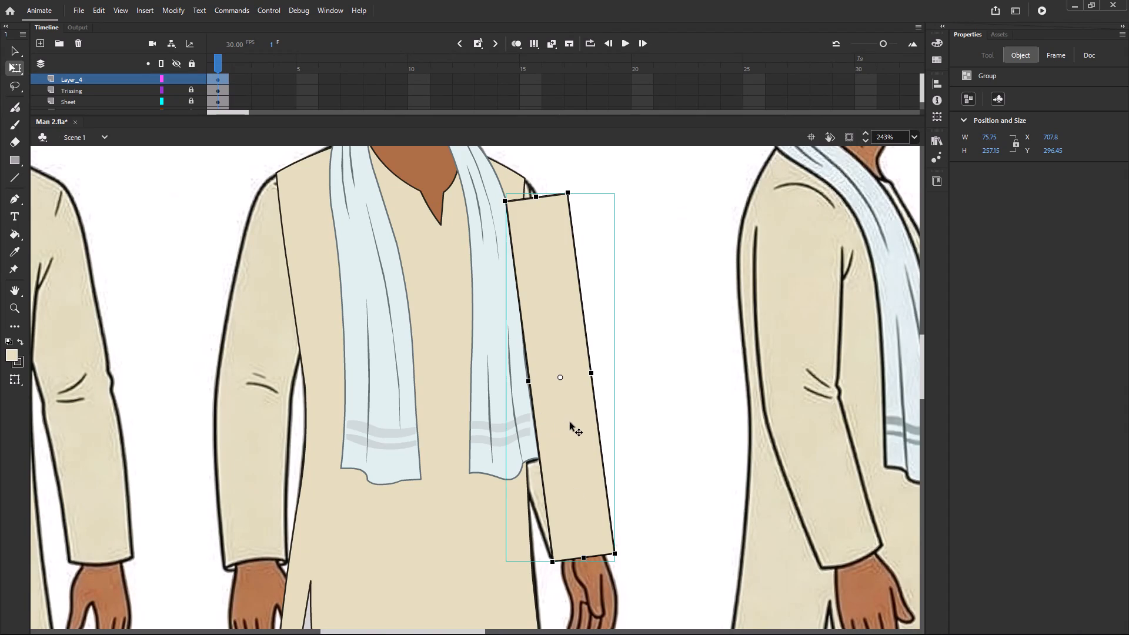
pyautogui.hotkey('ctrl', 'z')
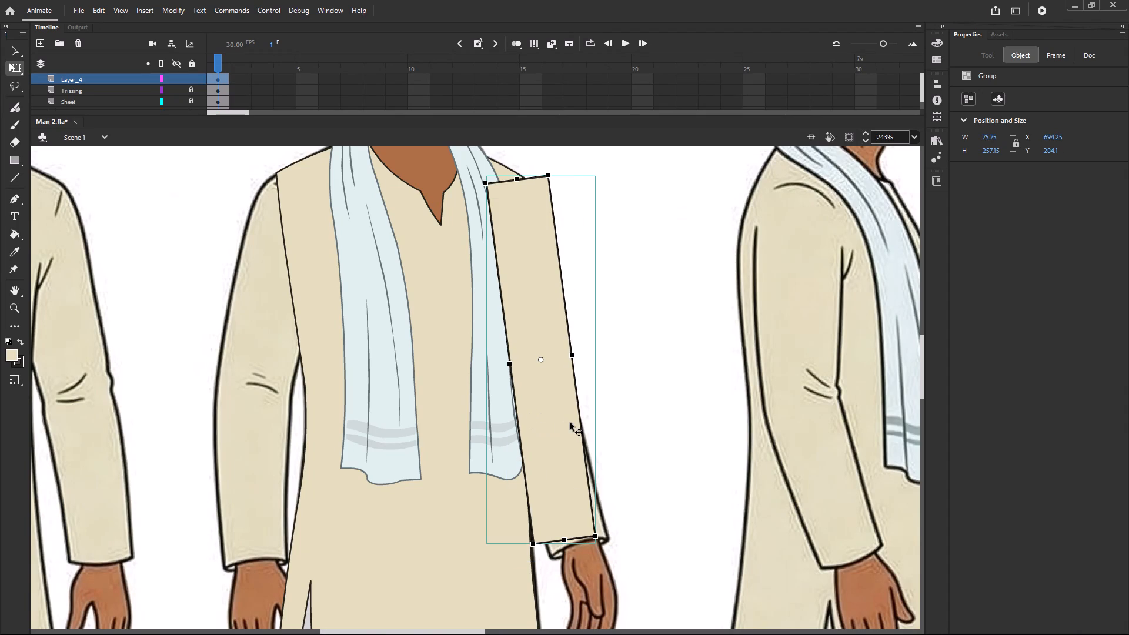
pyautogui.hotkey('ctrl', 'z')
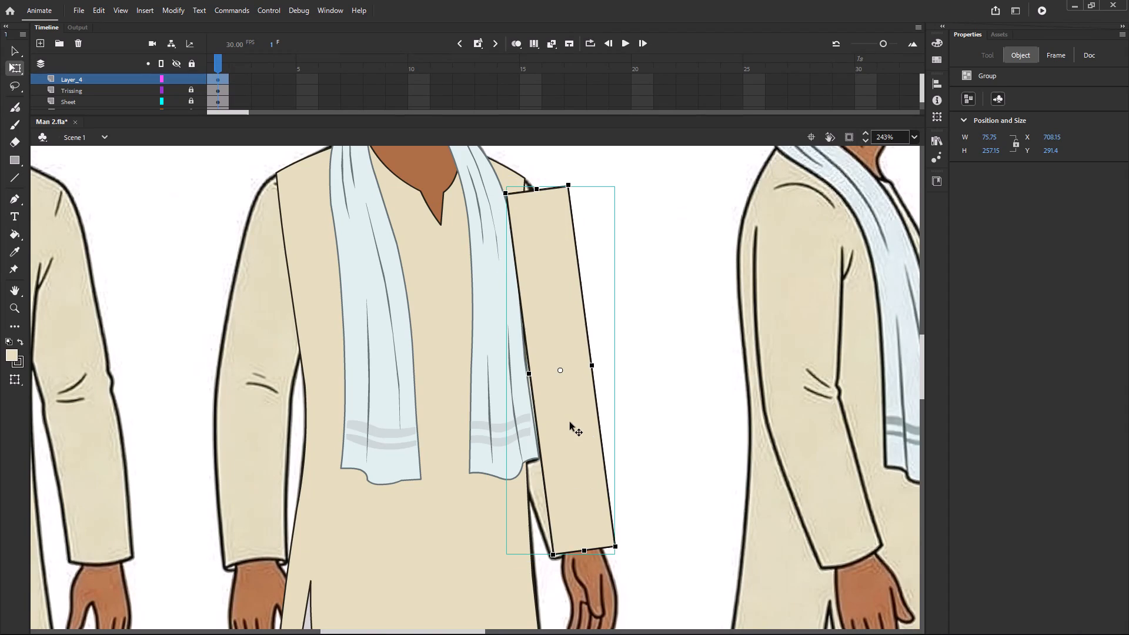
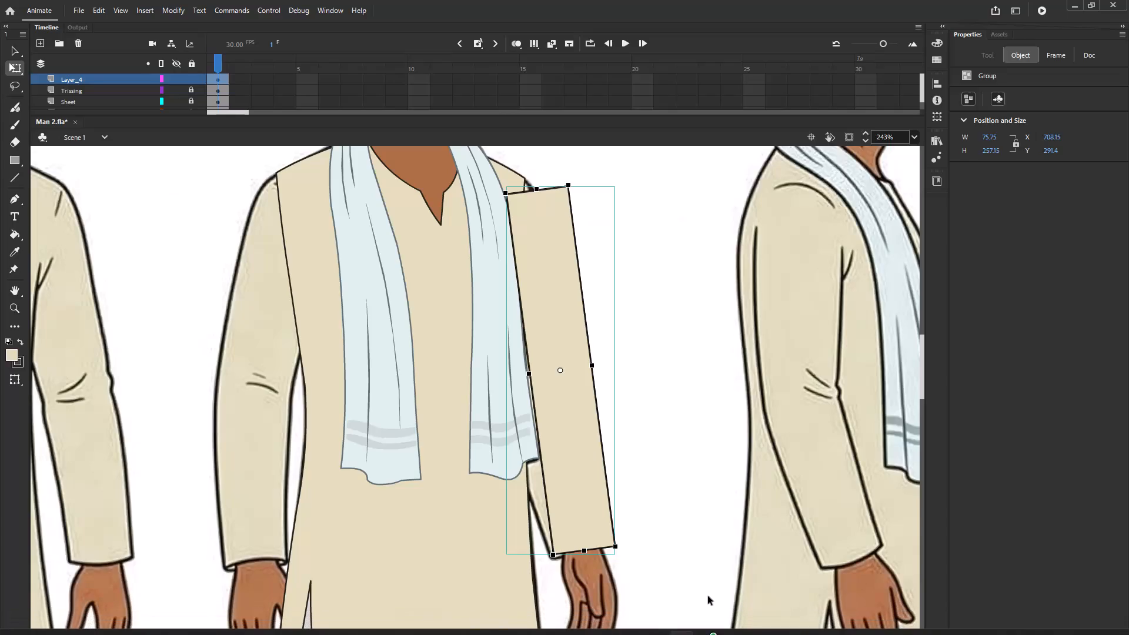
# Delete the tilted cream rectangle group covering the sleeve.
pyautogui.press('BackSpace')
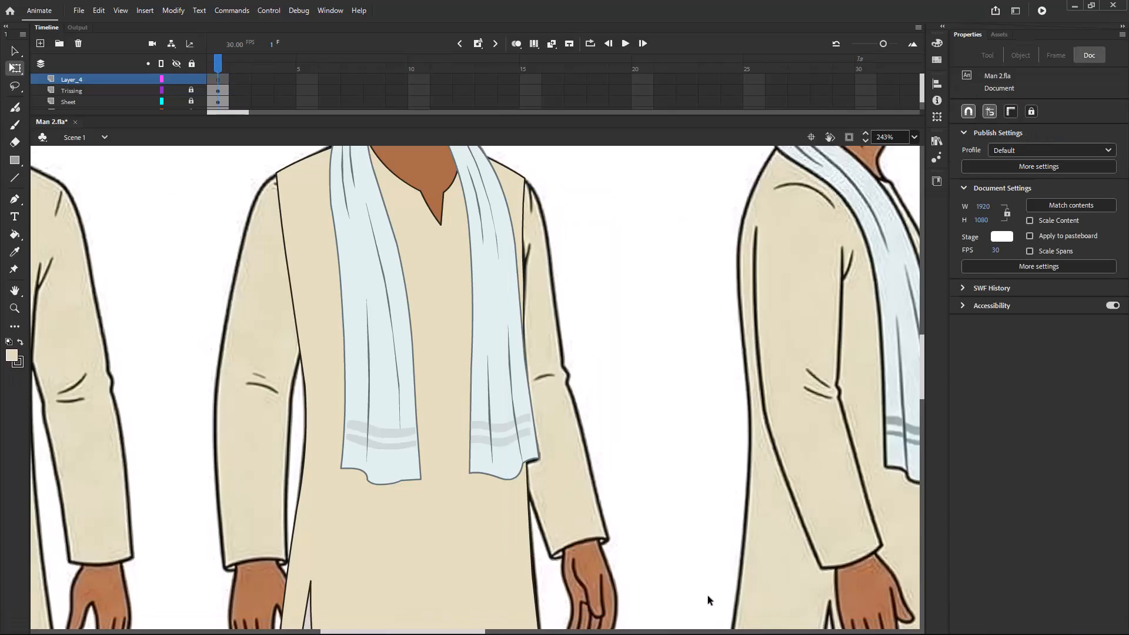
# Hide the Trissing layer to expose the original character sheet for tracing.
pyautogui.click(181, 89)
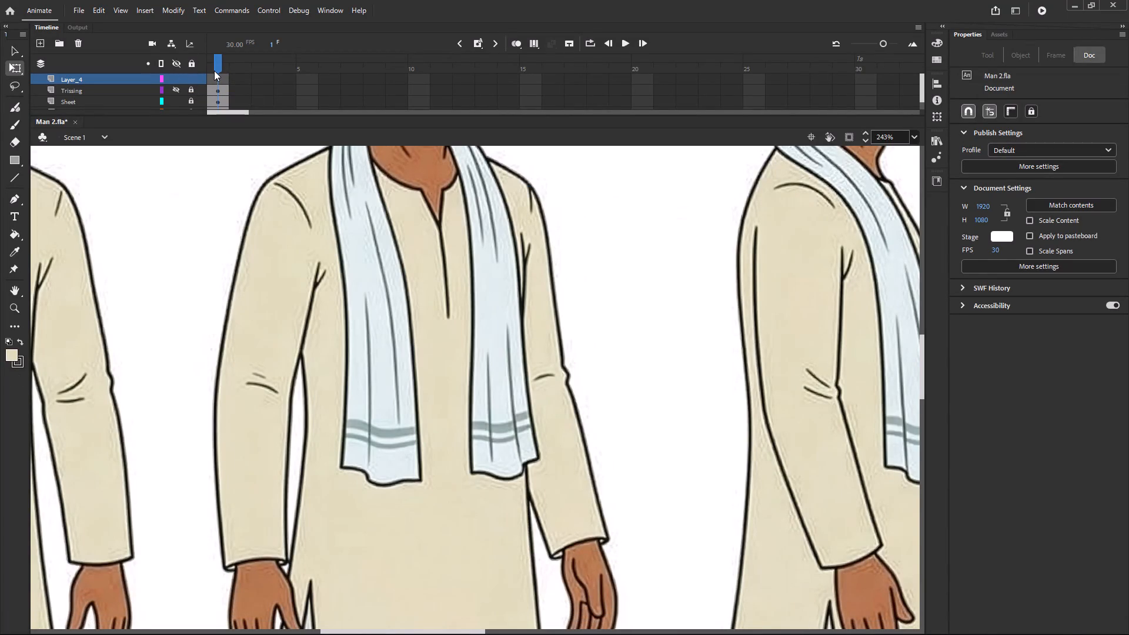
# With Layer_4's first frame active, set the Pen tool's stroke colour to bright green.
pyautogui.click(214, 76)
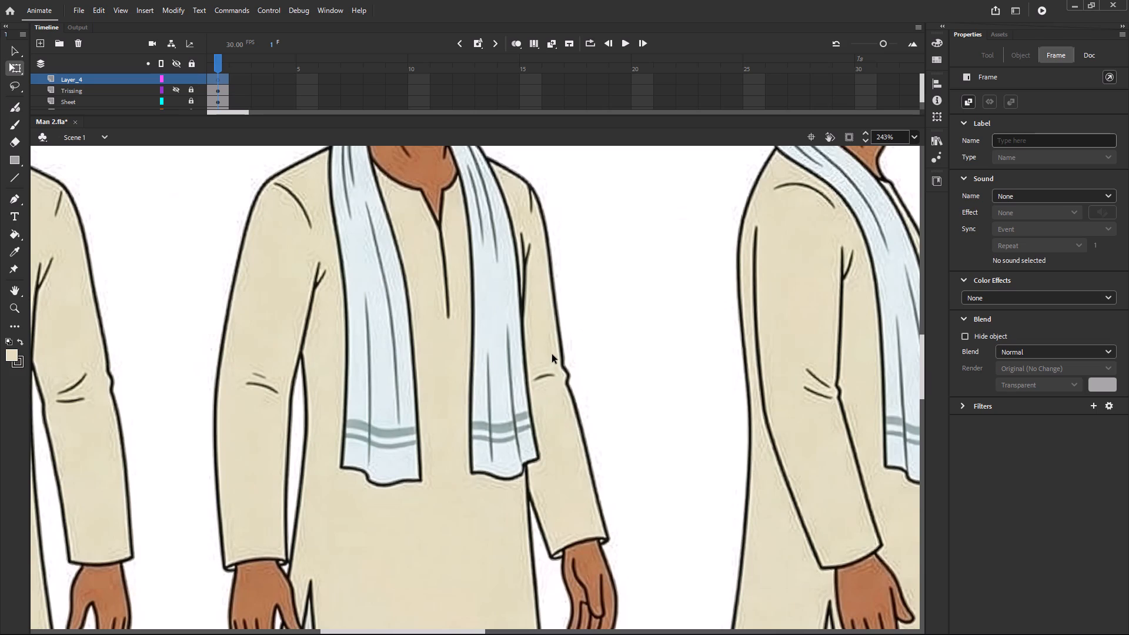
pyautogui.press('p')
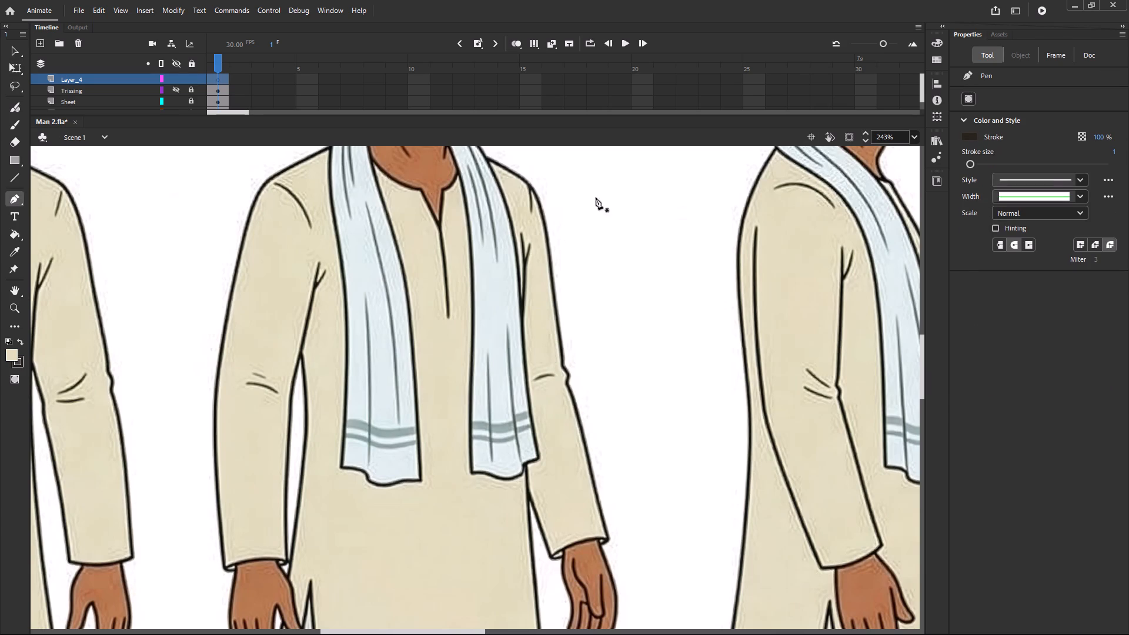
pyautogui.click(966, 135)
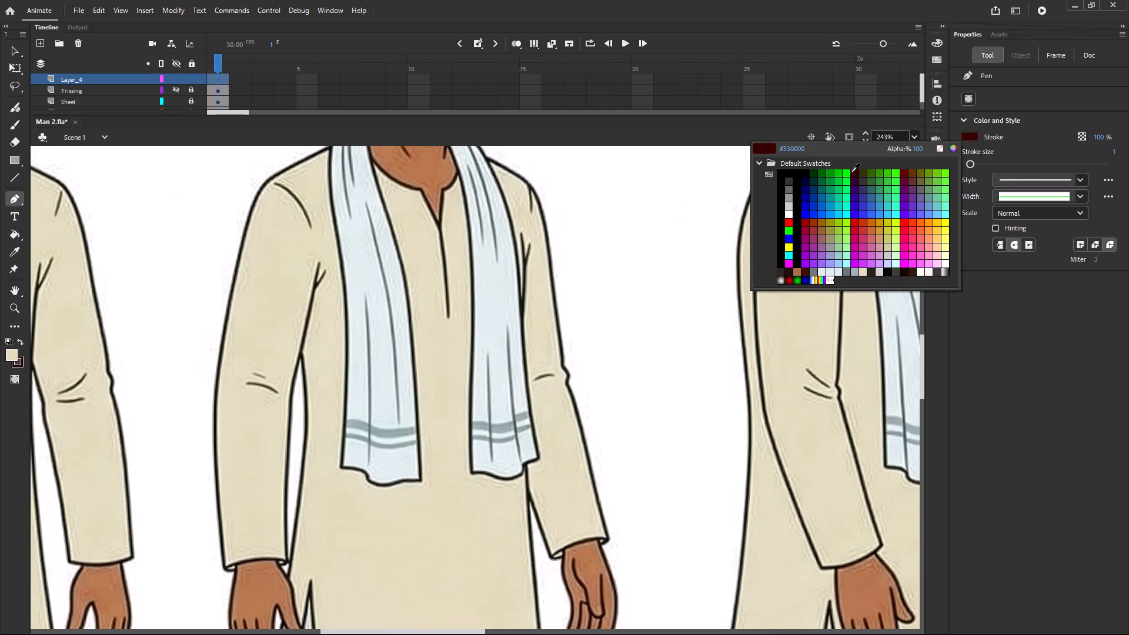
pyautogui.click(851, 172)
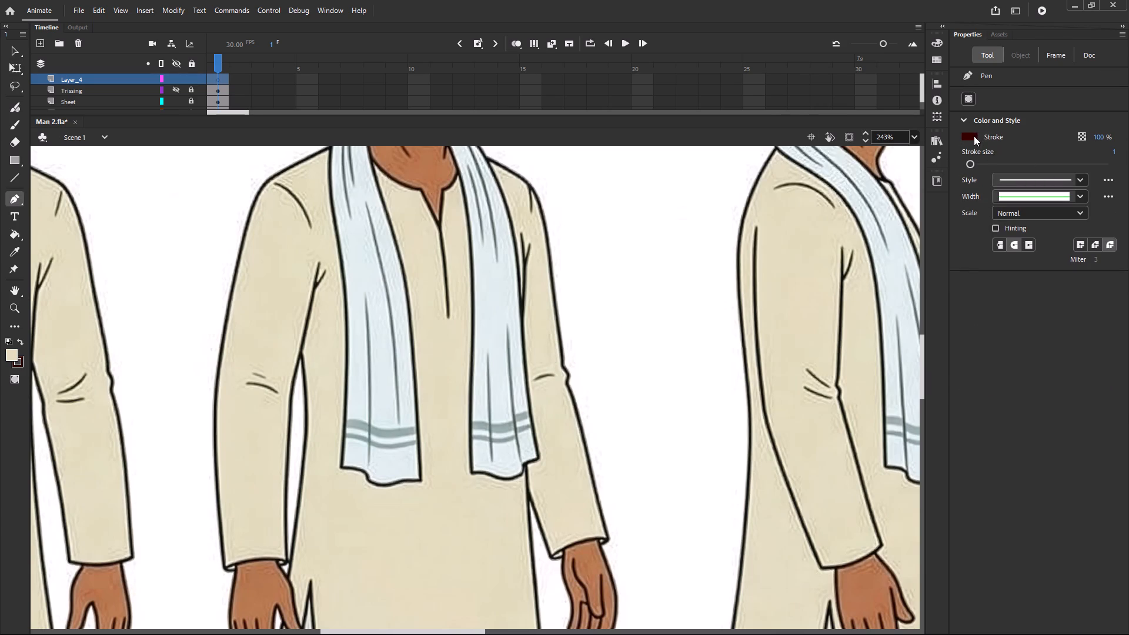
pyautogui.click(974, 136)
pyautogui.click(846, 174)
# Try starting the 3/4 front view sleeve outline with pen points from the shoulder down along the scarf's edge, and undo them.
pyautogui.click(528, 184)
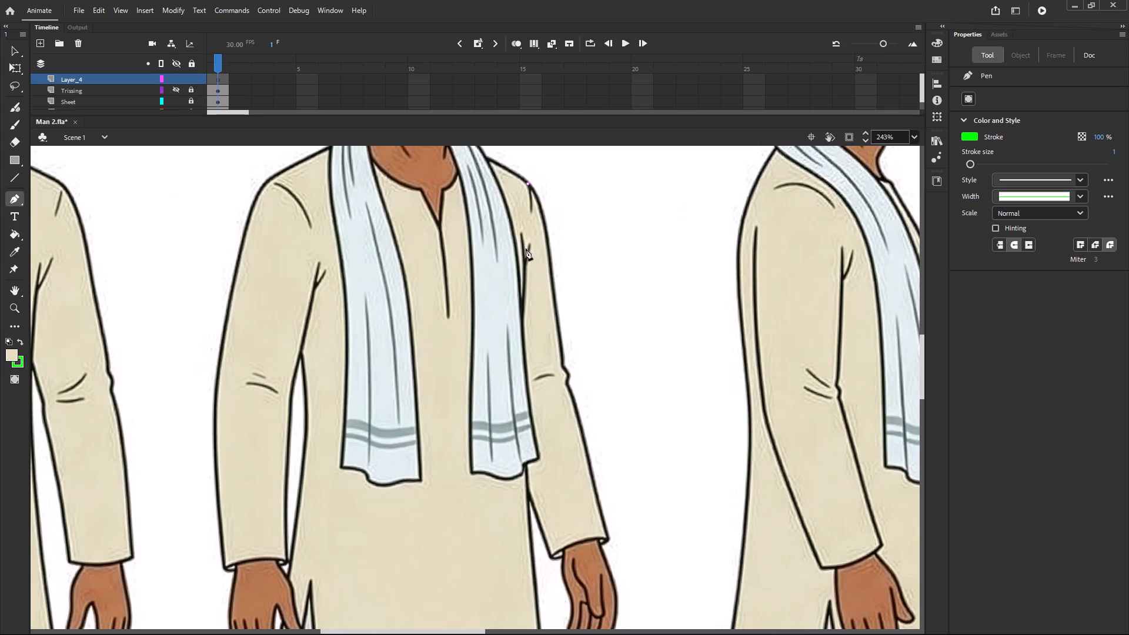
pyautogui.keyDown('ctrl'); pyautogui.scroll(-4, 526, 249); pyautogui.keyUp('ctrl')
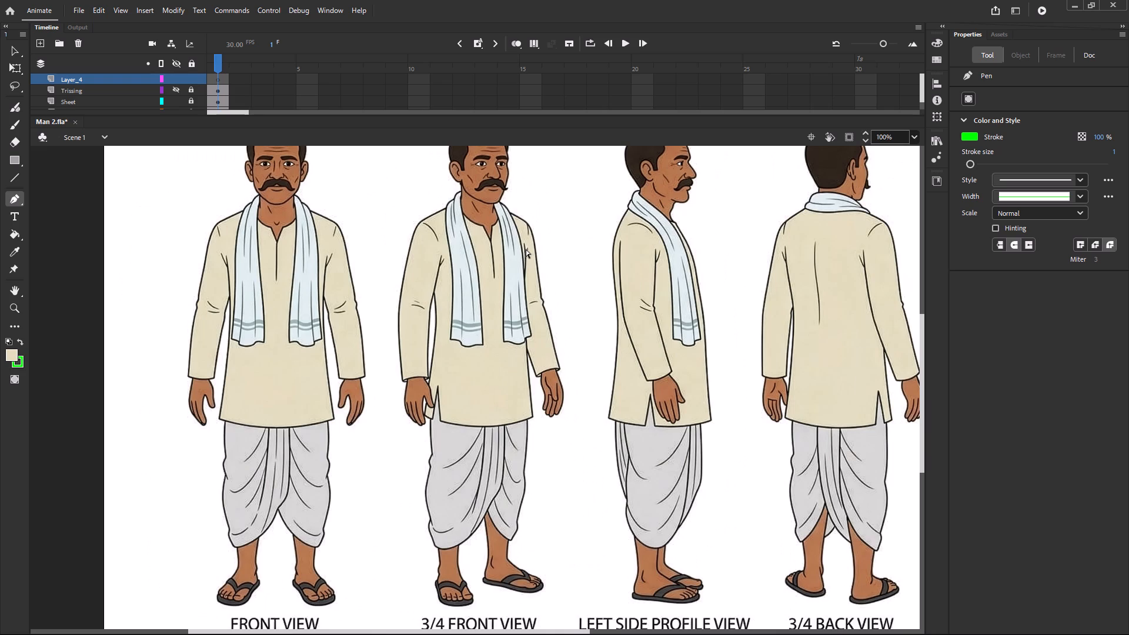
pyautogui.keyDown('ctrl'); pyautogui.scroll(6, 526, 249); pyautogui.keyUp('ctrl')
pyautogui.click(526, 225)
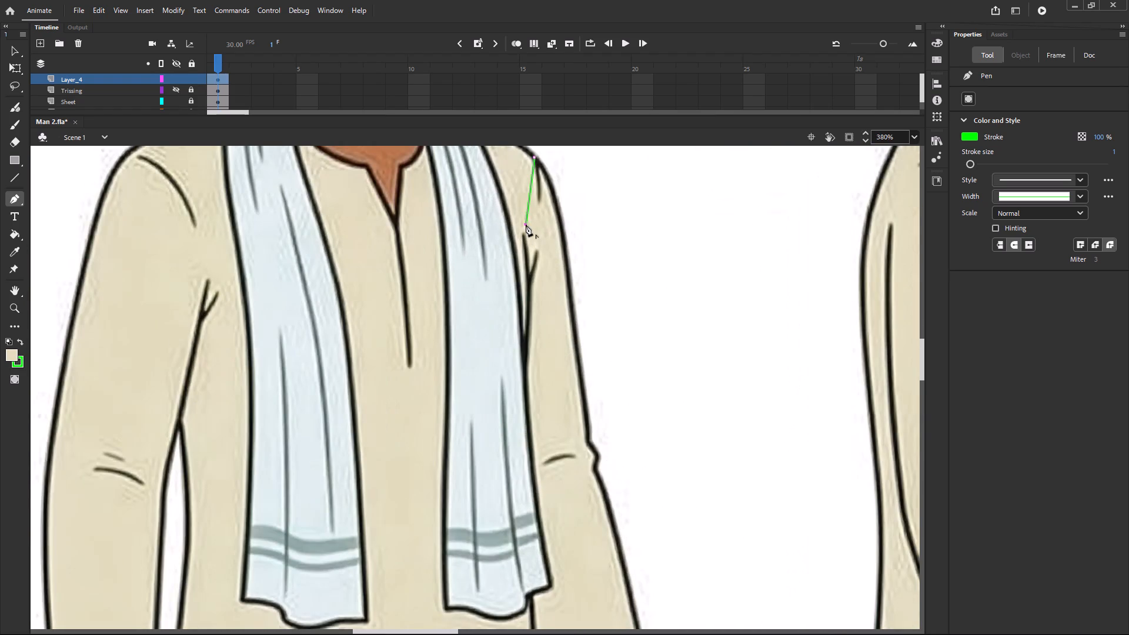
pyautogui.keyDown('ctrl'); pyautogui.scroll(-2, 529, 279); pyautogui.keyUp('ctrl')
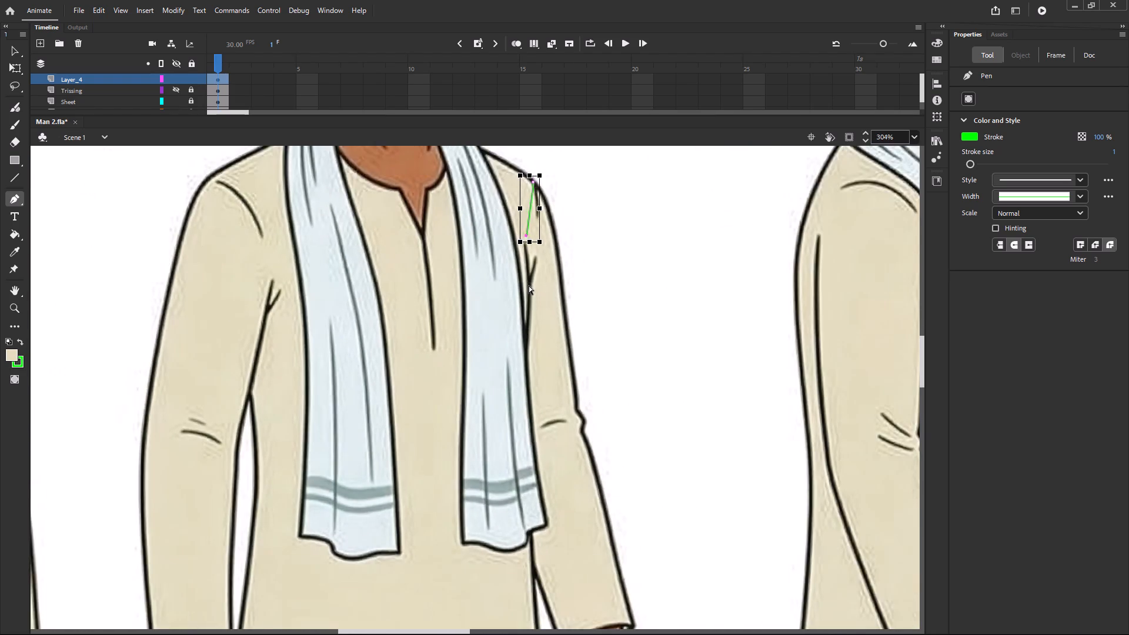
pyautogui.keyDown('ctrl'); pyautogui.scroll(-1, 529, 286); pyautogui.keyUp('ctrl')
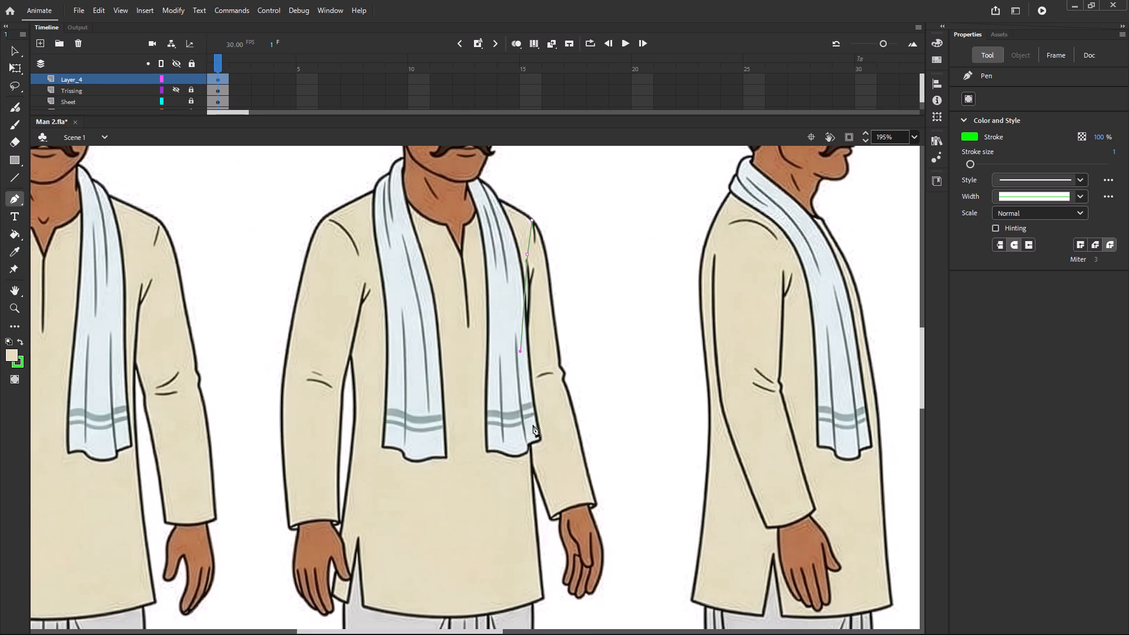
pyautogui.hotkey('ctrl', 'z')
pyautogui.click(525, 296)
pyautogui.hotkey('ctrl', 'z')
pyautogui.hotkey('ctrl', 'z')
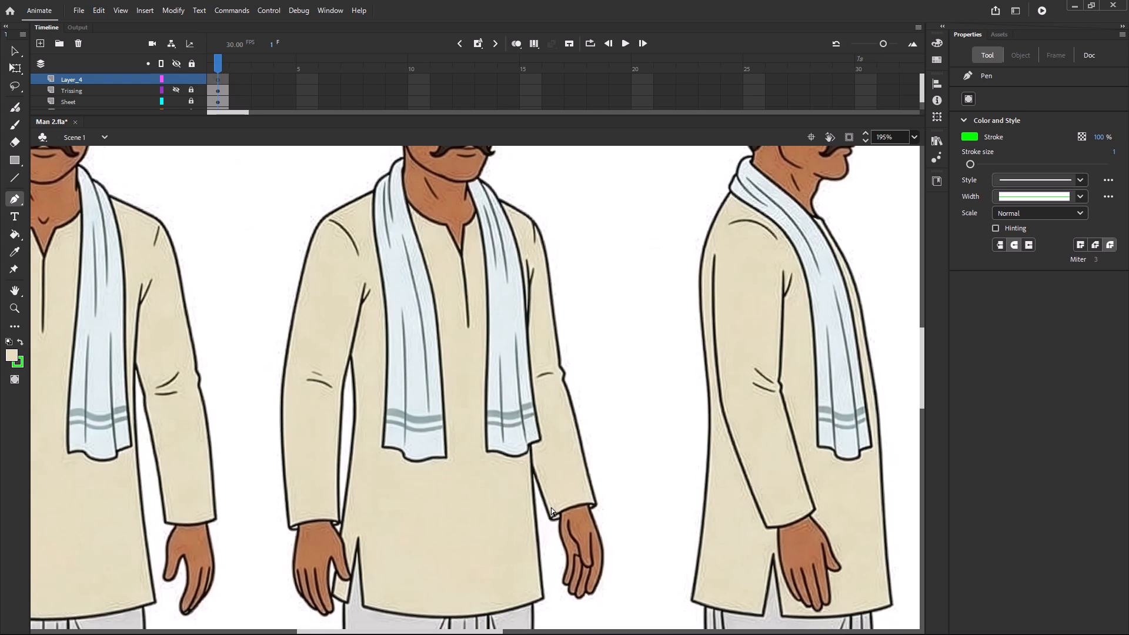
# Show the Trissing layer and examine the 3/4 front view tracing up close, from the toes and sandals up to the scarf and face.
pyautogui.click(181, 87)
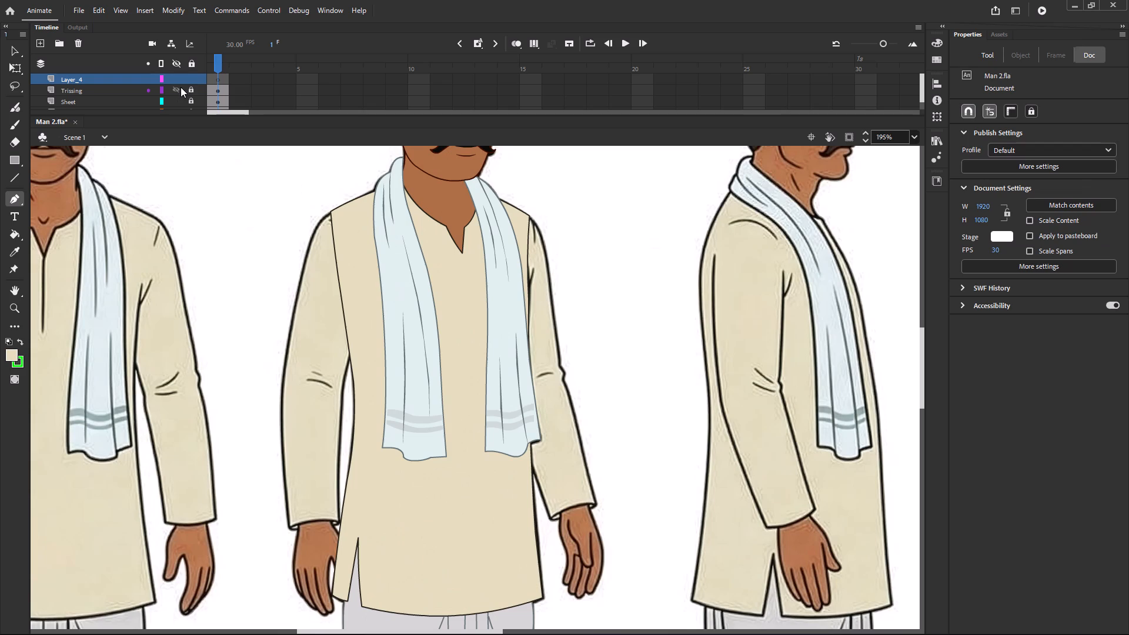
pyautogui.keyDown('ctrl'); pyautogui.scroll(-6, 477, 356); pyautogui.keyUp('ctrl')
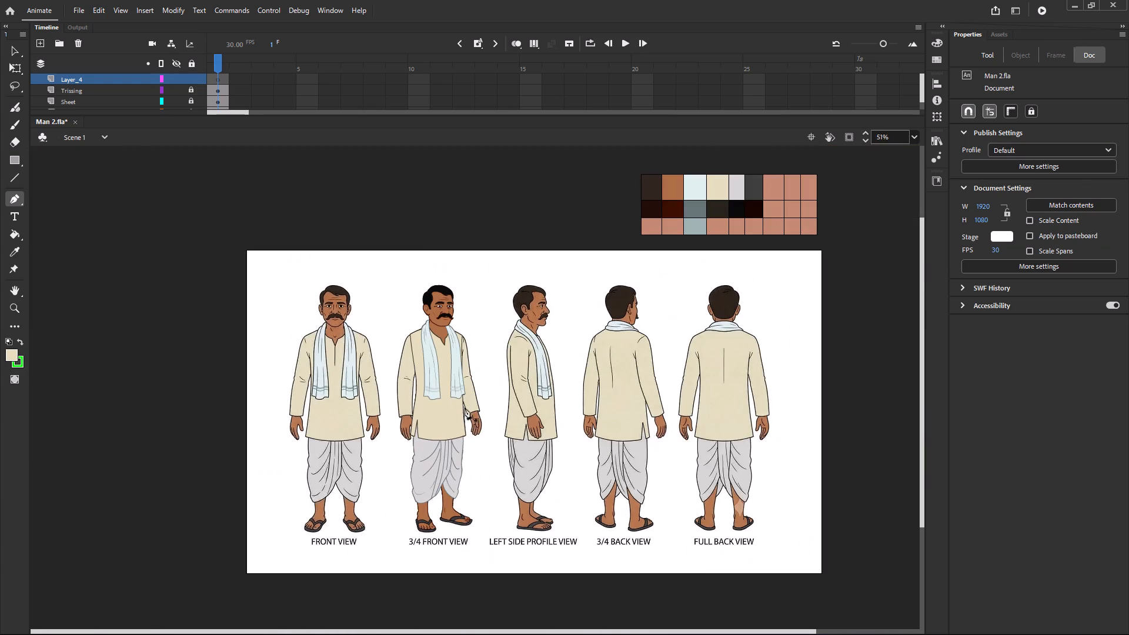
pyautogui.keyDown('ctrl'); pyautogui.scroll(5, 429, 432); pyautogui.keyUp('ctrl')
pyautogui.scroll(-2, 429, 432)
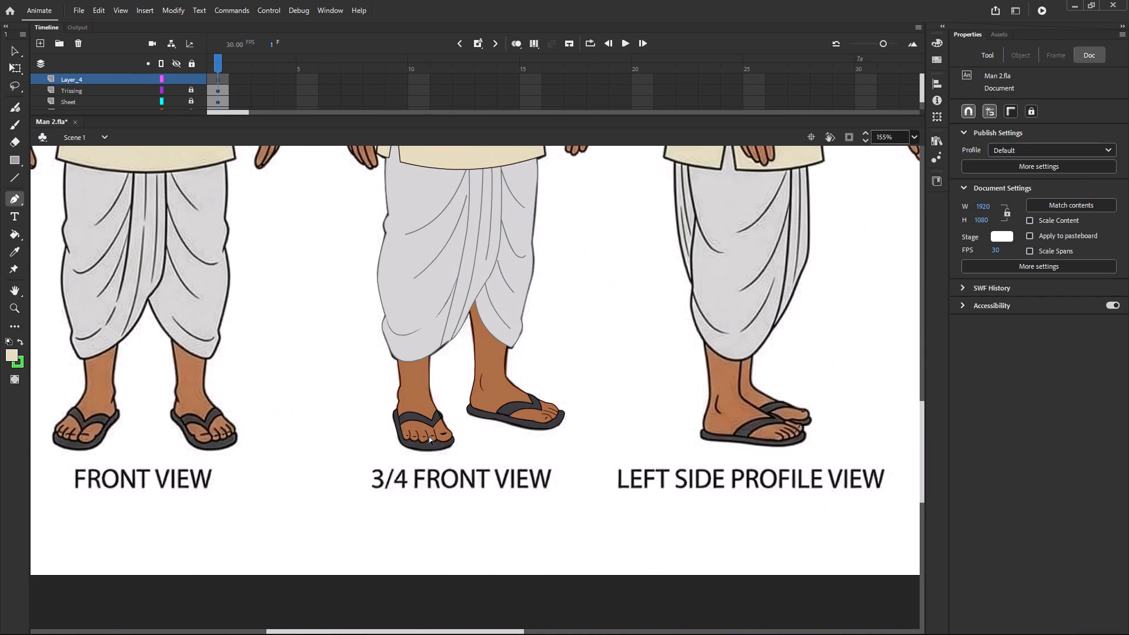
pyautogui.keyDown('ctrl'); pyautogui.scroll(7, 429, 436); pyautogui.keyUp('ctrl')
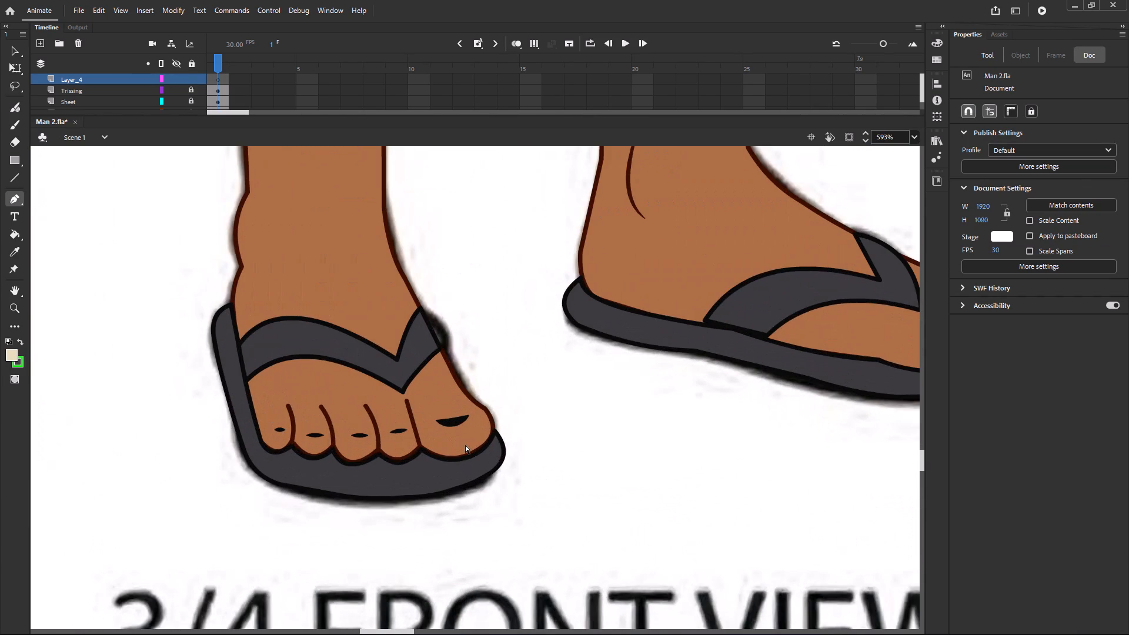
pyautogui.keyDown('ctrl'); pyautogui.scroll(-2, 465, 445); pyautogui.keyUp('ctrl')
pyautogui.keyDown('ctrl'); pyautogui.scroll(5, 377, 449); pyautogui.keyUp('ctrl')
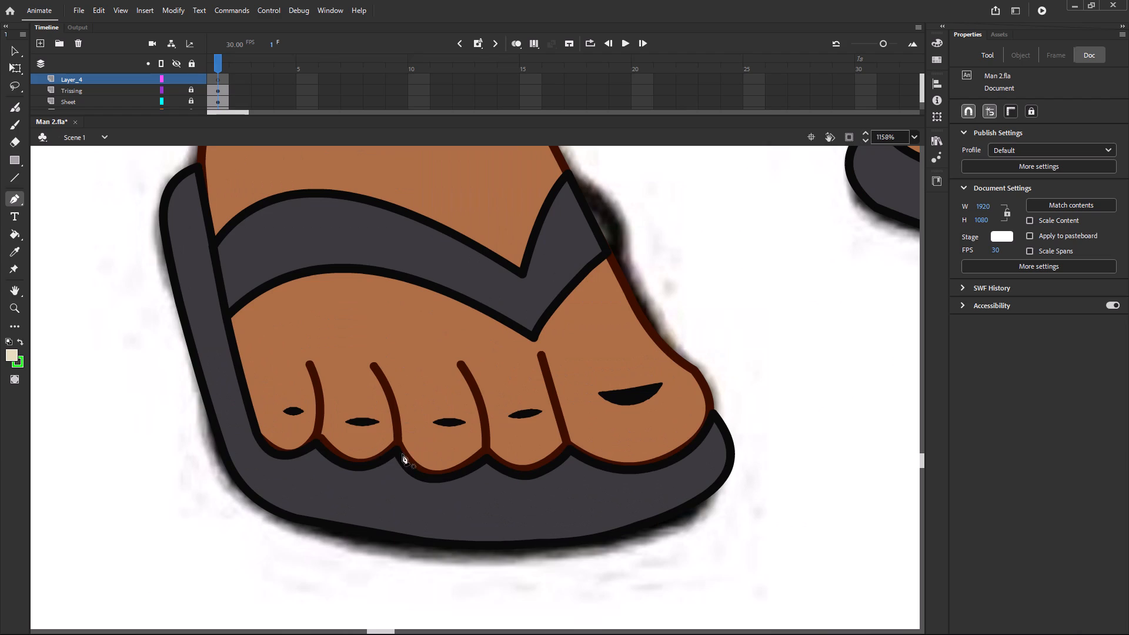
pyautogui.keyDown('ctrl'); pyautogui.scroll(-7, 439, 440); pyautogui.keyUp('ctrl')
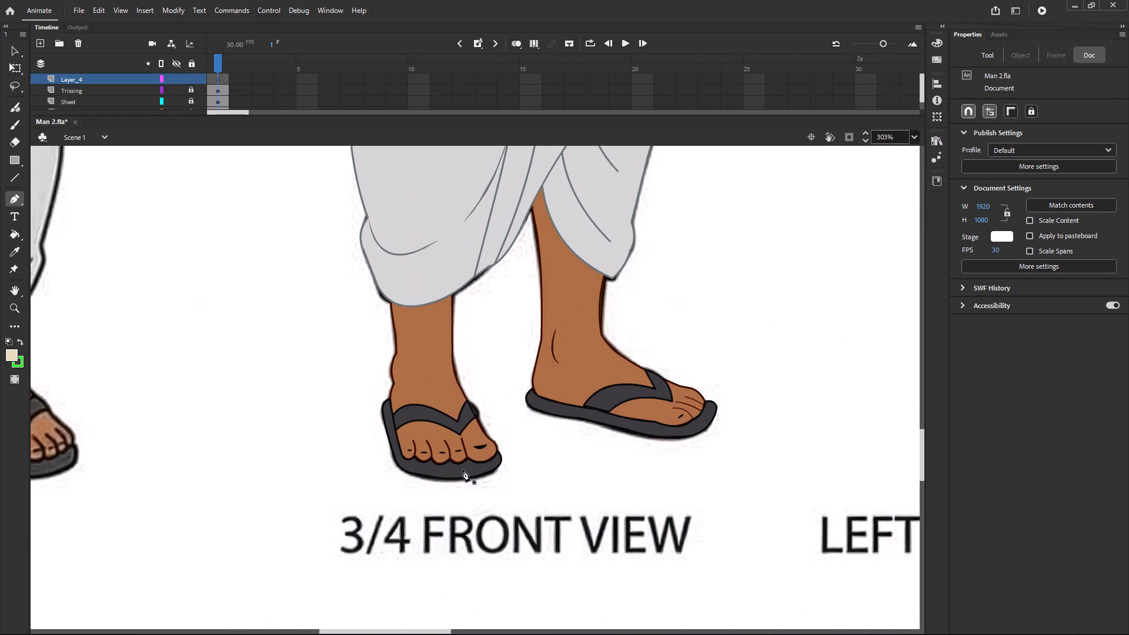
pyautogui.keyDown('ctrl'); pyautogui.scroll(-6, 463, 470); pyautogui.keyUp('ctrl')
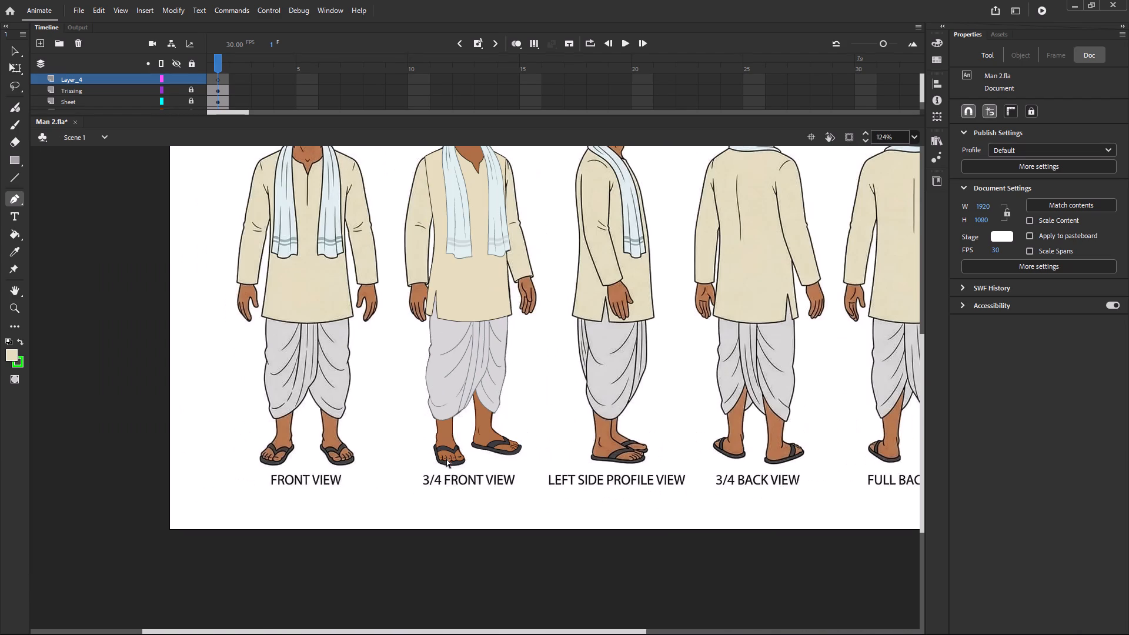
pyautogui.scroll(2, 463, 365)
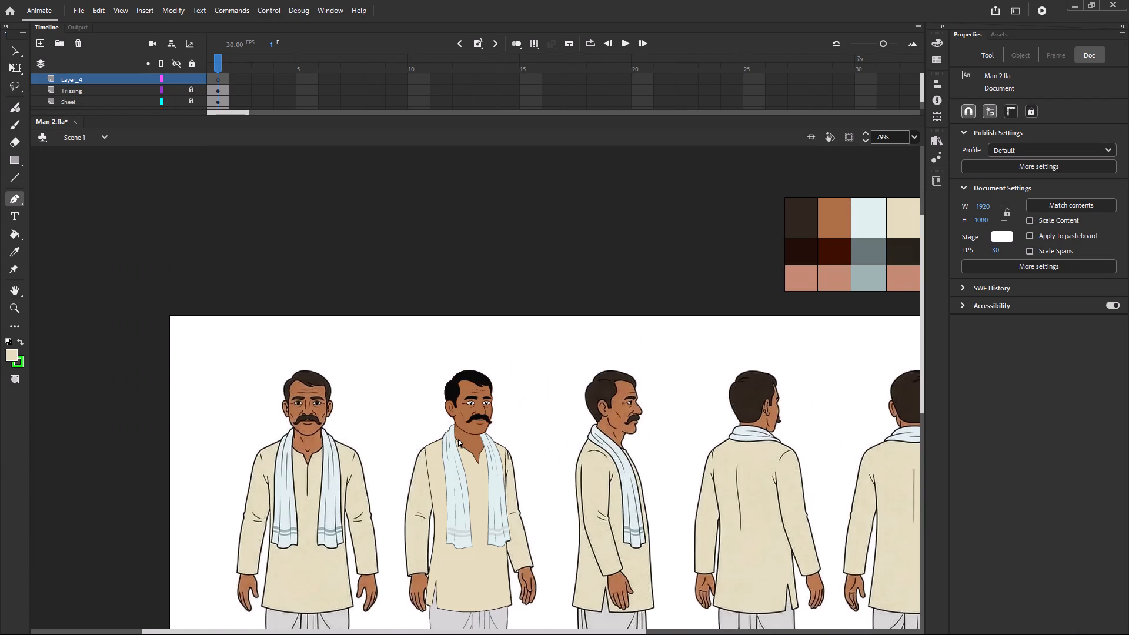
pyautogui.keyDown('ctrl'); pyautogui.scroll(5, 458, 439); pyautogui.keyUp('ctrl')
pyautogui.scroll(-3, 486, 444)
pyautogui.scroll(2, 486, 445)
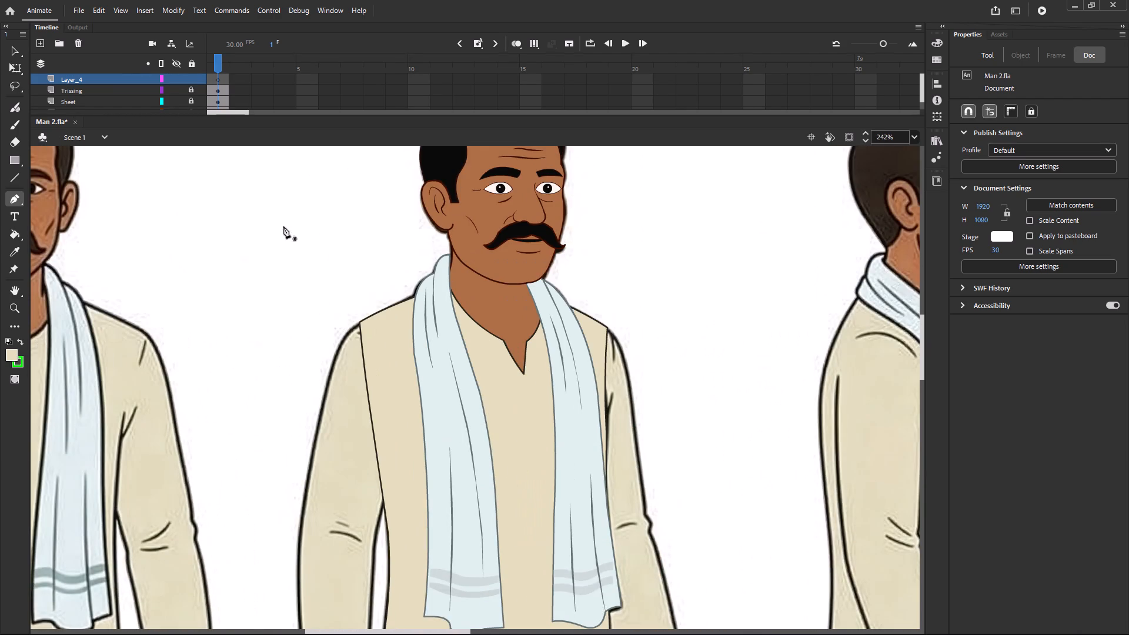
# Hide the Trissing layer again to uncover the original drawing.
pyautogui.click(182, 91)
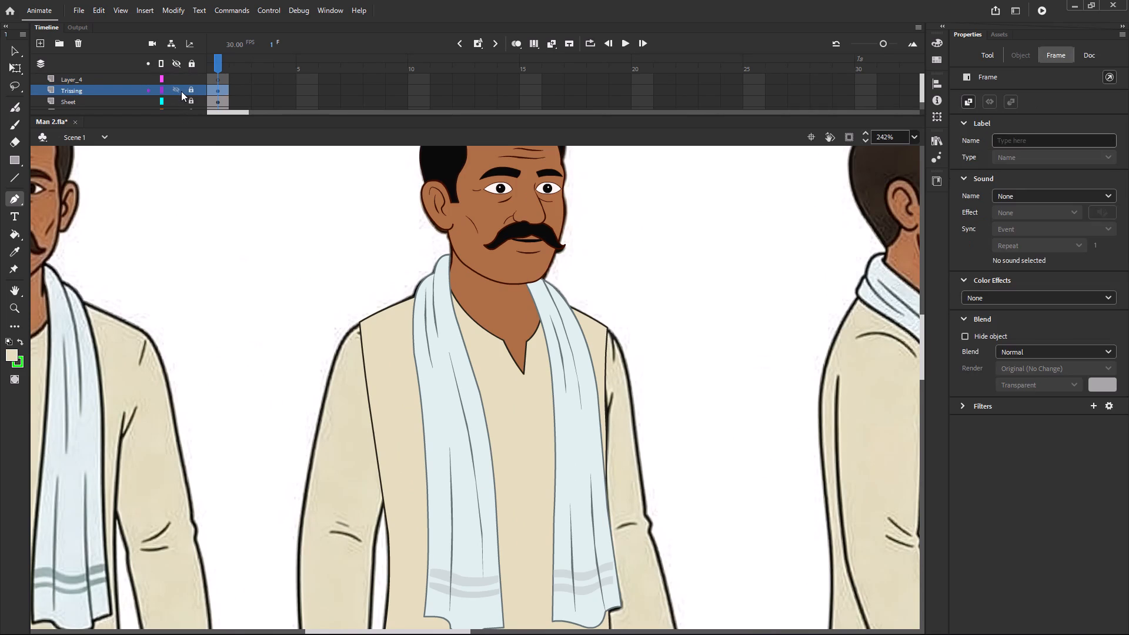
pyautogui.click(181, 91)
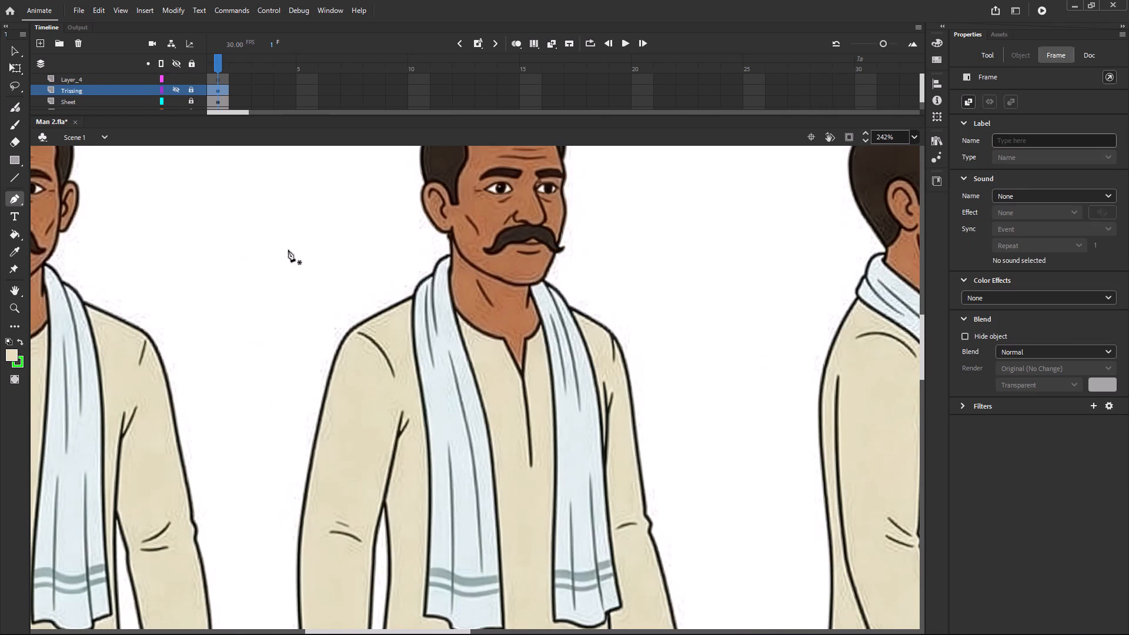
# Make Layer_4's first frame the active drawing frame, leaving the Trissing layer locked and hidden.
pyautogui.keyDown('ctrl'); pyautogui.scroll(-3, 627, 384); pyautogui.keyUp('ctrl')
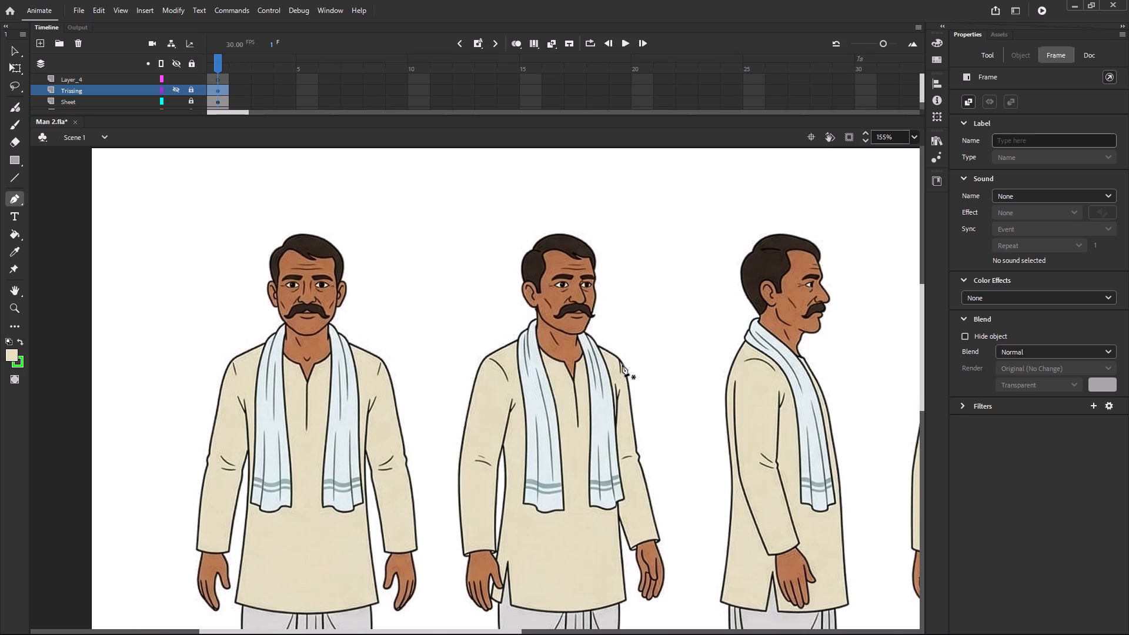
pyautogui.keyDown('ctrl'); pyautogui.scroll(1, 620, 384); pyautogui.keyUp('ctrl')
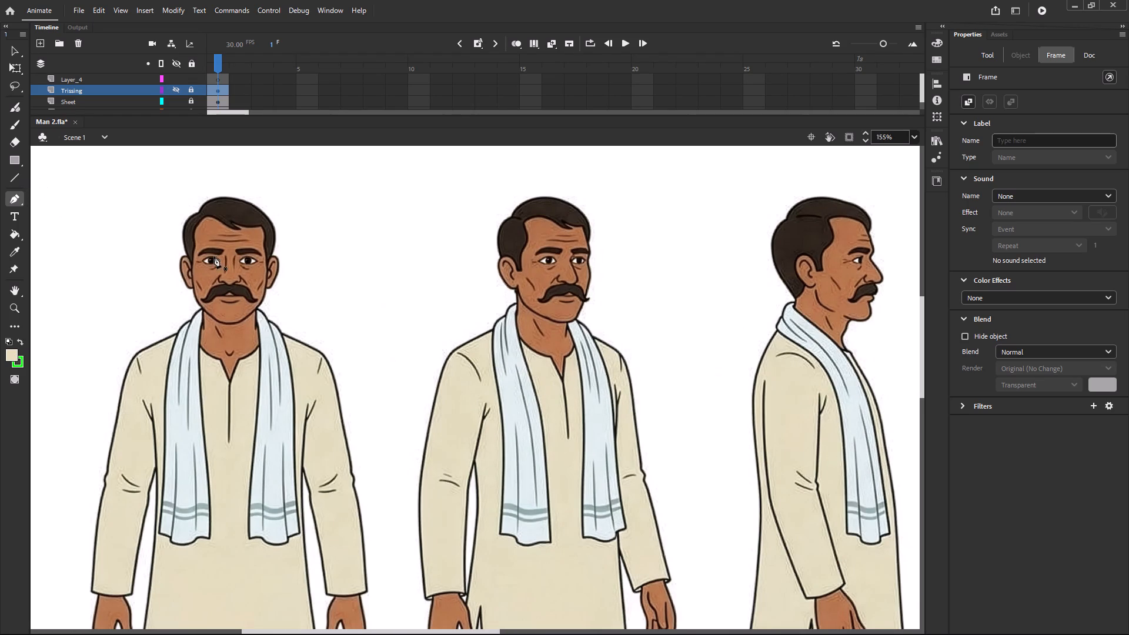
pyautogui.keyDown('ctrl'); pyautogui.scroll(5, 633, 402); pyautogui.keyUp('ctrl')
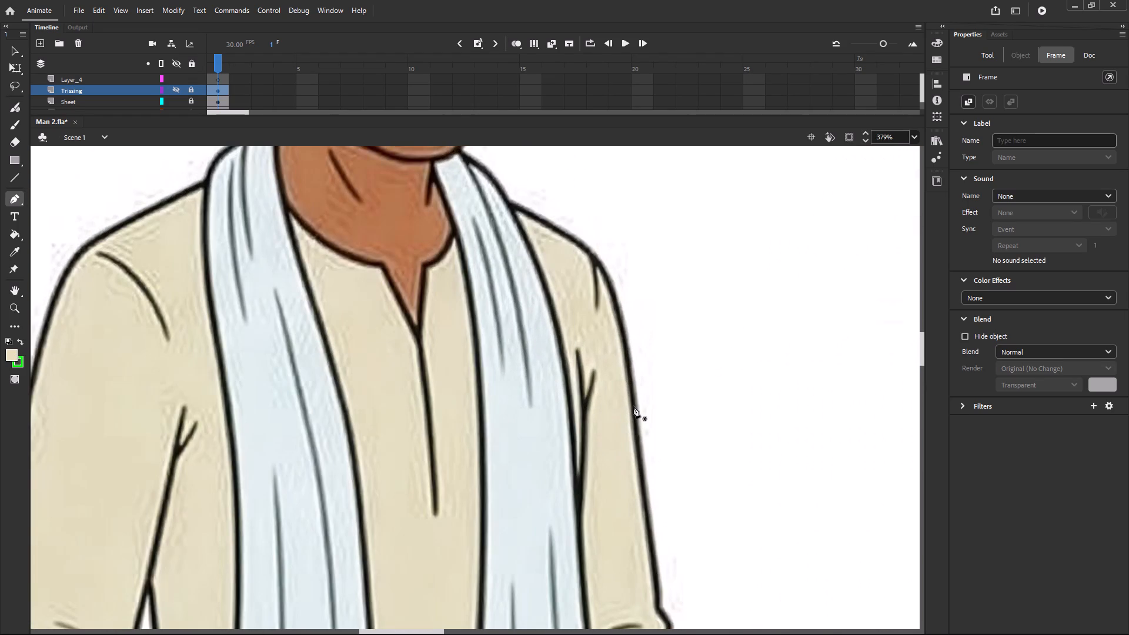
pyautogui.click(635, 425)
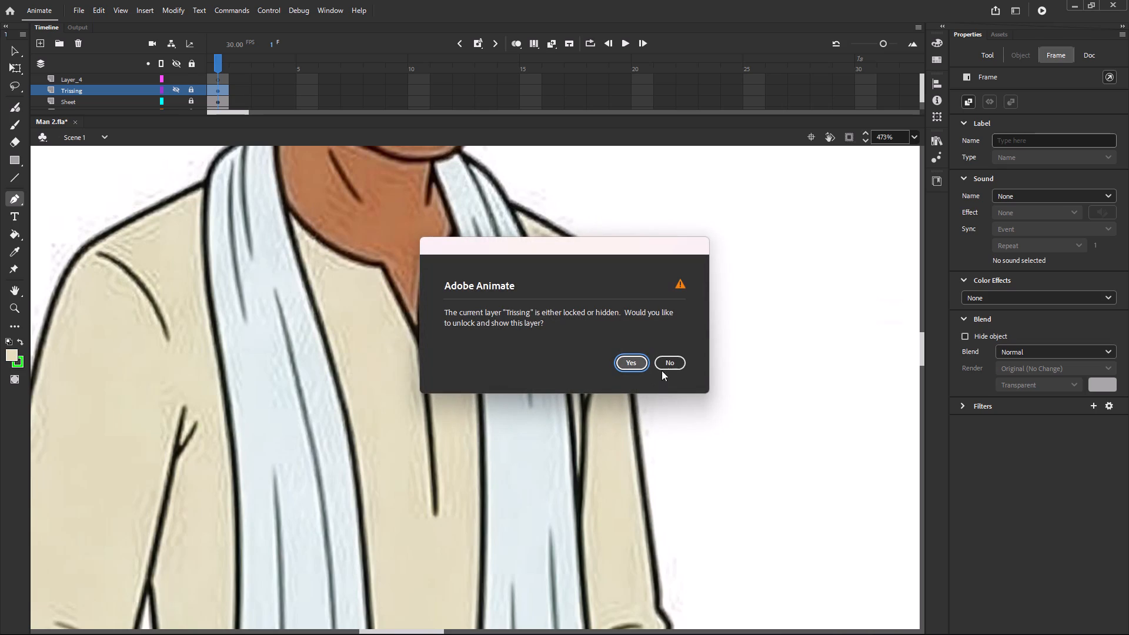
pyautogui.click(670, 363)
pyautogui.click(221, 80)
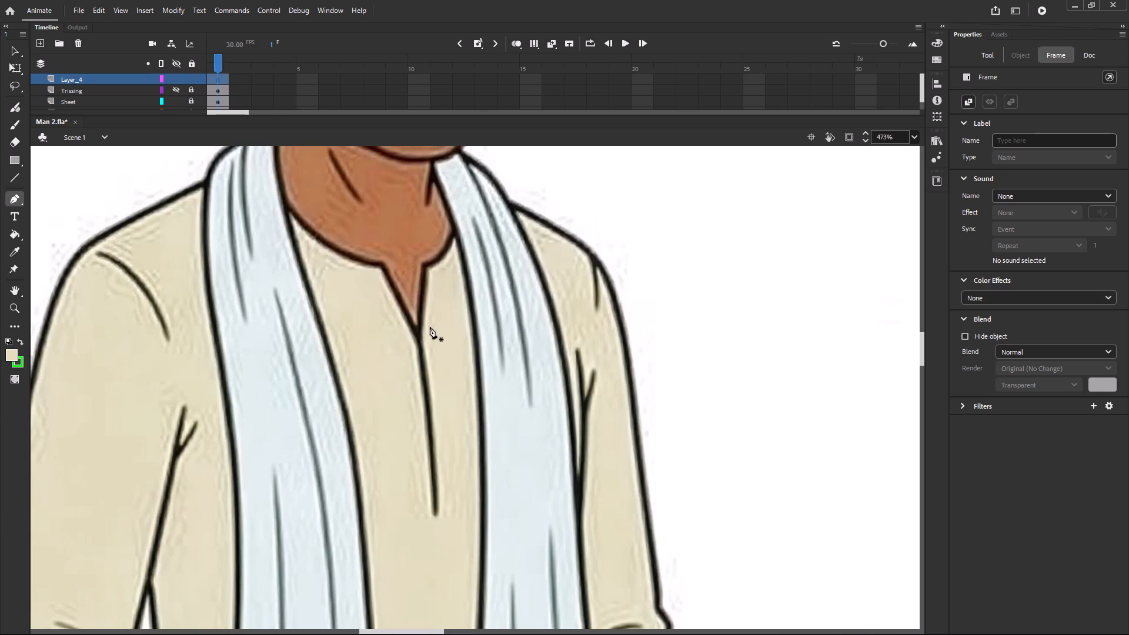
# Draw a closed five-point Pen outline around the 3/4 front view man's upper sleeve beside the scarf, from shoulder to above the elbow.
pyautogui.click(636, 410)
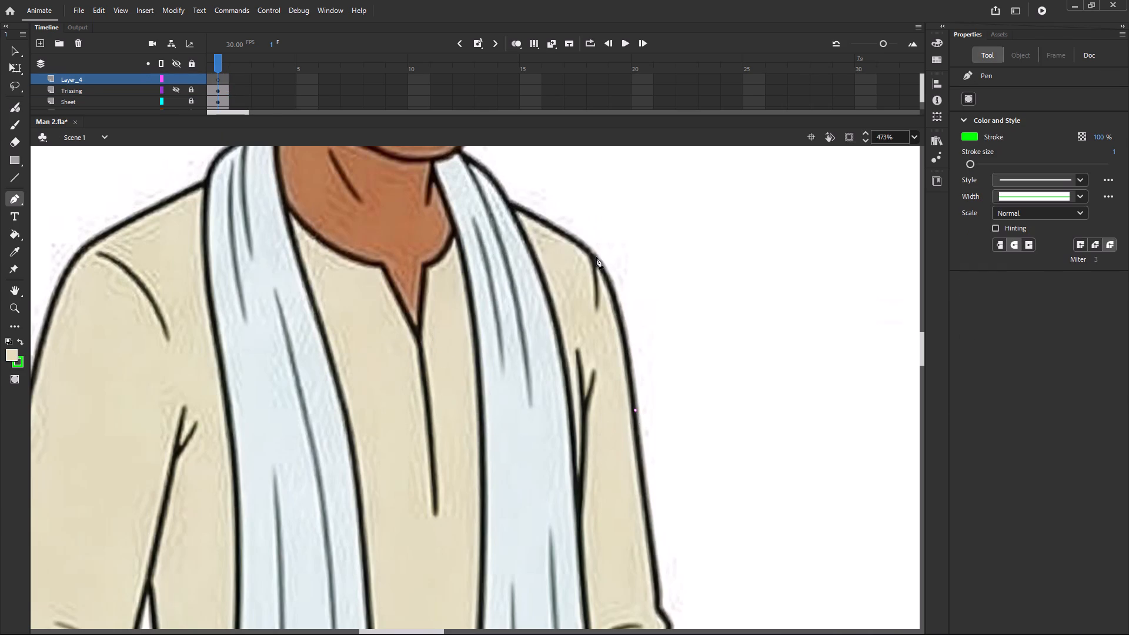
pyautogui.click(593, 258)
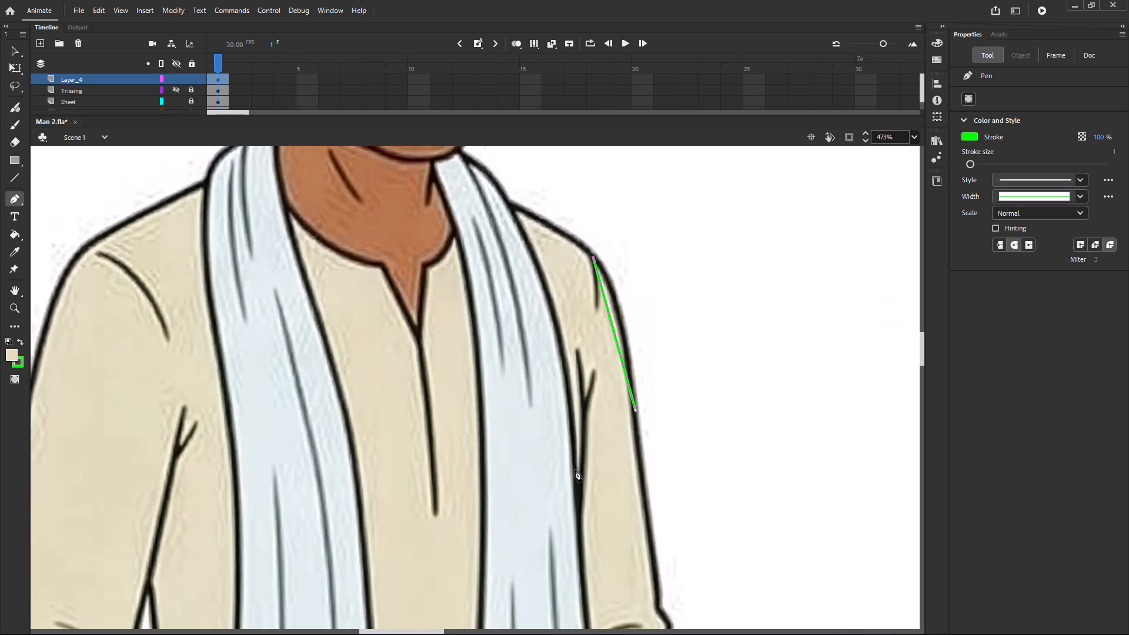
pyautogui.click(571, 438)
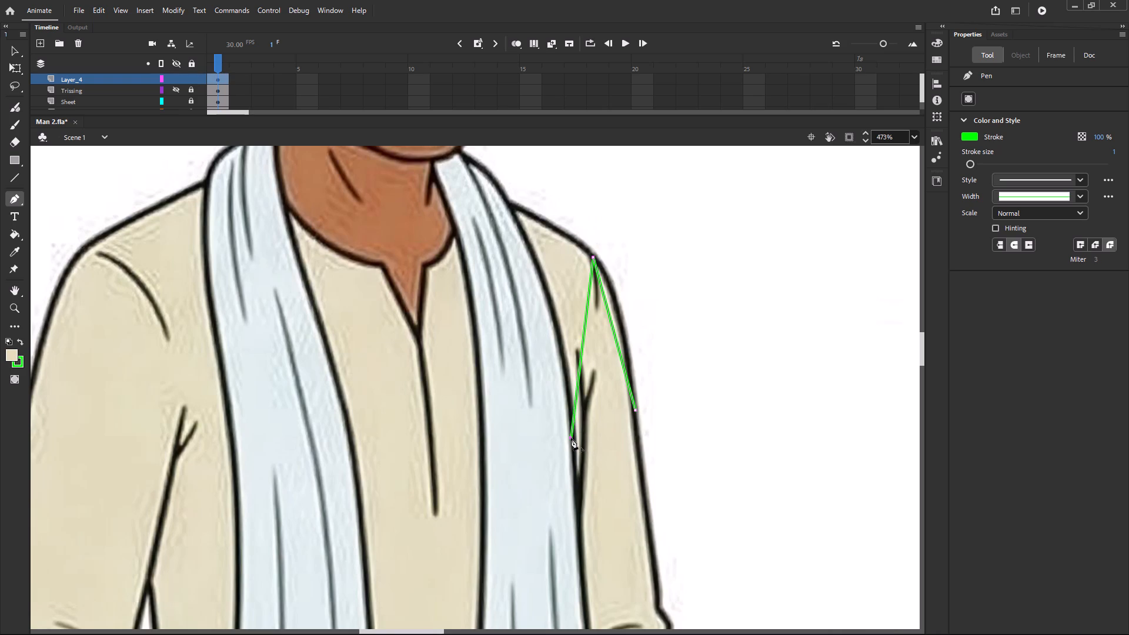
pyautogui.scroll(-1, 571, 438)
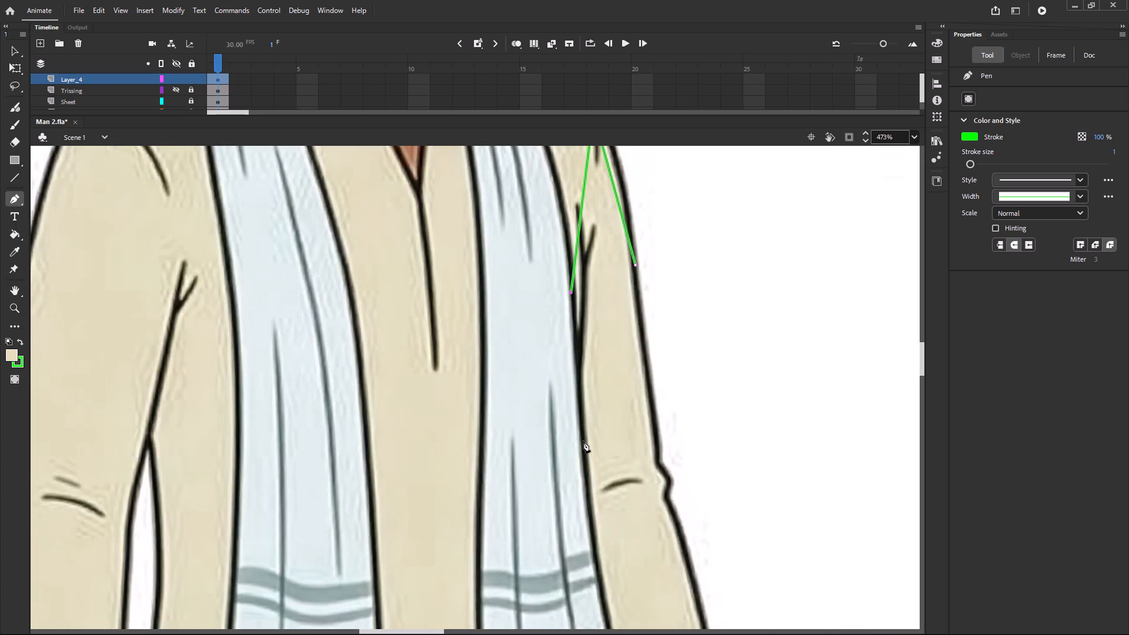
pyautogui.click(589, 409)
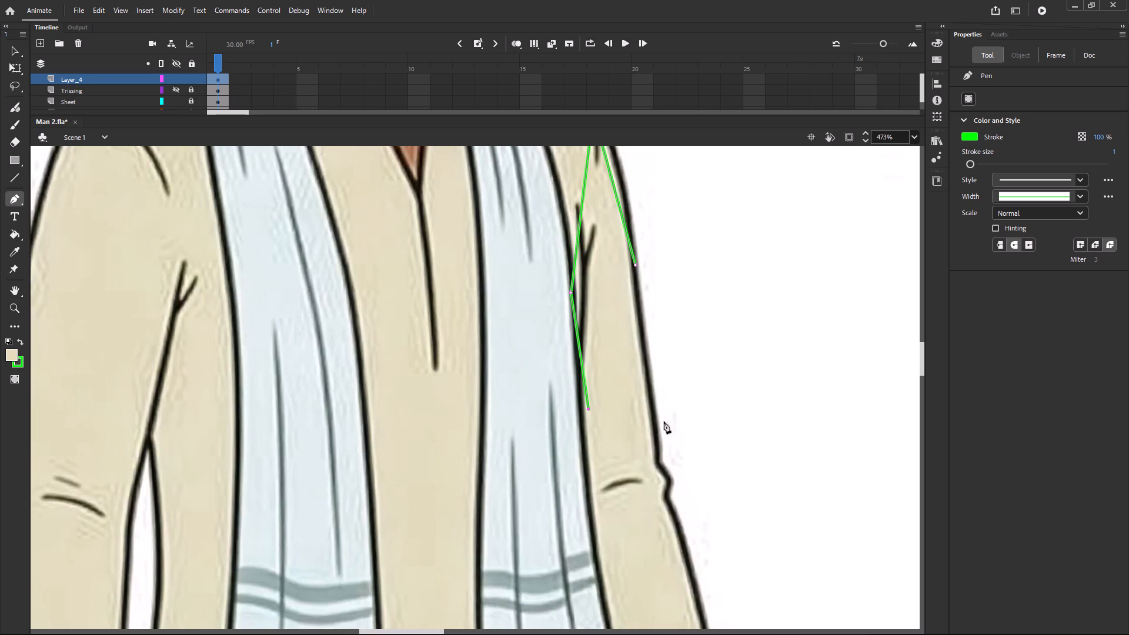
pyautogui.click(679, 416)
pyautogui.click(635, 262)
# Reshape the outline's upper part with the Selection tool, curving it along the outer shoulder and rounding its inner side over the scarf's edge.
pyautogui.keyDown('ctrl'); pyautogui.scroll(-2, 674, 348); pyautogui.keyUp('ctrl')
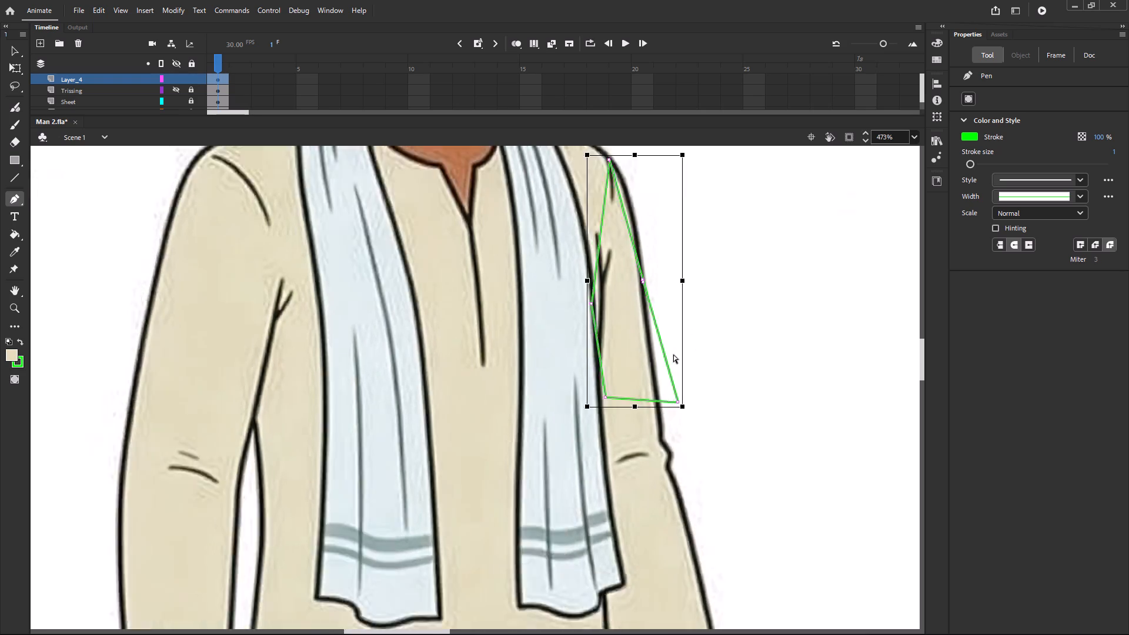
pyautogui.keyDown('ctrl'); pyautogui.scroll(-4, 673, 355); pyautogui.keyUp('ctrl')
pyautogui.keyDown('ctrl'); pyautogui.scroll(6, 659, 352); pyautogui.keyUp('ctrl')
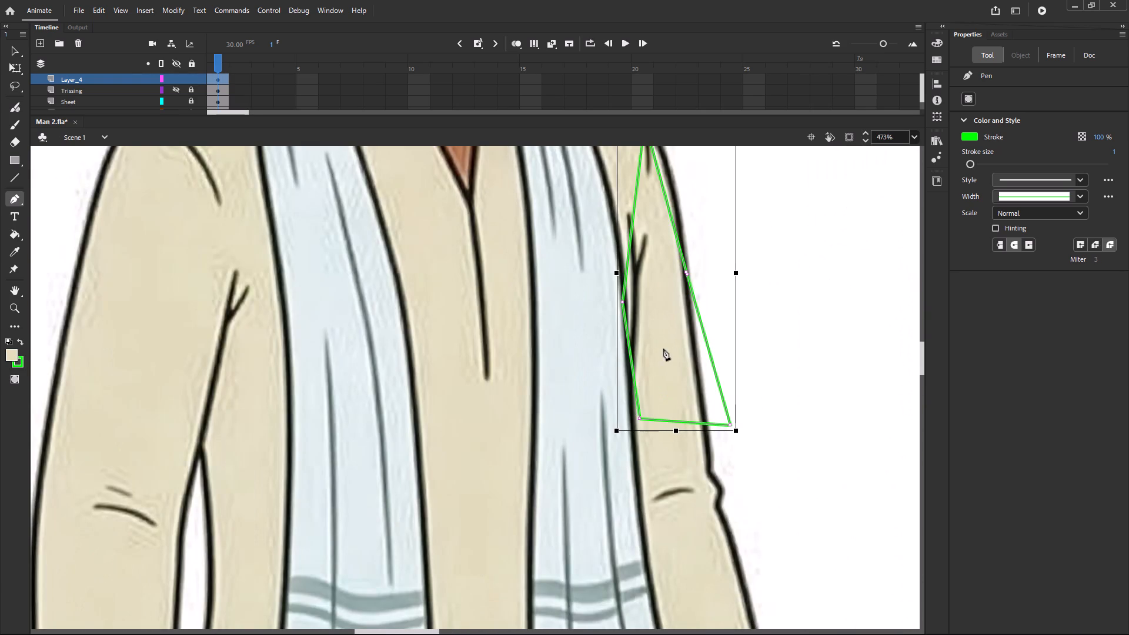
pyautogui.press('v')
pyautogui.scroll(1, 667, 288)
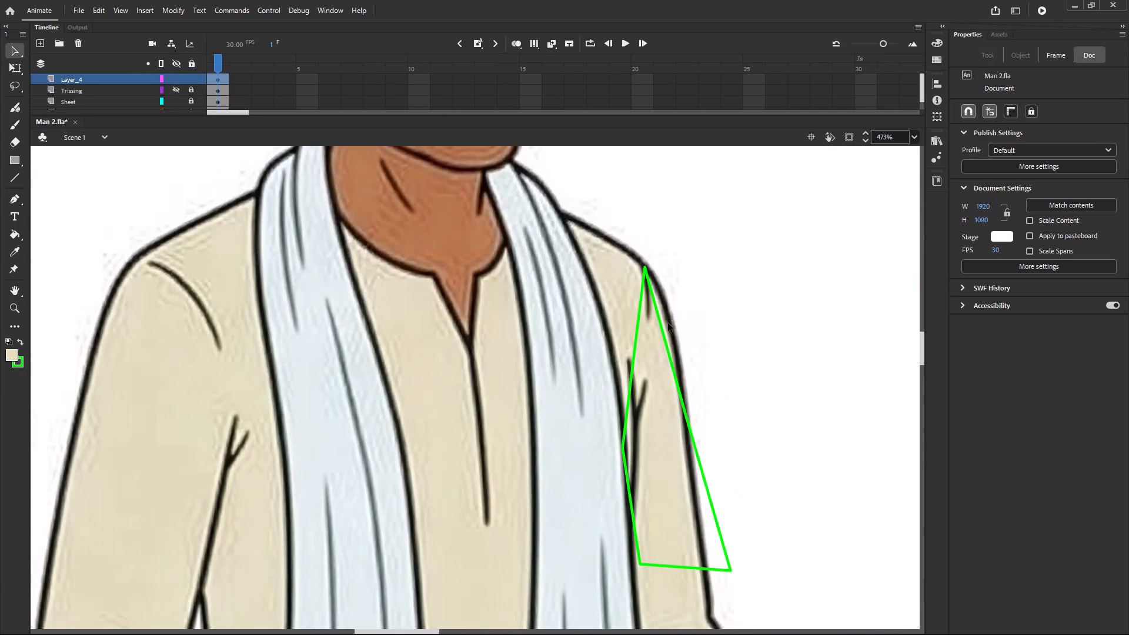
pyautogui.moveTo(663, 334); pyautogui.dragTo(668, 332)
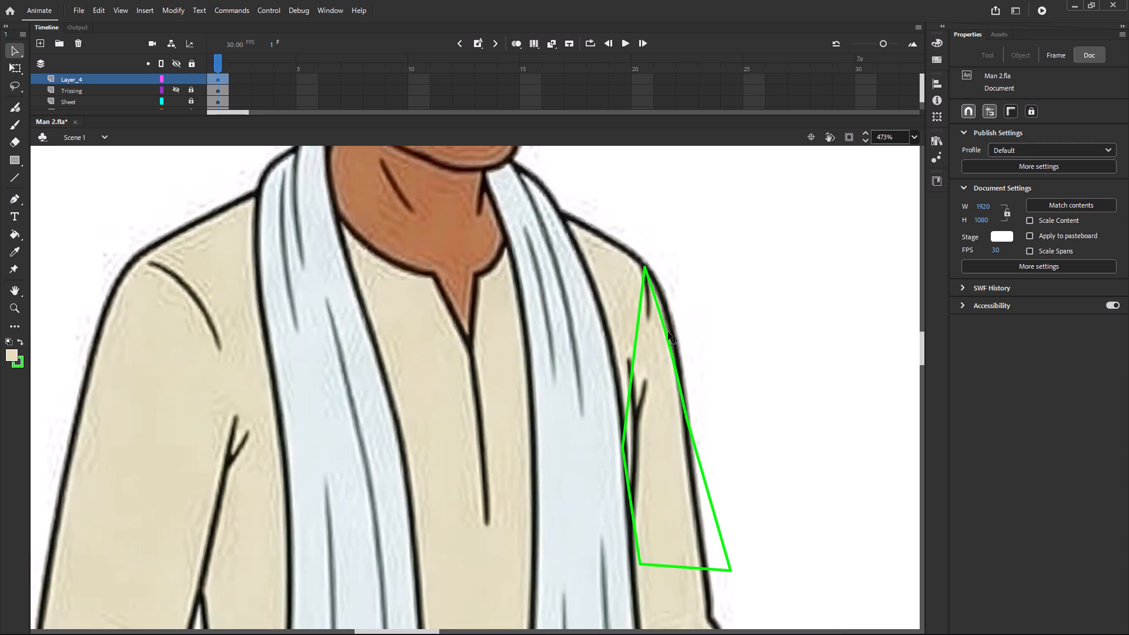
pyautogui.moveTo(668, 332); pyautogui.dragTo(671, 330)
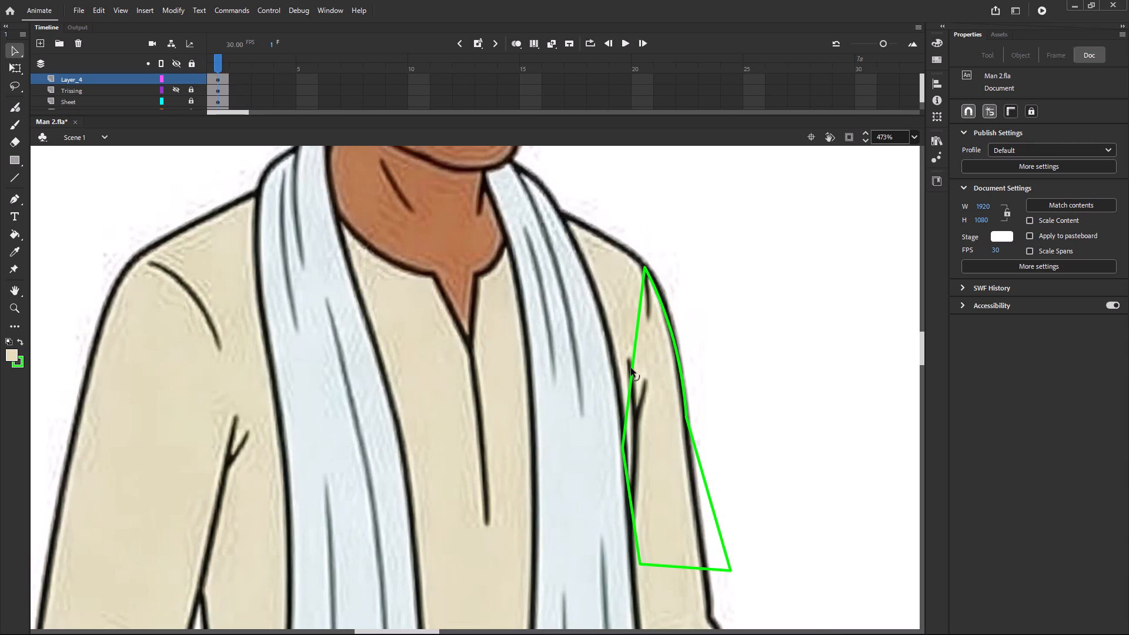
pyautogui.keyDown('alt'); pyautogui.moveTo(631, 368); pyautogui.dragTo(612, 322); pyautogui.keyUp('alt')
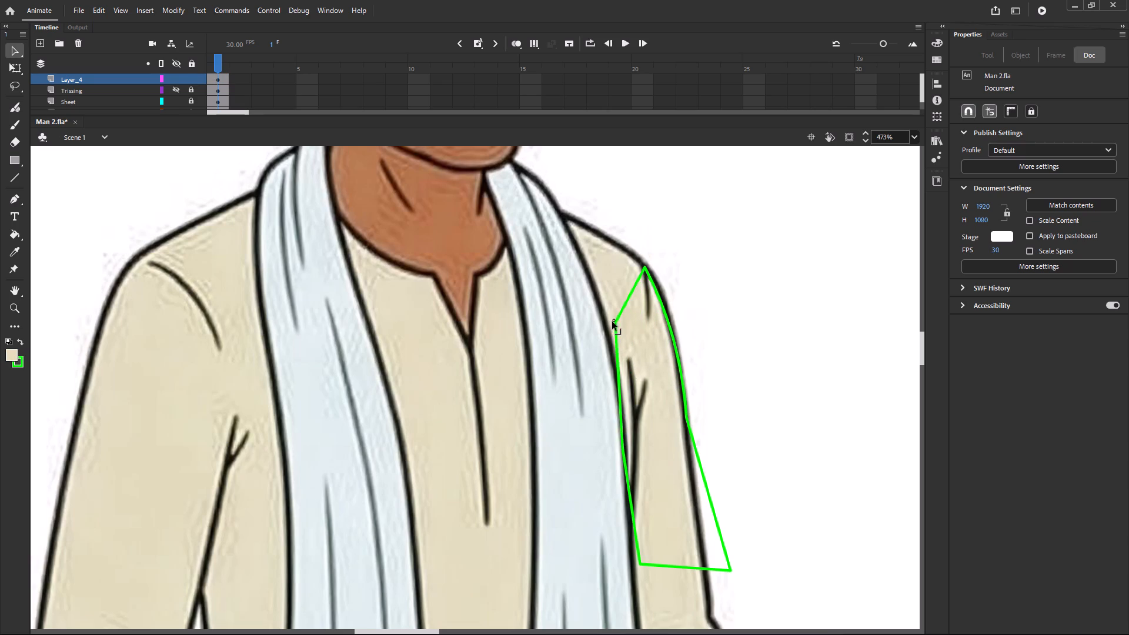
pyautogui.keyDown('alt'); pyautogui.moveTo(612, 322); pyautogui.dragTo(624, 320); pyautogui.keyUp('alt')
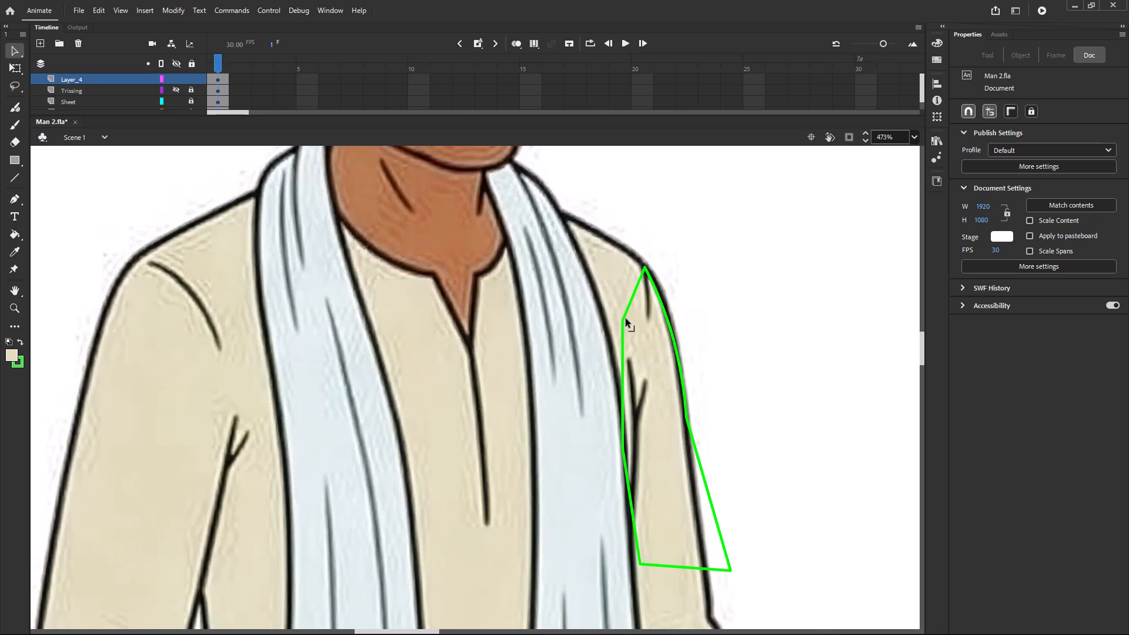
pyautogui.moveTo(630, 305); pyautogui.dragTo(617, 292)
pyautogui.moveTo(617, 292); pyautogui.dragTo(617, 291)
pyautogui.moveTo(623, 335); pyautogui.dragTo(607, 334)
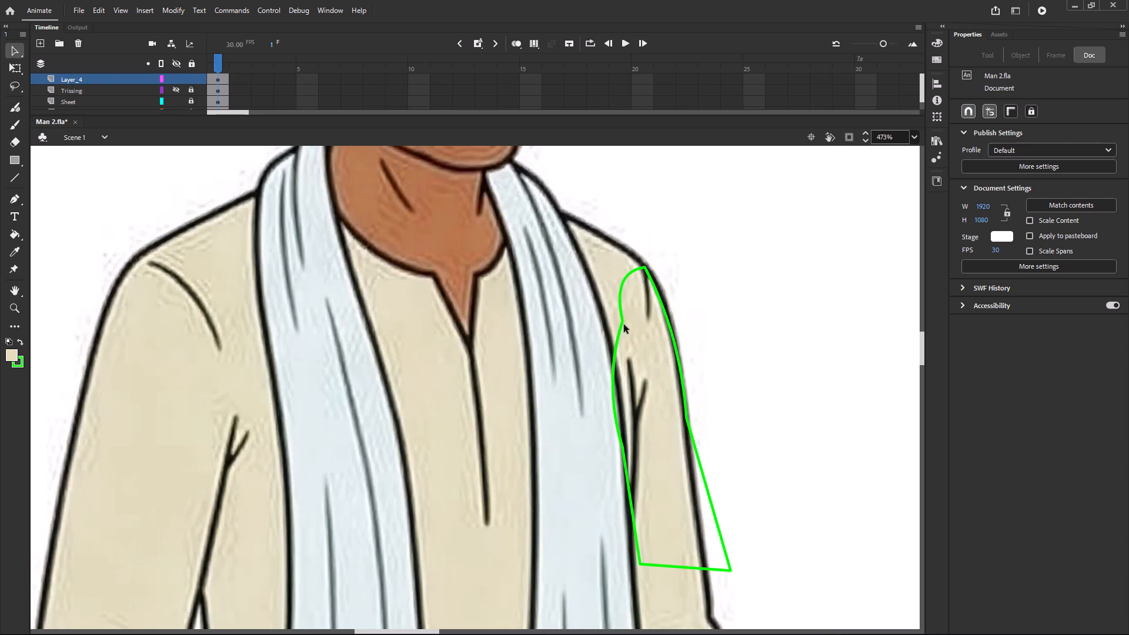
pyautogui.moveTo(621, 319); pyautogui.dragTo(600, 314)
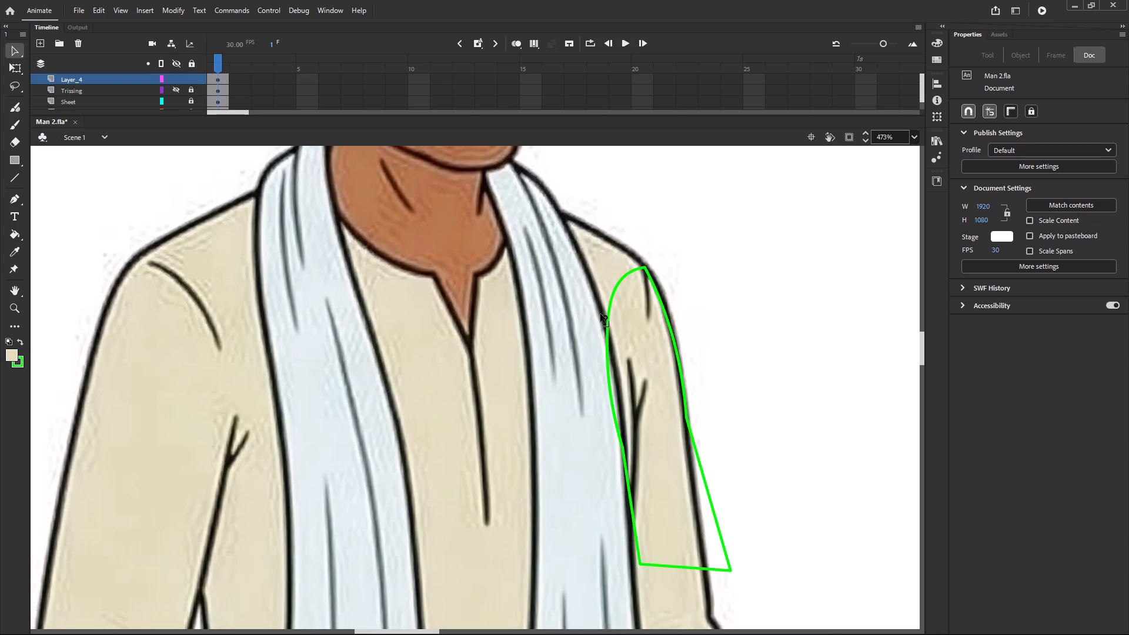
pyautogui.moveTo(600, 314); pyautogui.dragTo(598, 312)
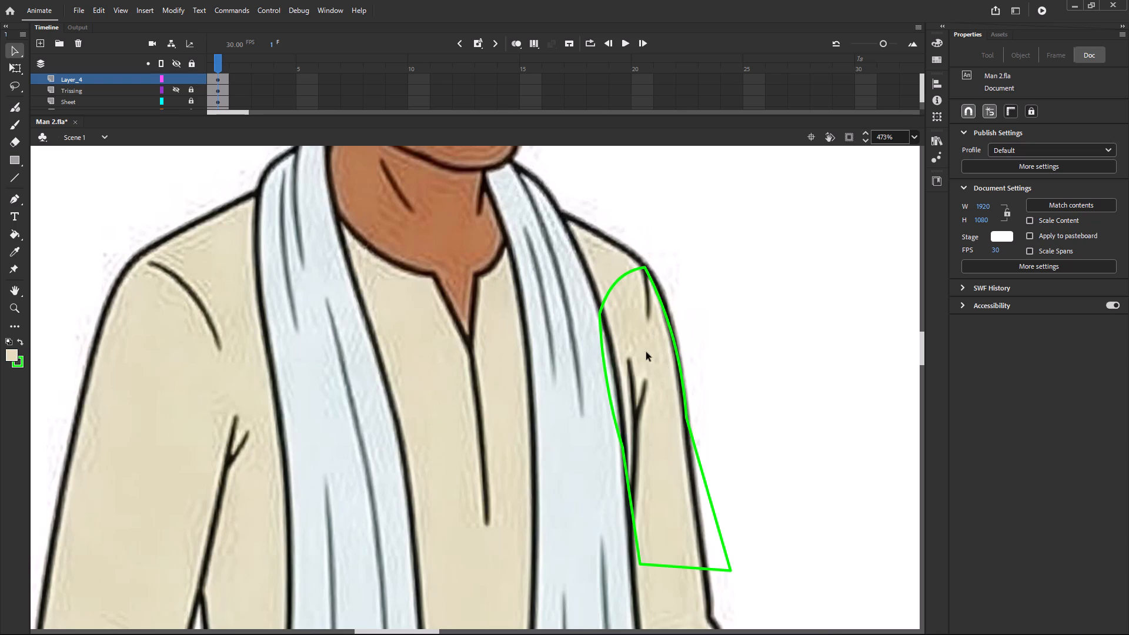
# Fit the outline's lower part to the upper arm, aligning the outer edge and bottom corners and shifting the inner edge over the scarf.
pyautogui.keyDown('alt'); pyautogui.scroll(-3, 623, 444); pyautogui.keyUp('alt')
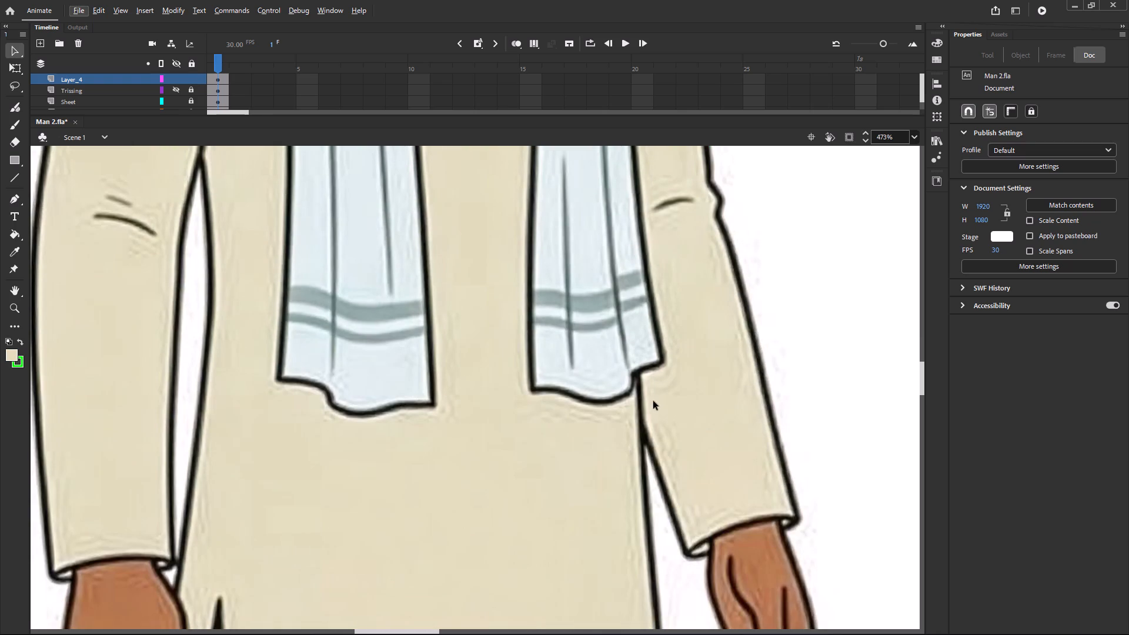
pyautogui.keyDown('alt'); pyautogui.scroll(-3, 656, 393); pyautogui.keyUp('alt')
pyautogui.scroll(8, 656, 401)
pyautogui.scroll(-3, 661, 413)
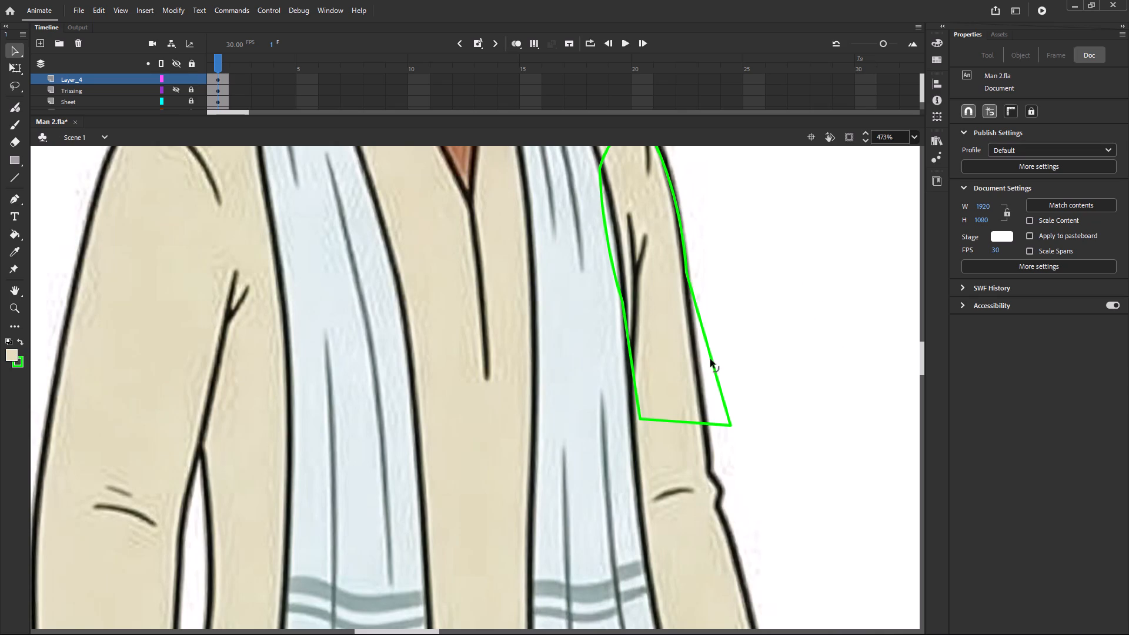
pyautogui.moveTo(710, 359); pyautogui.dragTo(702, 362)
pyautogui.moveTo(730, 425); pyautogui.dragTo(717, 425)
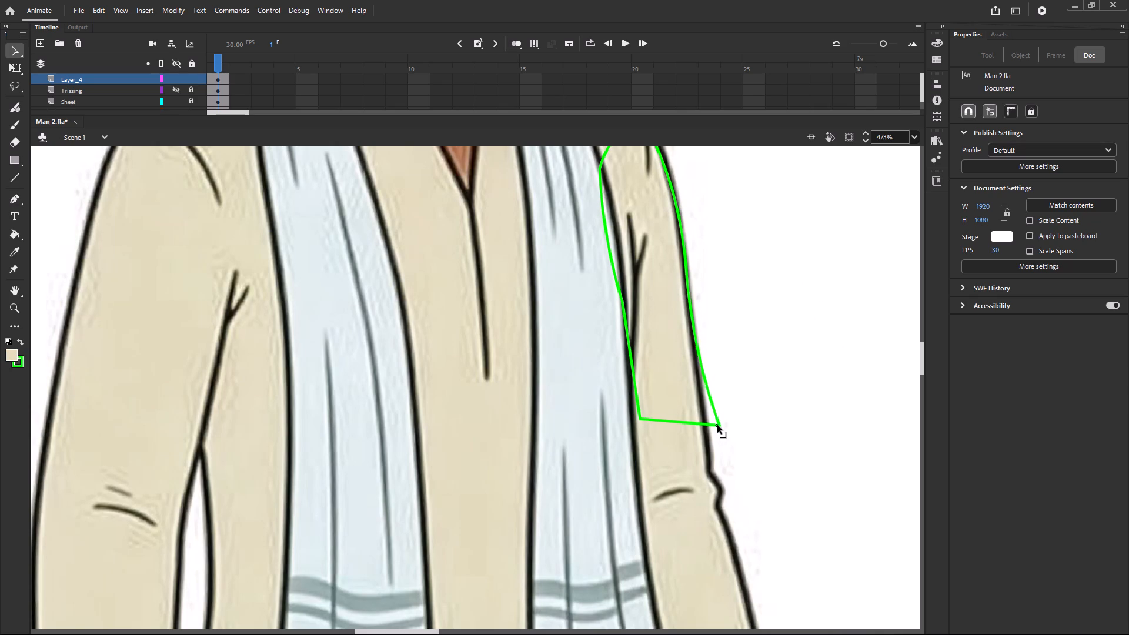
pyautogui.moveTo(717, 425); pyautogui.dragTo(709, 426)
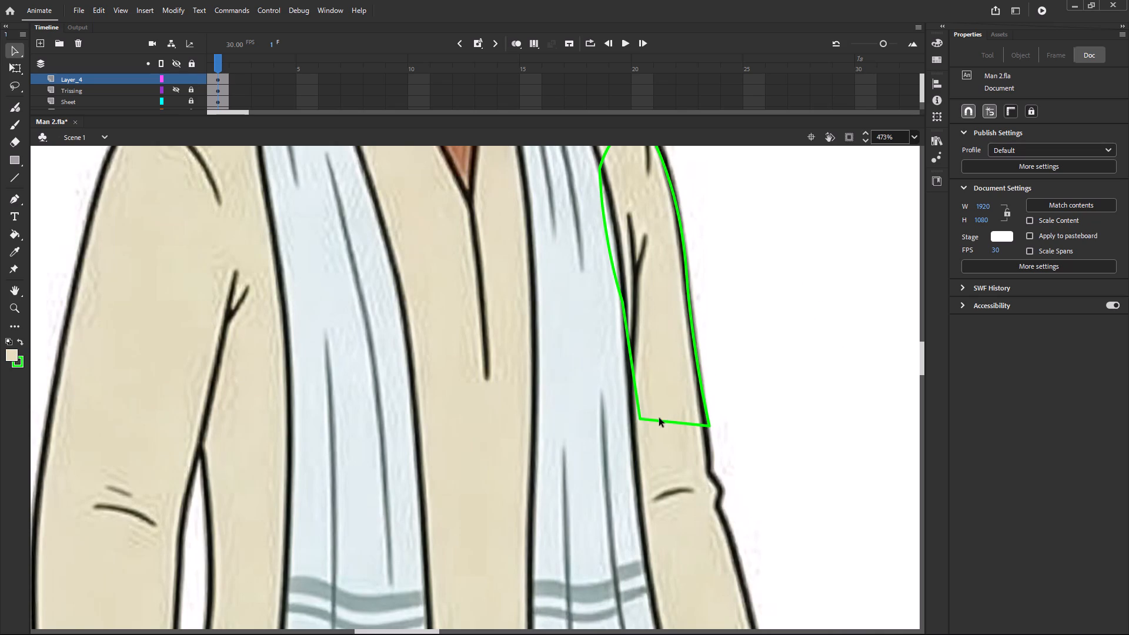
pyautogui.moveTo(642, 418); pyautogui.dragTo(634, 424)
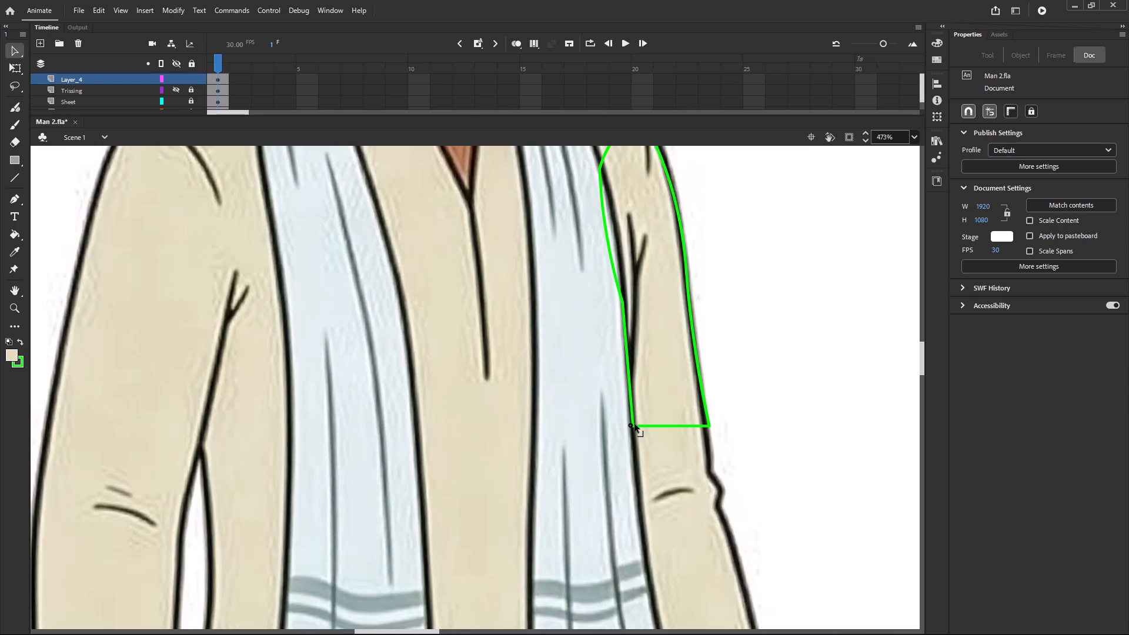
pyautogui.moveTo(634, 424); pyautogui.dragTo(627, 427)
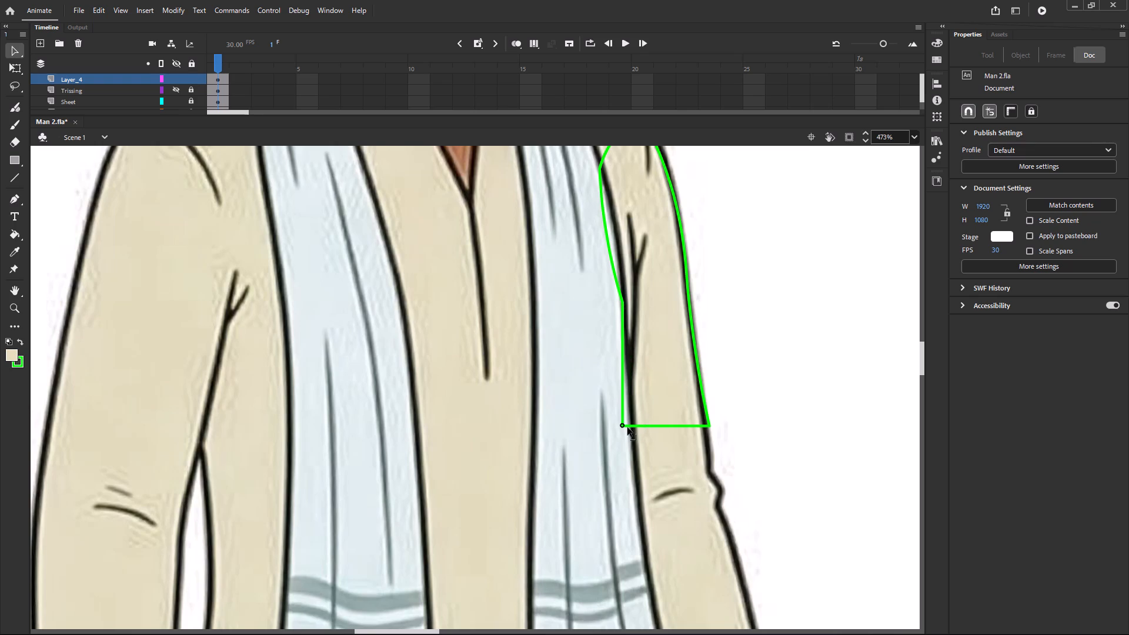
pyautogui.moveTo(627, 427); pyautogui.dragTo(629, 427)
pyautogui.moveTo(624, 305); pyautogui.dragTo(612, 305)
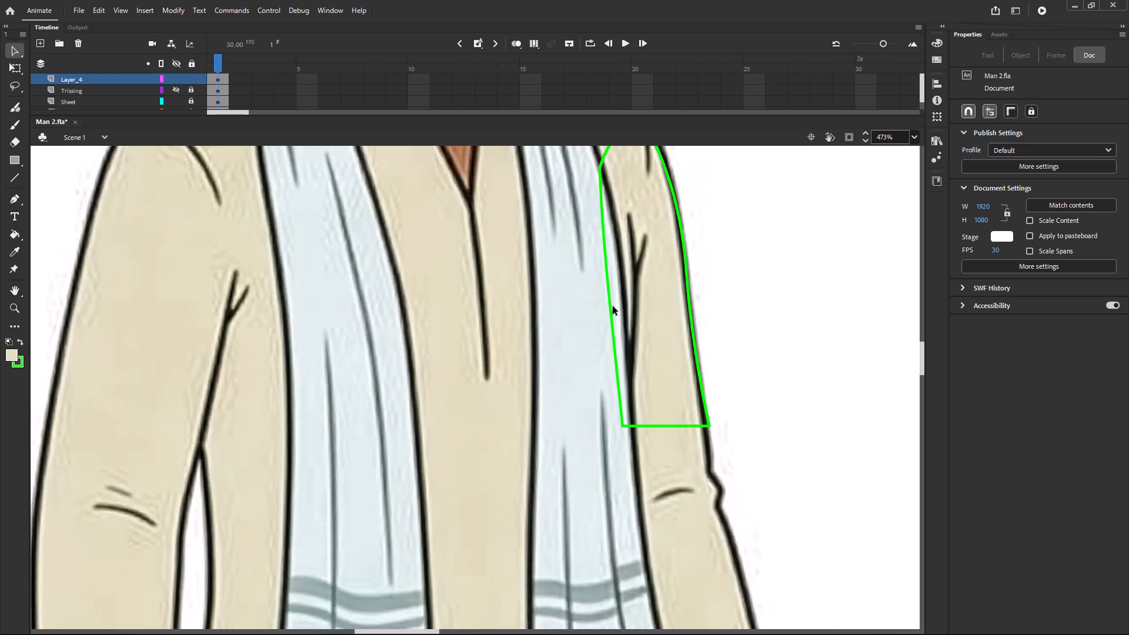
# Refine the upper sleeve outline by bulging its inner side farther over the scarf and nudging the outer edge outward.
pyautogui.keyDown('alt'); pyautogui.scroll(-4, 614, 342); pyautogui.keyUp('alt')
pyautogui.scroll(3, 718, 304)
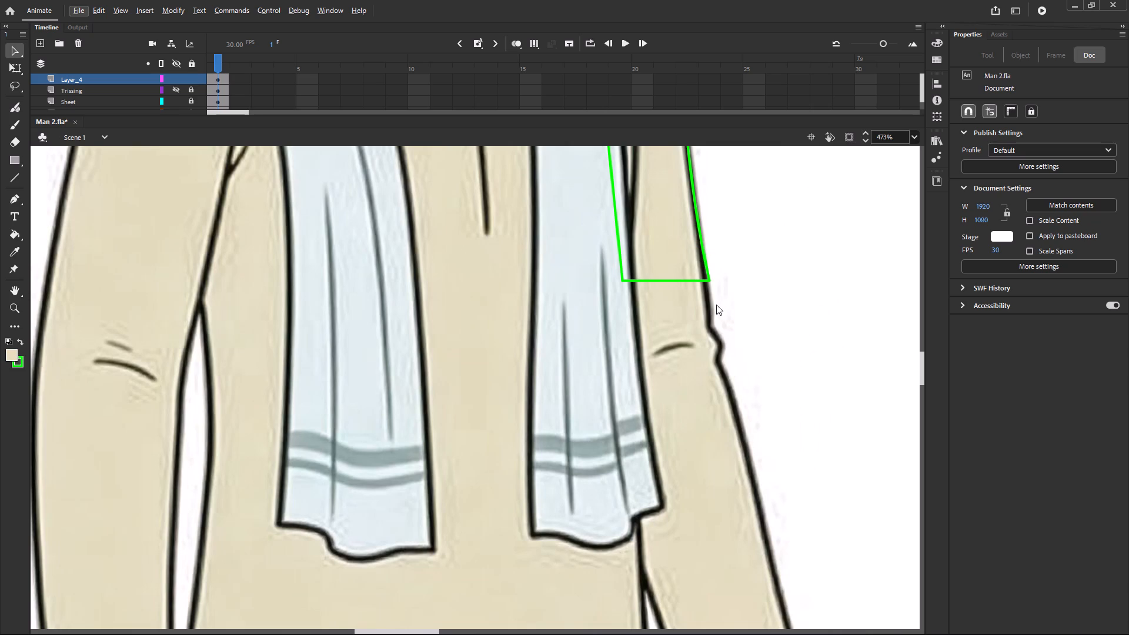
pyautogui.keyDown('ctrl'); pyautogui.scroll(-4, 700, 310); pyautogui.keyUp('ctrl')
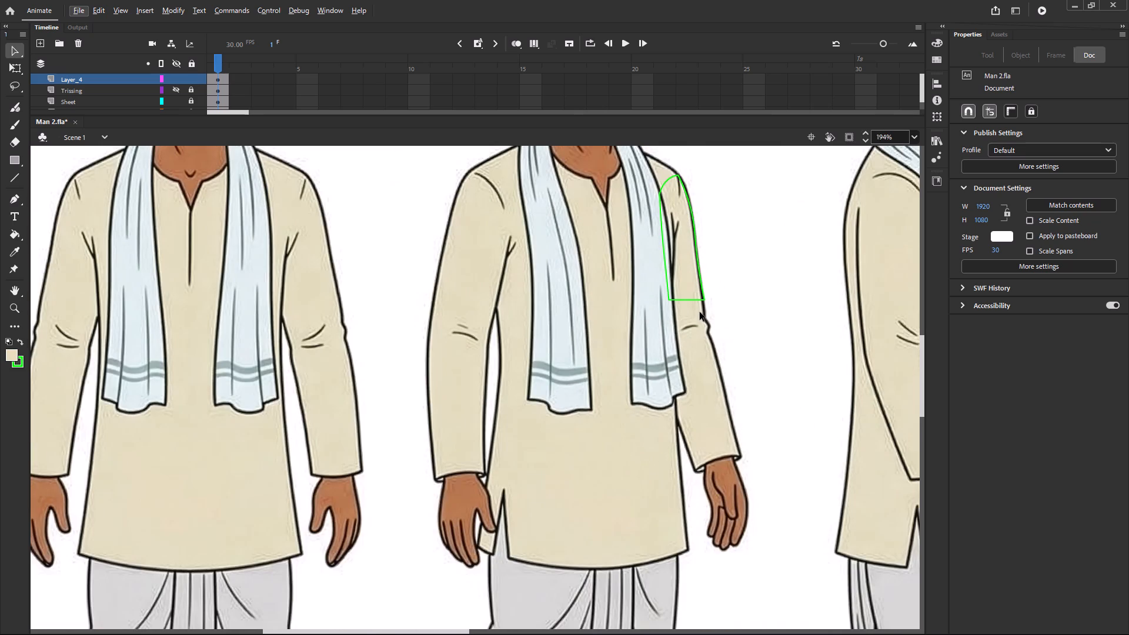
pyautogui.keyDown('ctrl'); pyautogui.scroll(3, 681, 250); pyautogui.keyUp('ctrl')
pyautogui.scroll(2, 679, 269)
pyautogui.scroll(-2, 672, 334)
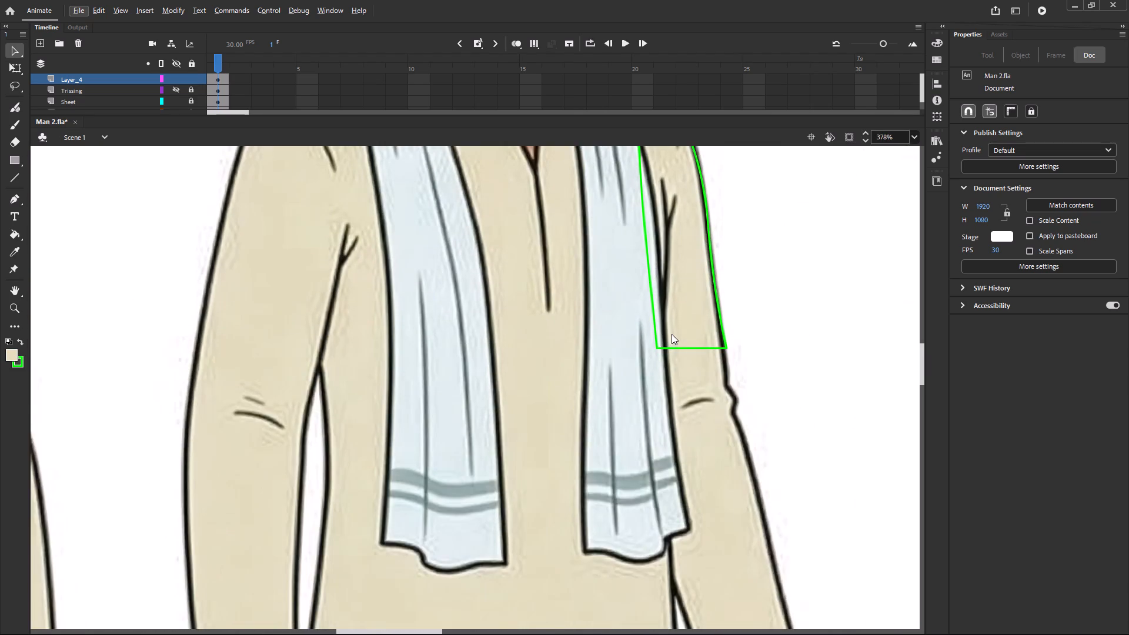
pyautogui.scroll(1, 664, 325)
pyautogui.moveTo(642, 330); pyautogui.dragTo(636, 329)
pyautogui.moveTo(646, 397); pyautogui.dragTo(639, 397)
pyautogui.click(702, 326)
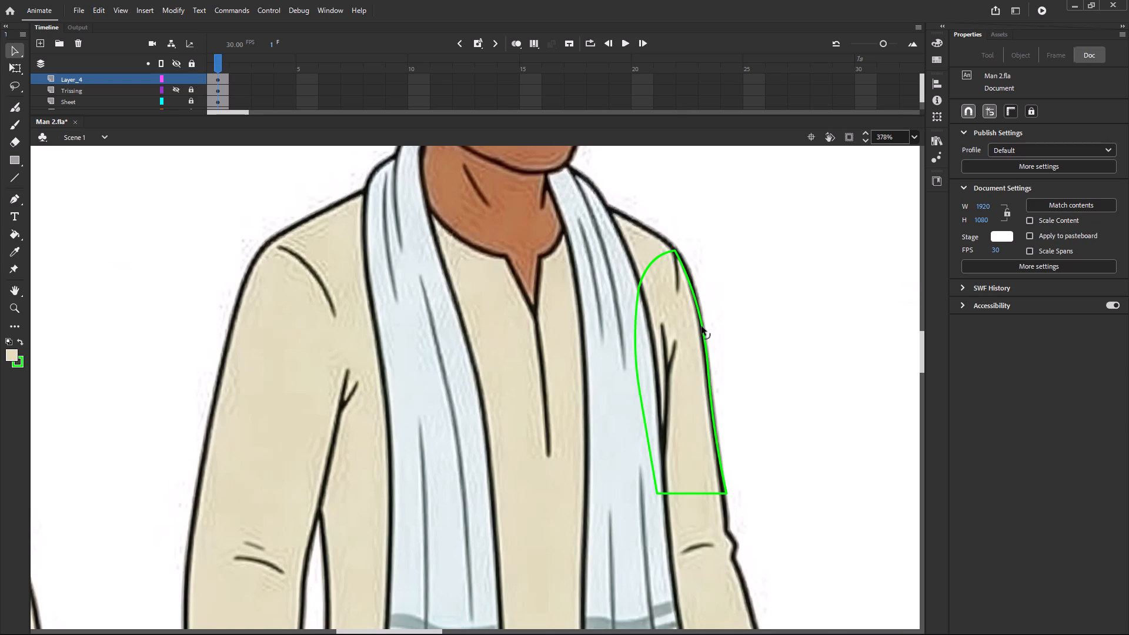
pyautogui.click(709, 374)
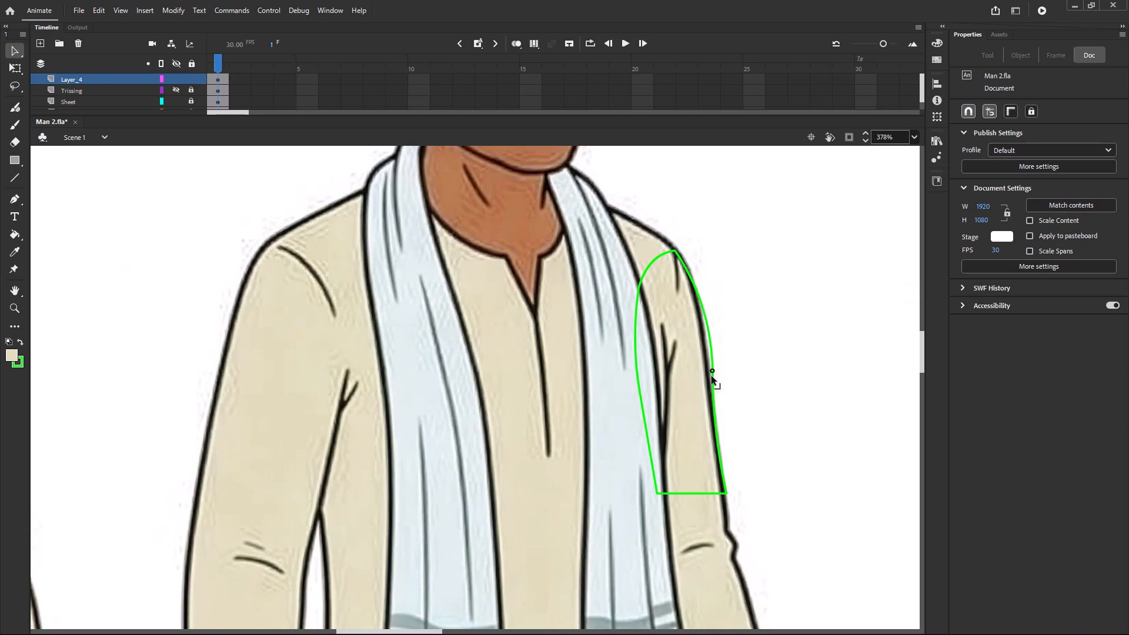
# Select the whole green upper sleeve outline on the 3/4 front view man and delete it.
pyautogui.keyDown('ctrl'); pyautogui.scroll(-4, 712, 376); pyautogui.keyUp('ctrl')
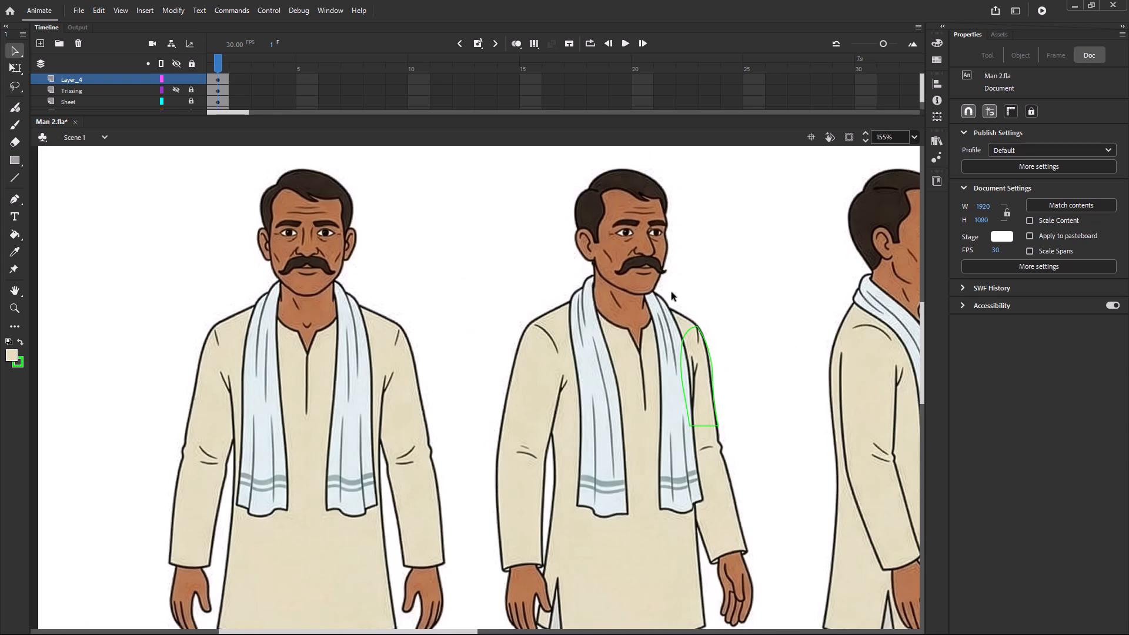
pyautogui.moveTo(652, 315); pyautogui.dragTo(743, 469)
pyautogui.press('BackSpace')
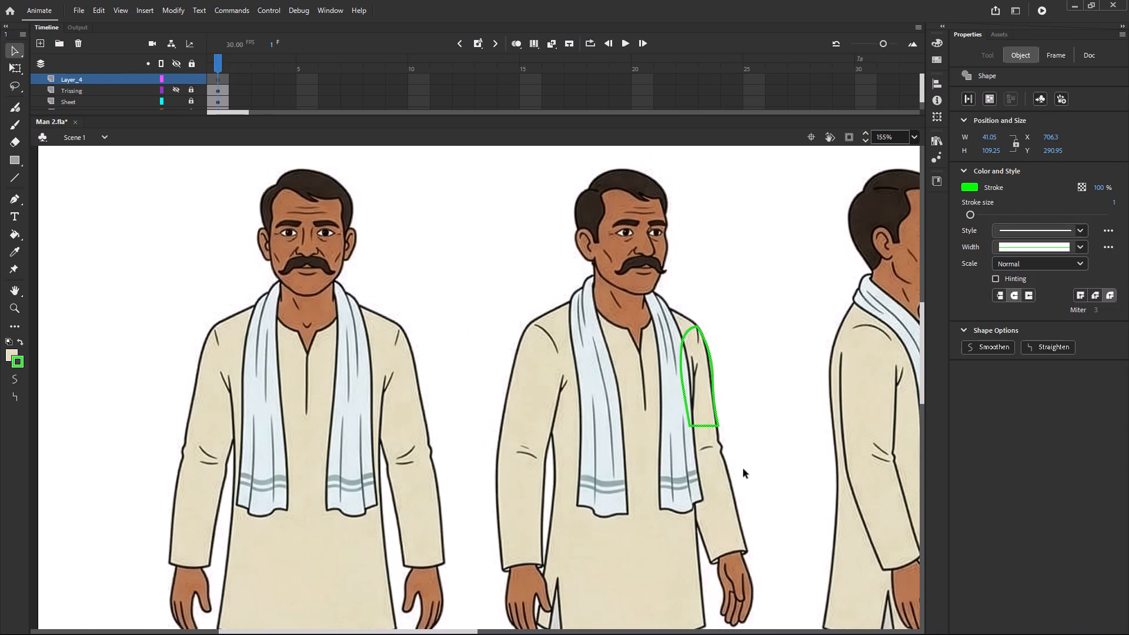
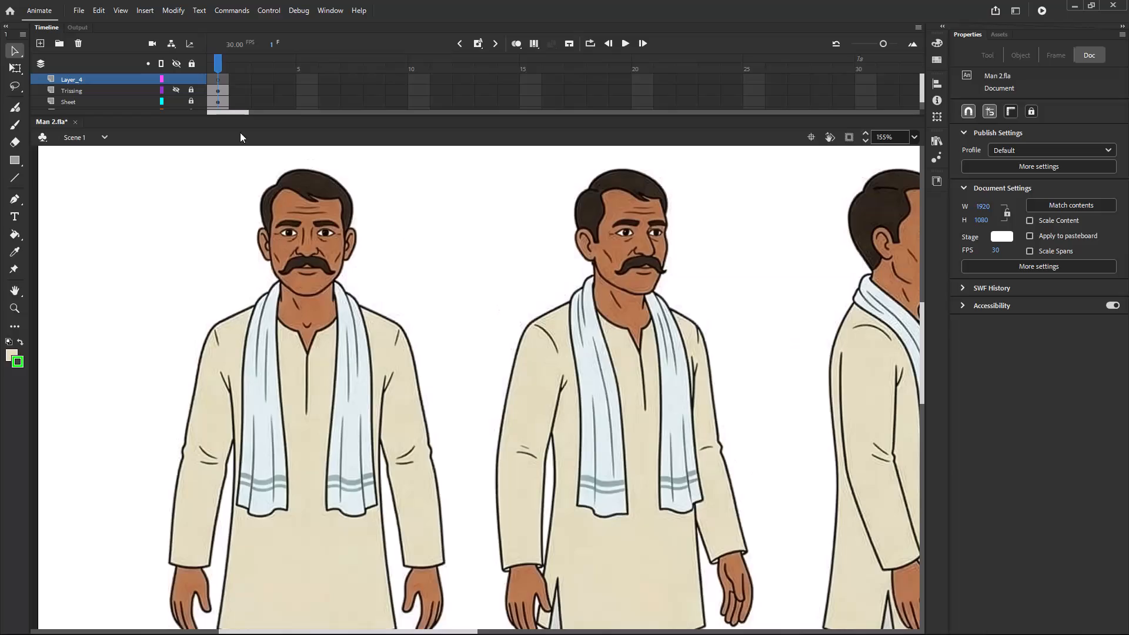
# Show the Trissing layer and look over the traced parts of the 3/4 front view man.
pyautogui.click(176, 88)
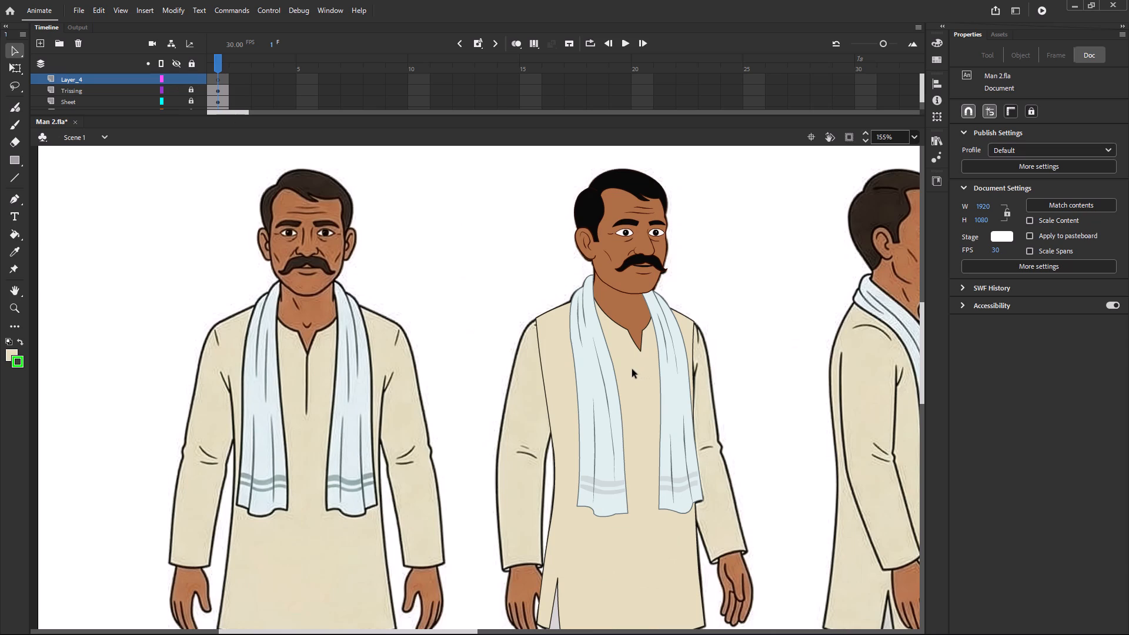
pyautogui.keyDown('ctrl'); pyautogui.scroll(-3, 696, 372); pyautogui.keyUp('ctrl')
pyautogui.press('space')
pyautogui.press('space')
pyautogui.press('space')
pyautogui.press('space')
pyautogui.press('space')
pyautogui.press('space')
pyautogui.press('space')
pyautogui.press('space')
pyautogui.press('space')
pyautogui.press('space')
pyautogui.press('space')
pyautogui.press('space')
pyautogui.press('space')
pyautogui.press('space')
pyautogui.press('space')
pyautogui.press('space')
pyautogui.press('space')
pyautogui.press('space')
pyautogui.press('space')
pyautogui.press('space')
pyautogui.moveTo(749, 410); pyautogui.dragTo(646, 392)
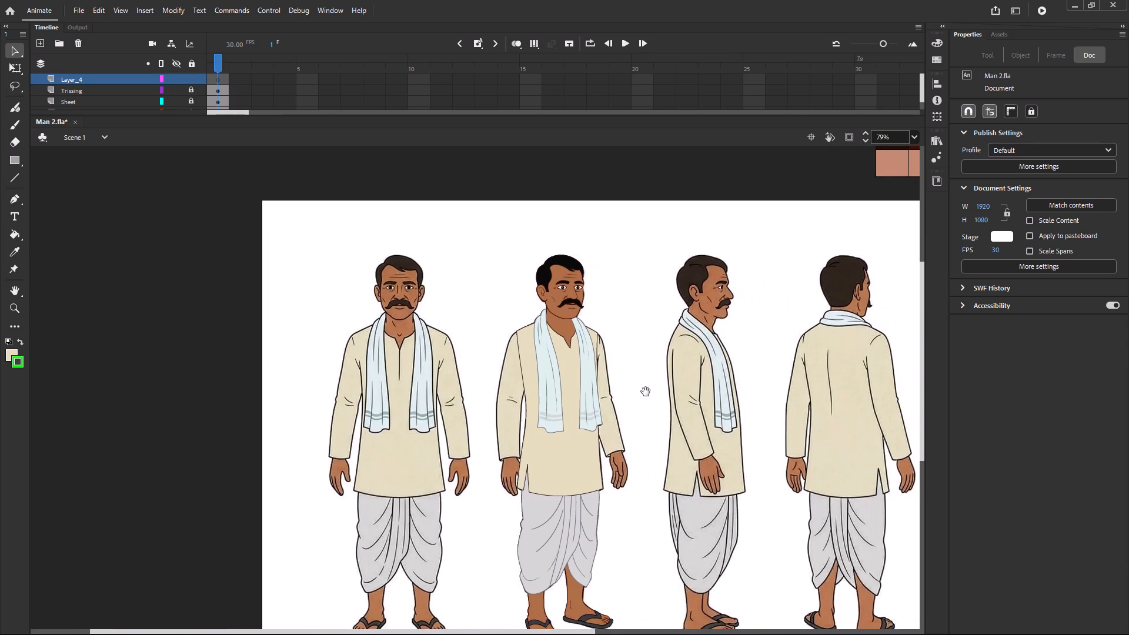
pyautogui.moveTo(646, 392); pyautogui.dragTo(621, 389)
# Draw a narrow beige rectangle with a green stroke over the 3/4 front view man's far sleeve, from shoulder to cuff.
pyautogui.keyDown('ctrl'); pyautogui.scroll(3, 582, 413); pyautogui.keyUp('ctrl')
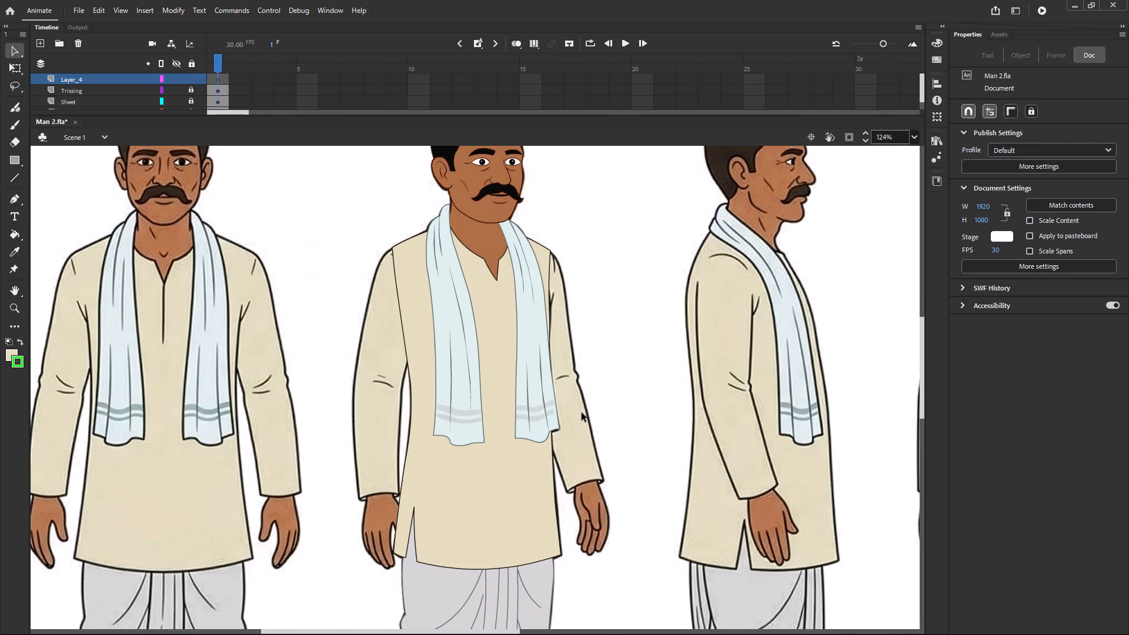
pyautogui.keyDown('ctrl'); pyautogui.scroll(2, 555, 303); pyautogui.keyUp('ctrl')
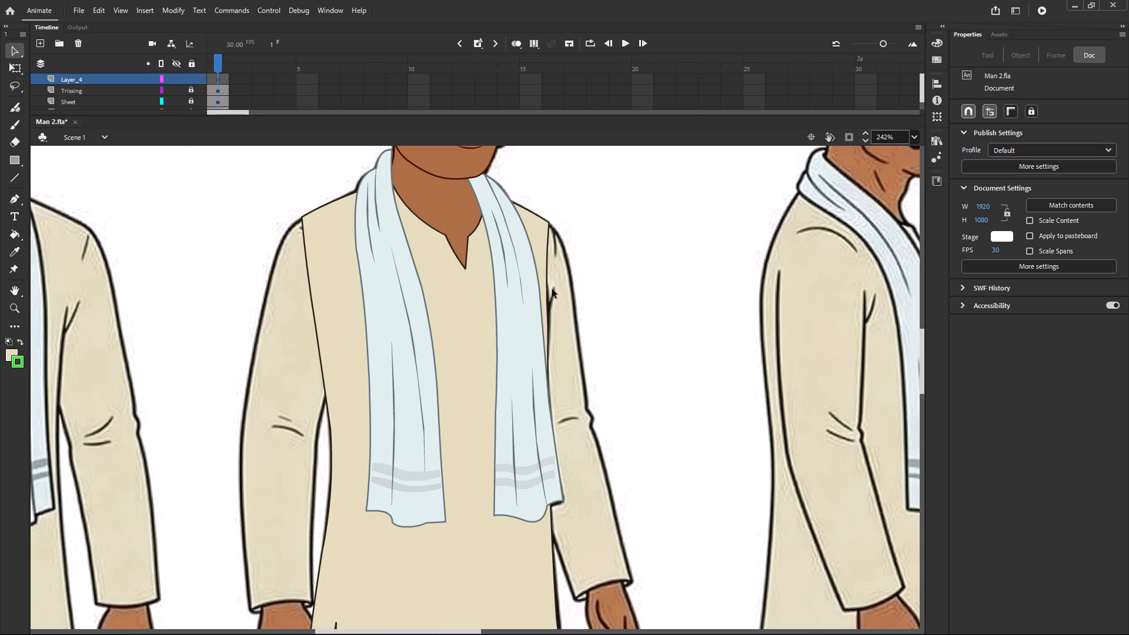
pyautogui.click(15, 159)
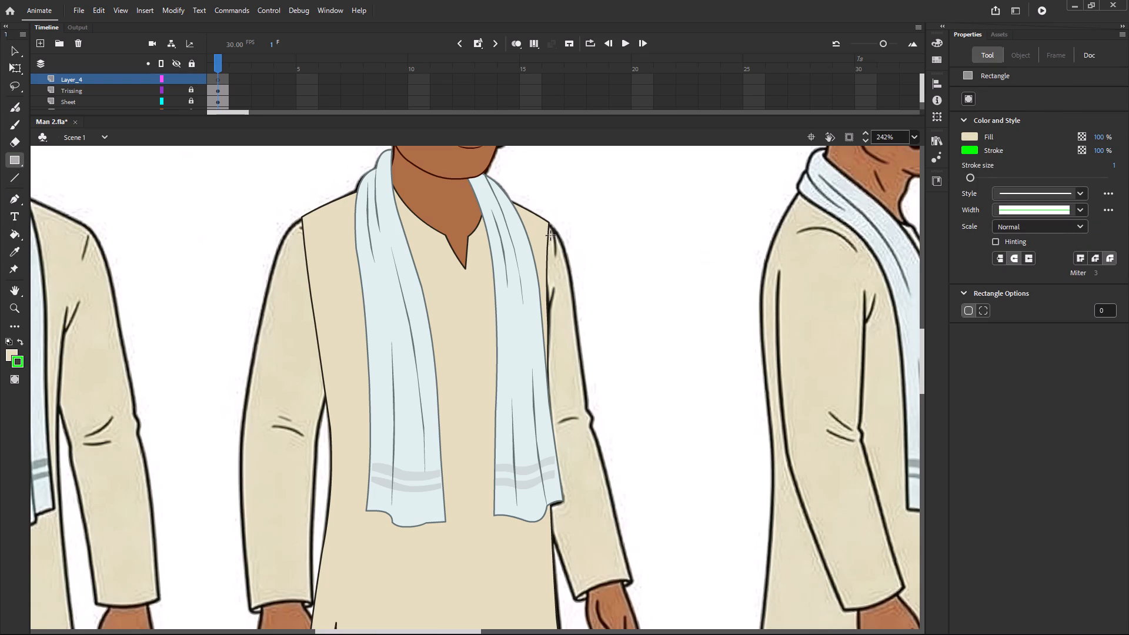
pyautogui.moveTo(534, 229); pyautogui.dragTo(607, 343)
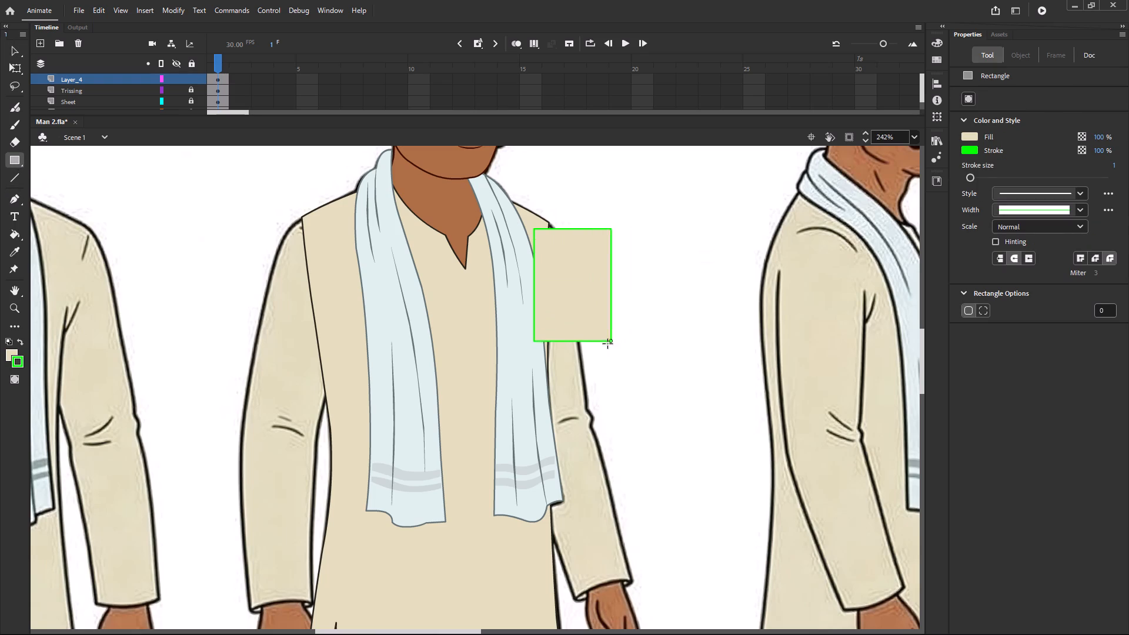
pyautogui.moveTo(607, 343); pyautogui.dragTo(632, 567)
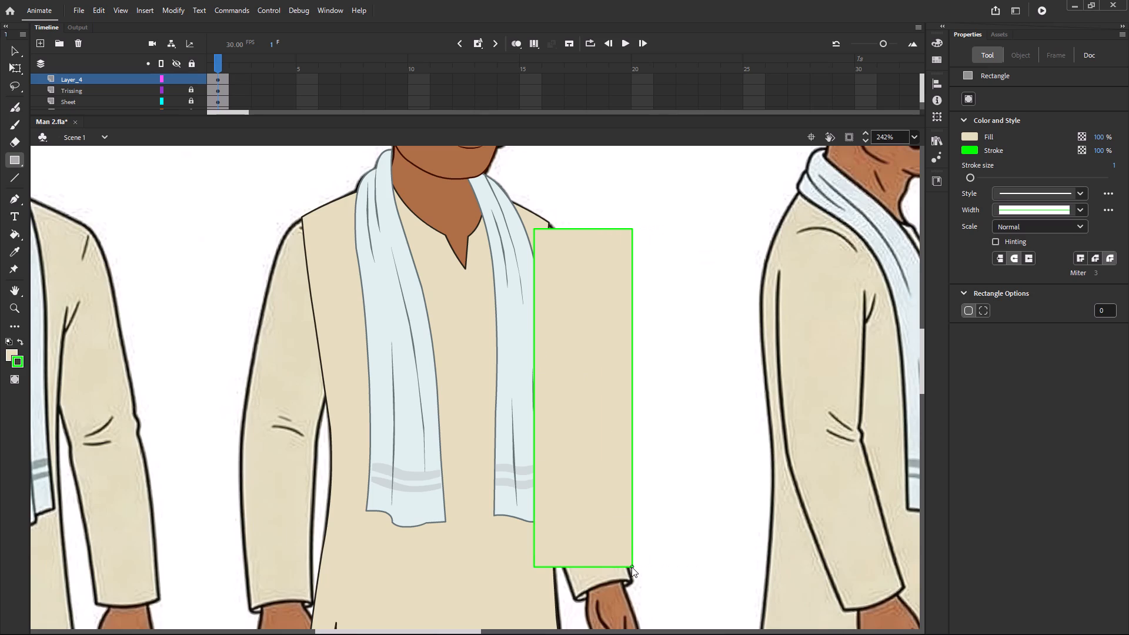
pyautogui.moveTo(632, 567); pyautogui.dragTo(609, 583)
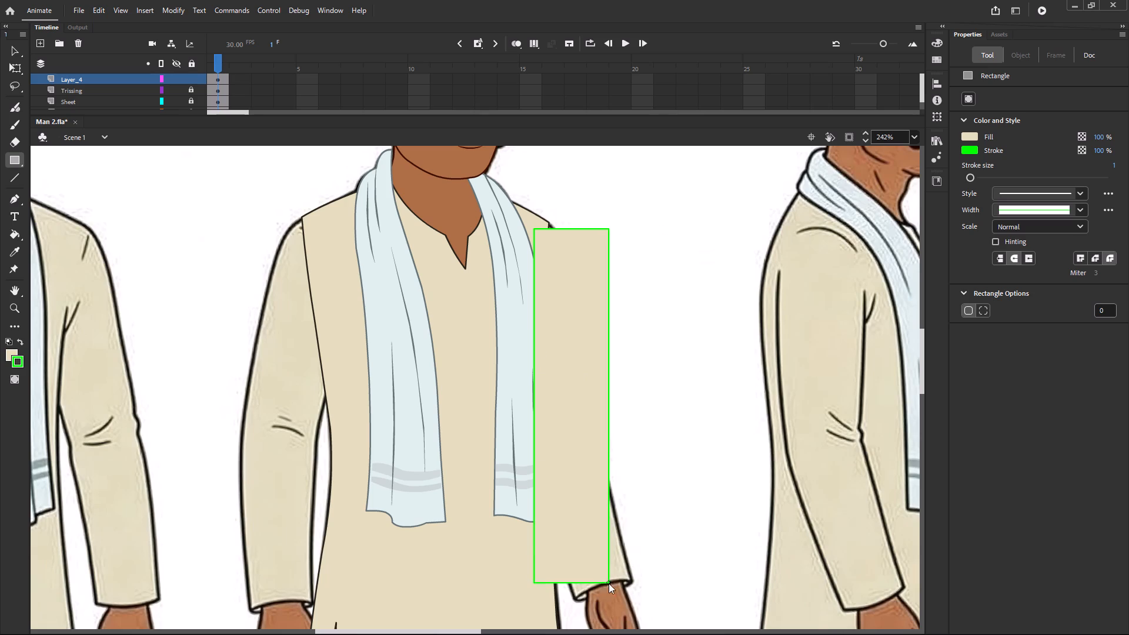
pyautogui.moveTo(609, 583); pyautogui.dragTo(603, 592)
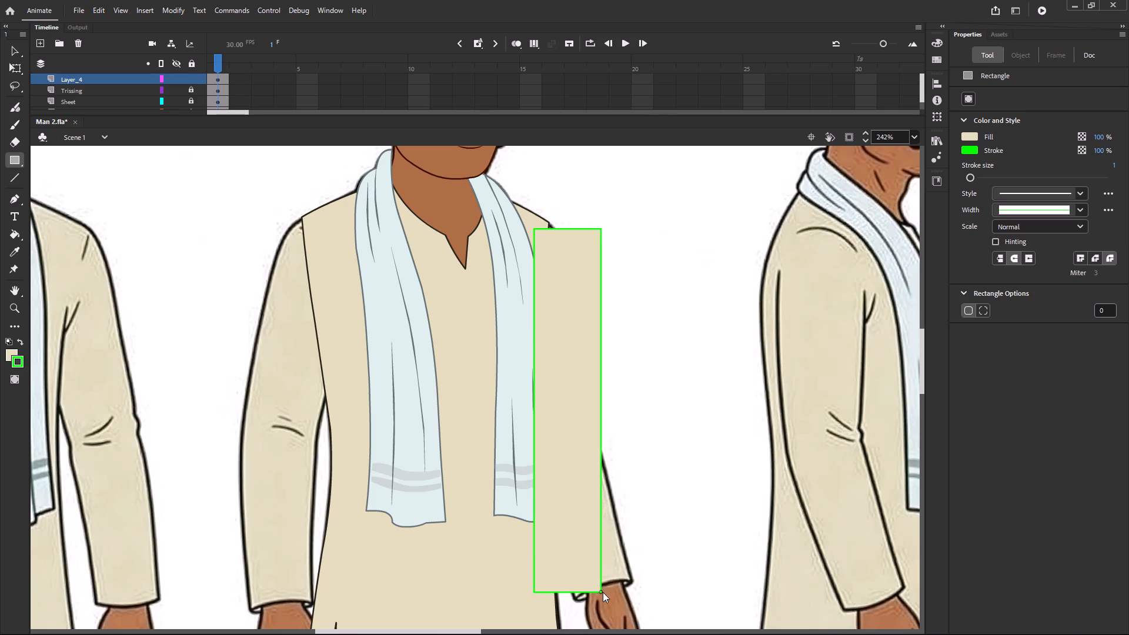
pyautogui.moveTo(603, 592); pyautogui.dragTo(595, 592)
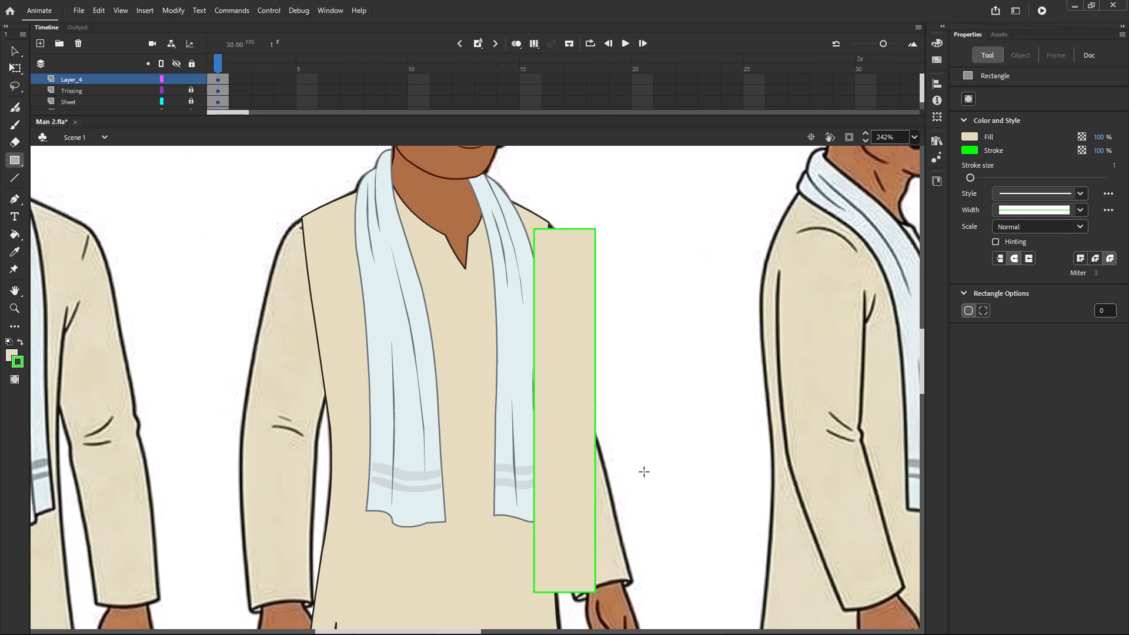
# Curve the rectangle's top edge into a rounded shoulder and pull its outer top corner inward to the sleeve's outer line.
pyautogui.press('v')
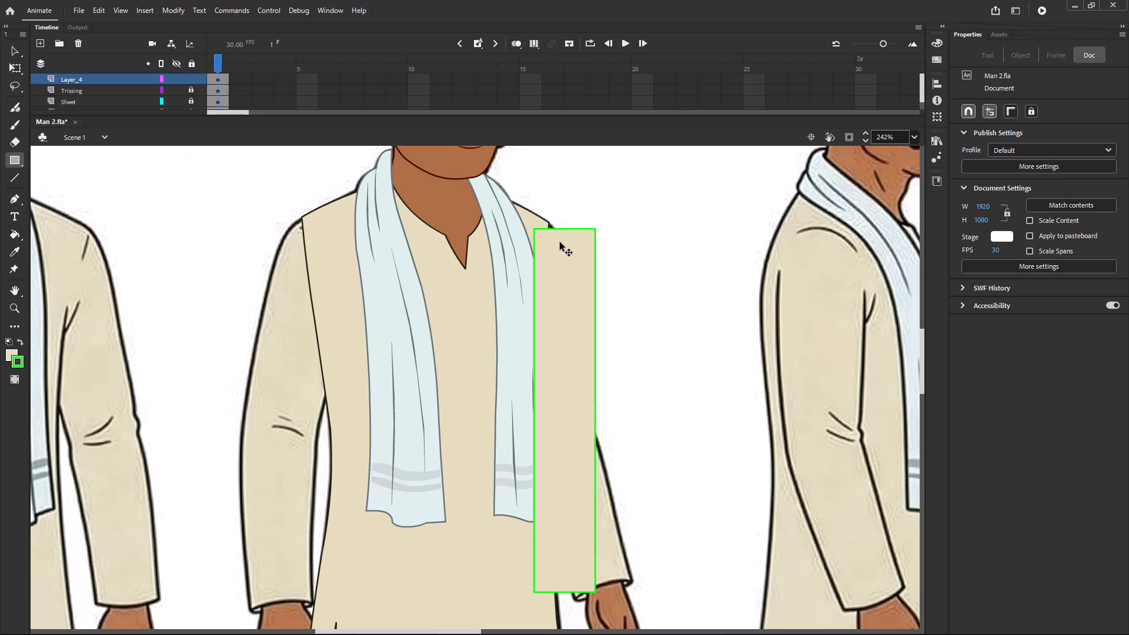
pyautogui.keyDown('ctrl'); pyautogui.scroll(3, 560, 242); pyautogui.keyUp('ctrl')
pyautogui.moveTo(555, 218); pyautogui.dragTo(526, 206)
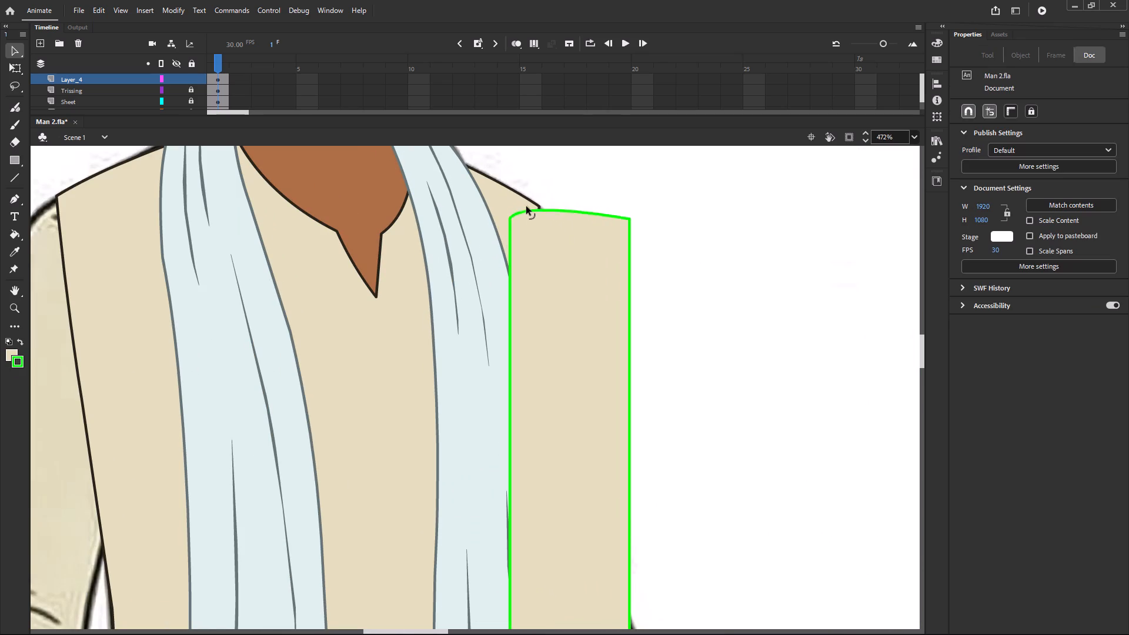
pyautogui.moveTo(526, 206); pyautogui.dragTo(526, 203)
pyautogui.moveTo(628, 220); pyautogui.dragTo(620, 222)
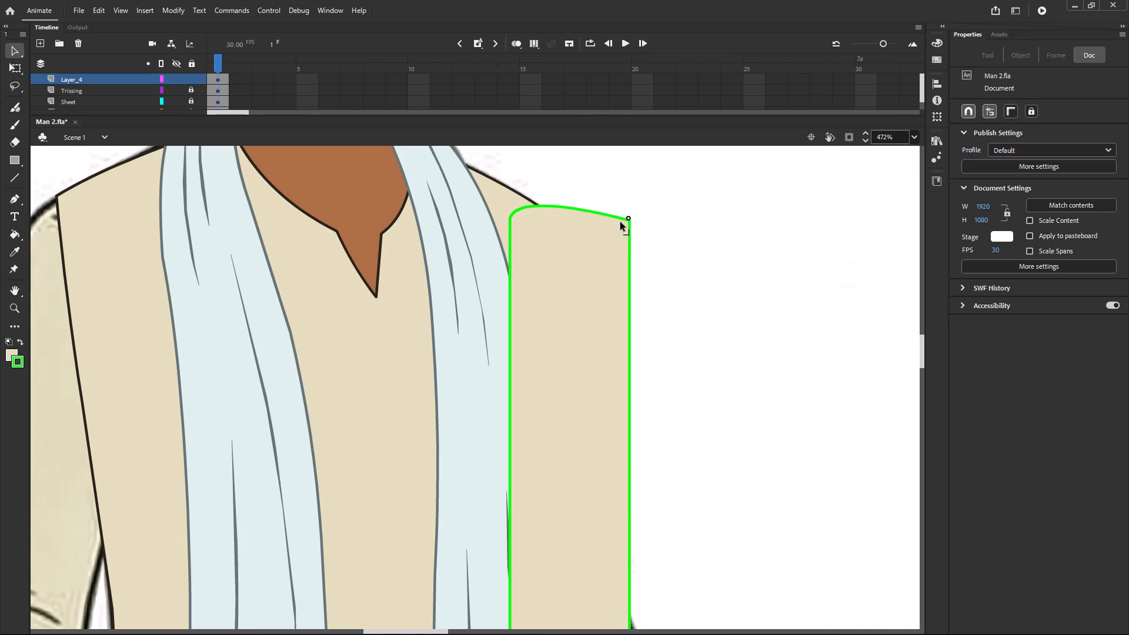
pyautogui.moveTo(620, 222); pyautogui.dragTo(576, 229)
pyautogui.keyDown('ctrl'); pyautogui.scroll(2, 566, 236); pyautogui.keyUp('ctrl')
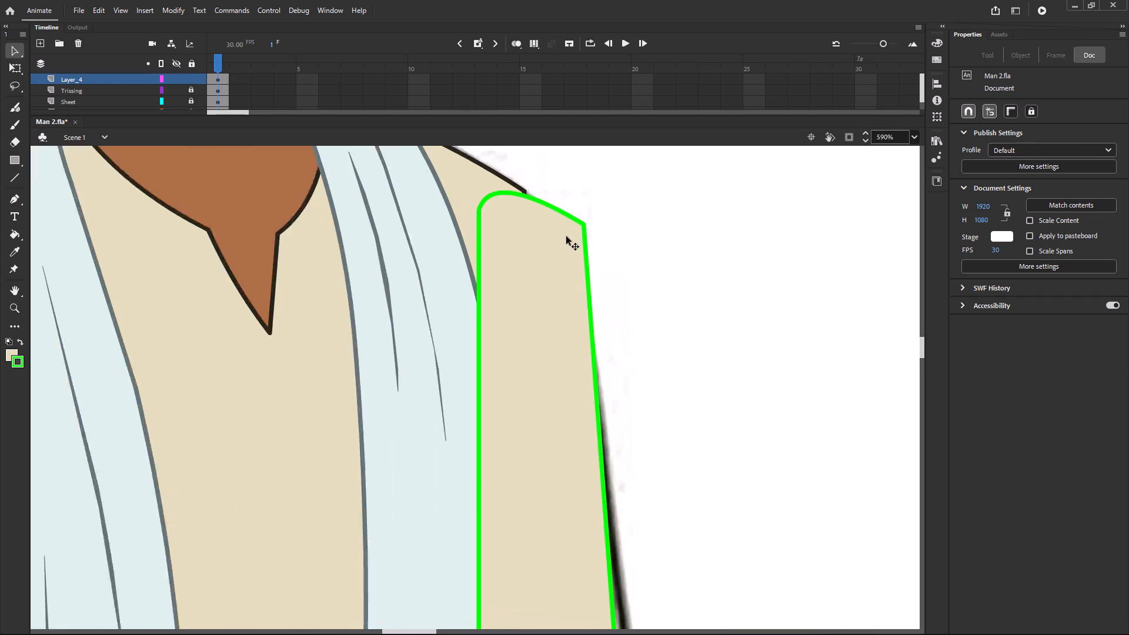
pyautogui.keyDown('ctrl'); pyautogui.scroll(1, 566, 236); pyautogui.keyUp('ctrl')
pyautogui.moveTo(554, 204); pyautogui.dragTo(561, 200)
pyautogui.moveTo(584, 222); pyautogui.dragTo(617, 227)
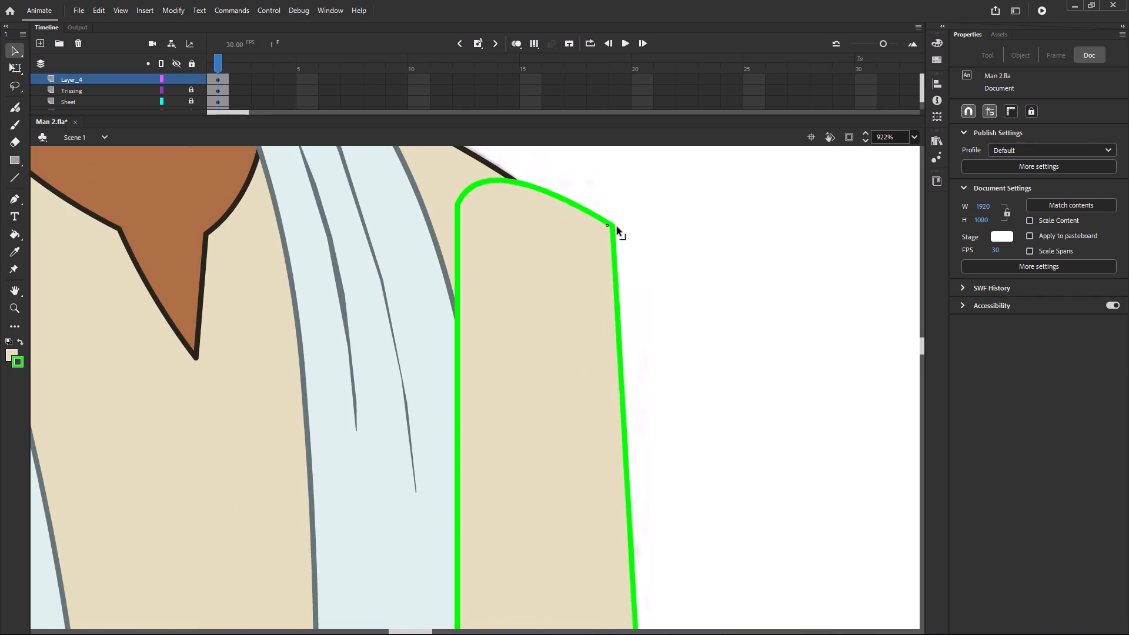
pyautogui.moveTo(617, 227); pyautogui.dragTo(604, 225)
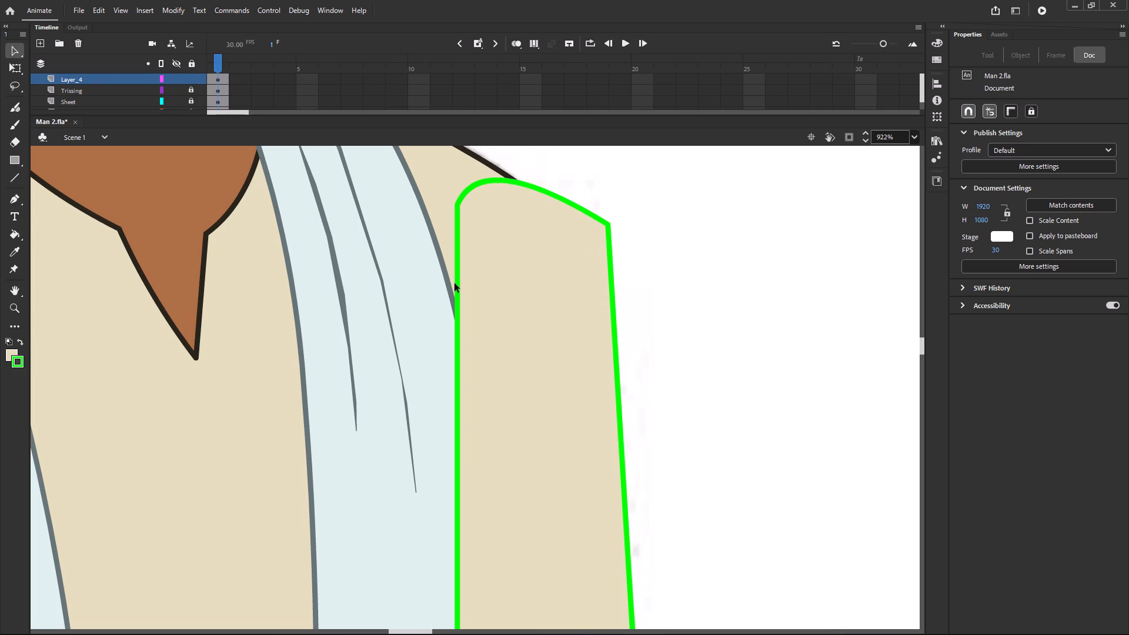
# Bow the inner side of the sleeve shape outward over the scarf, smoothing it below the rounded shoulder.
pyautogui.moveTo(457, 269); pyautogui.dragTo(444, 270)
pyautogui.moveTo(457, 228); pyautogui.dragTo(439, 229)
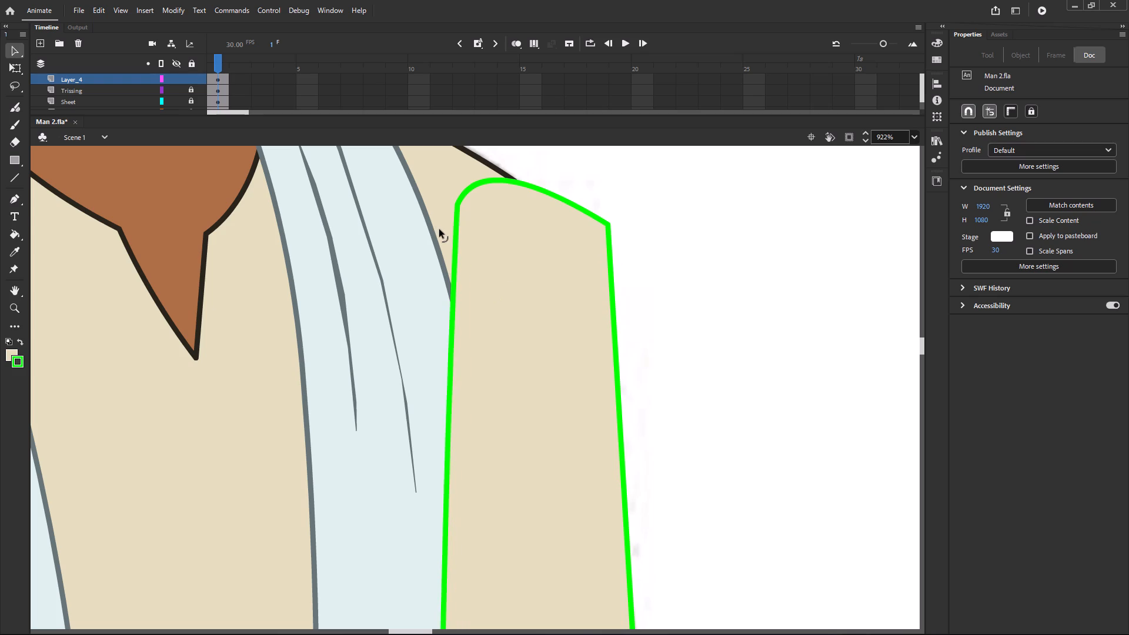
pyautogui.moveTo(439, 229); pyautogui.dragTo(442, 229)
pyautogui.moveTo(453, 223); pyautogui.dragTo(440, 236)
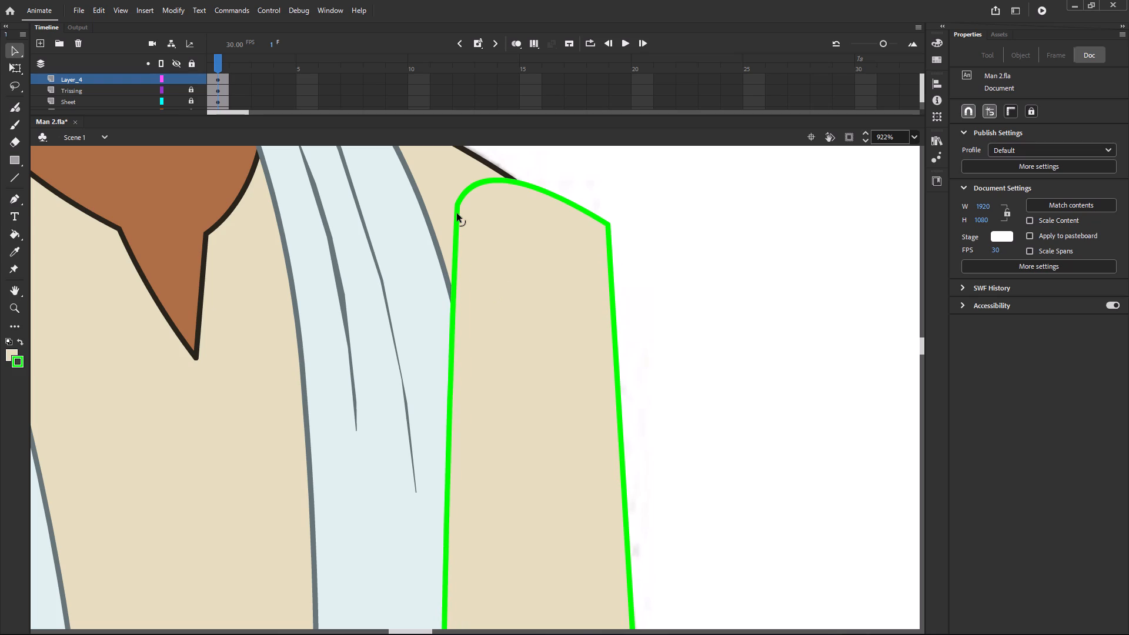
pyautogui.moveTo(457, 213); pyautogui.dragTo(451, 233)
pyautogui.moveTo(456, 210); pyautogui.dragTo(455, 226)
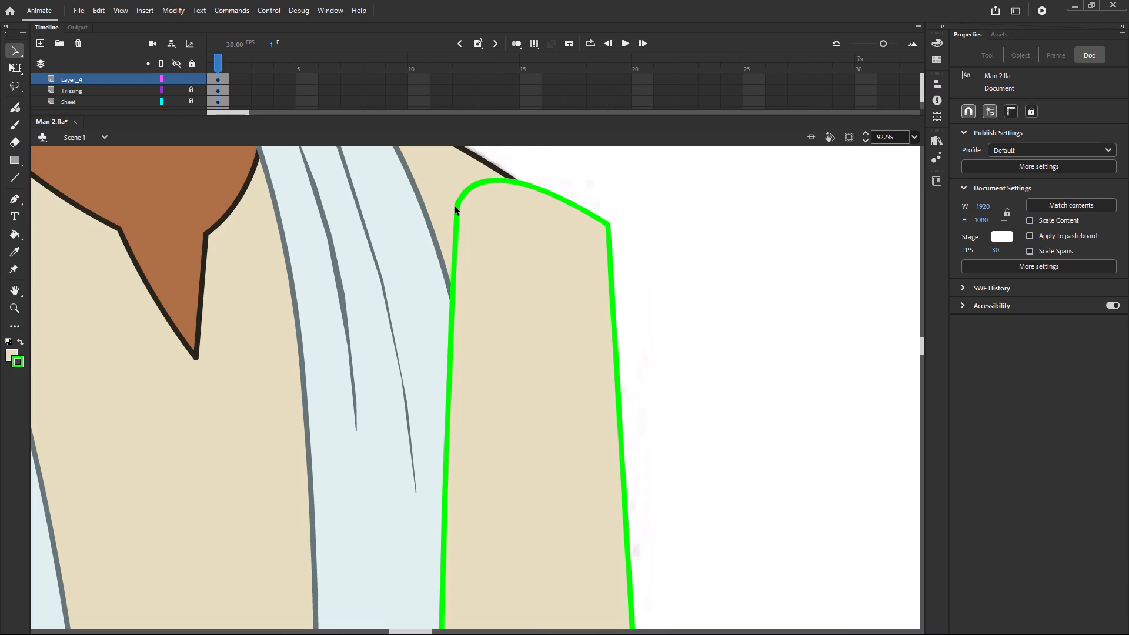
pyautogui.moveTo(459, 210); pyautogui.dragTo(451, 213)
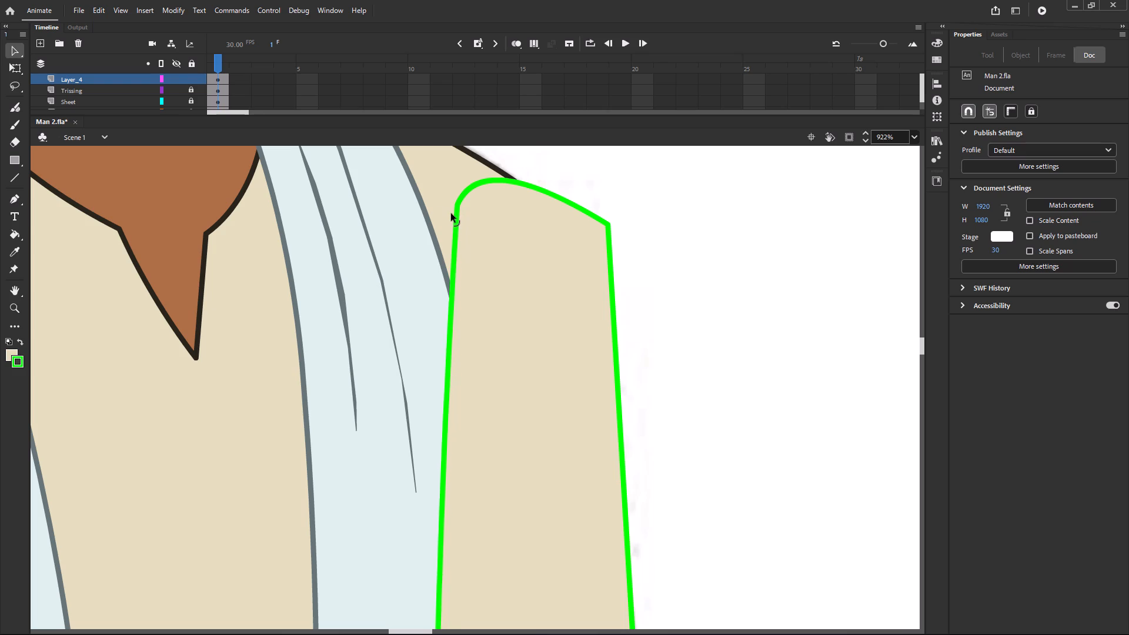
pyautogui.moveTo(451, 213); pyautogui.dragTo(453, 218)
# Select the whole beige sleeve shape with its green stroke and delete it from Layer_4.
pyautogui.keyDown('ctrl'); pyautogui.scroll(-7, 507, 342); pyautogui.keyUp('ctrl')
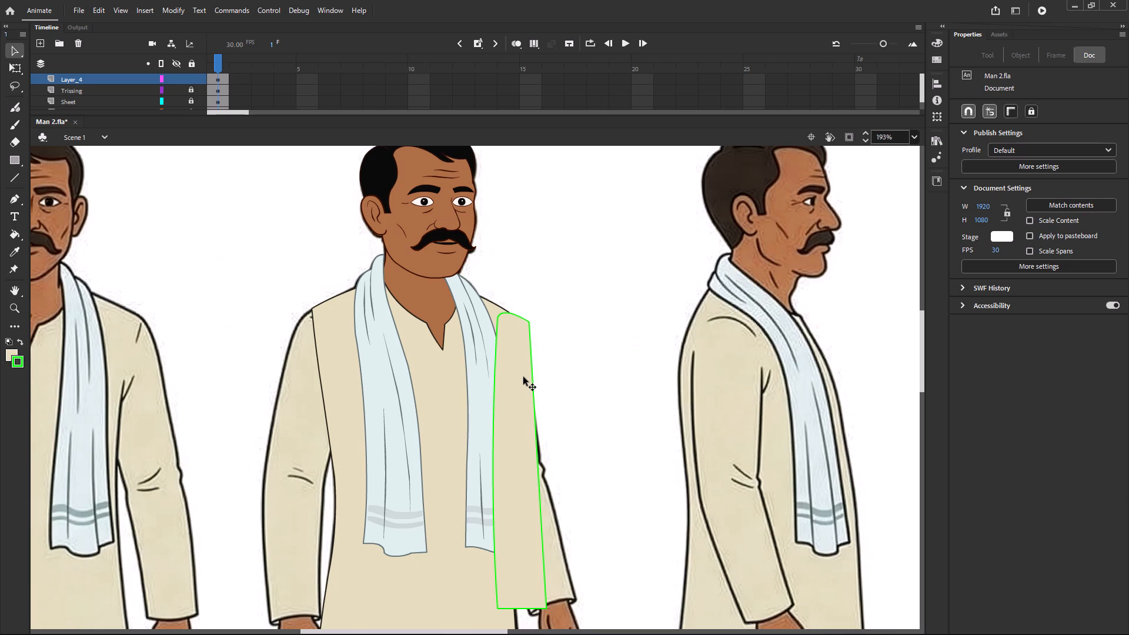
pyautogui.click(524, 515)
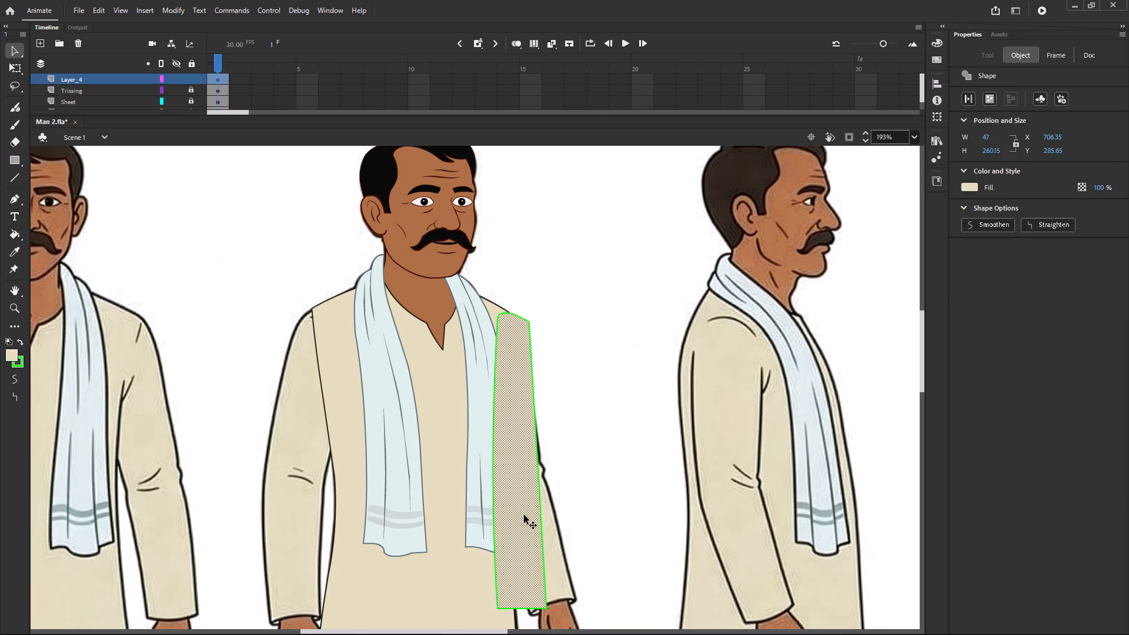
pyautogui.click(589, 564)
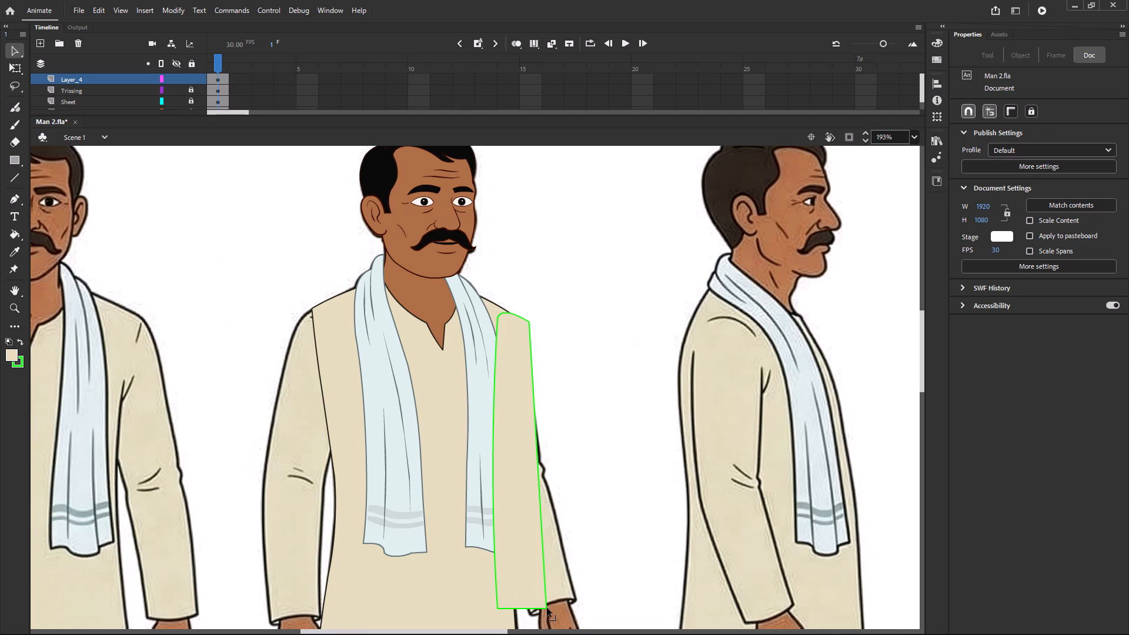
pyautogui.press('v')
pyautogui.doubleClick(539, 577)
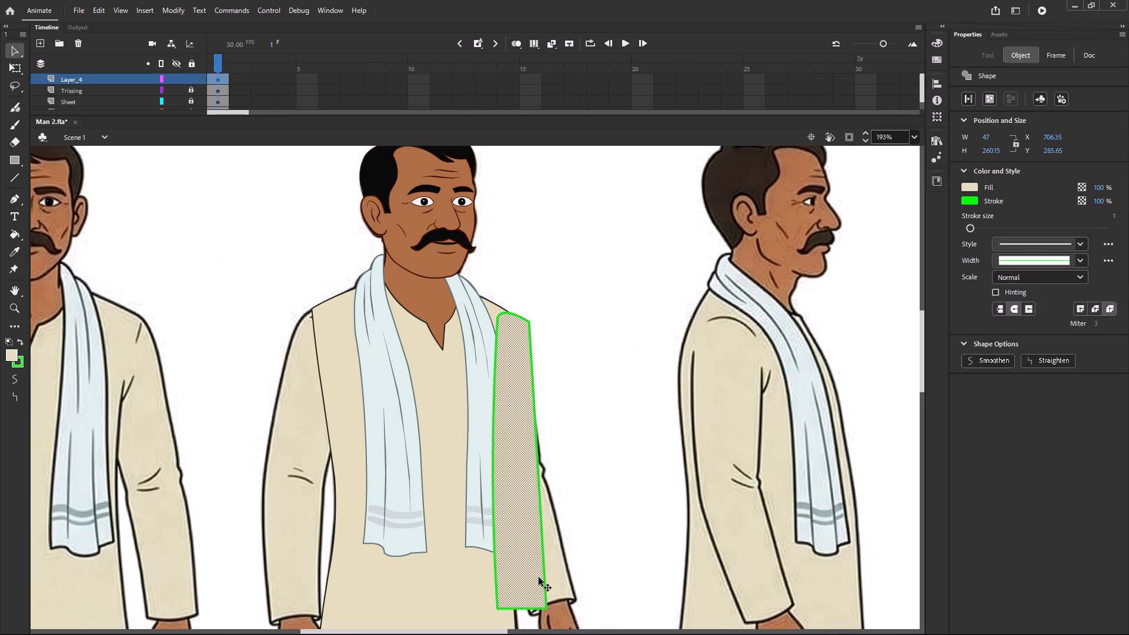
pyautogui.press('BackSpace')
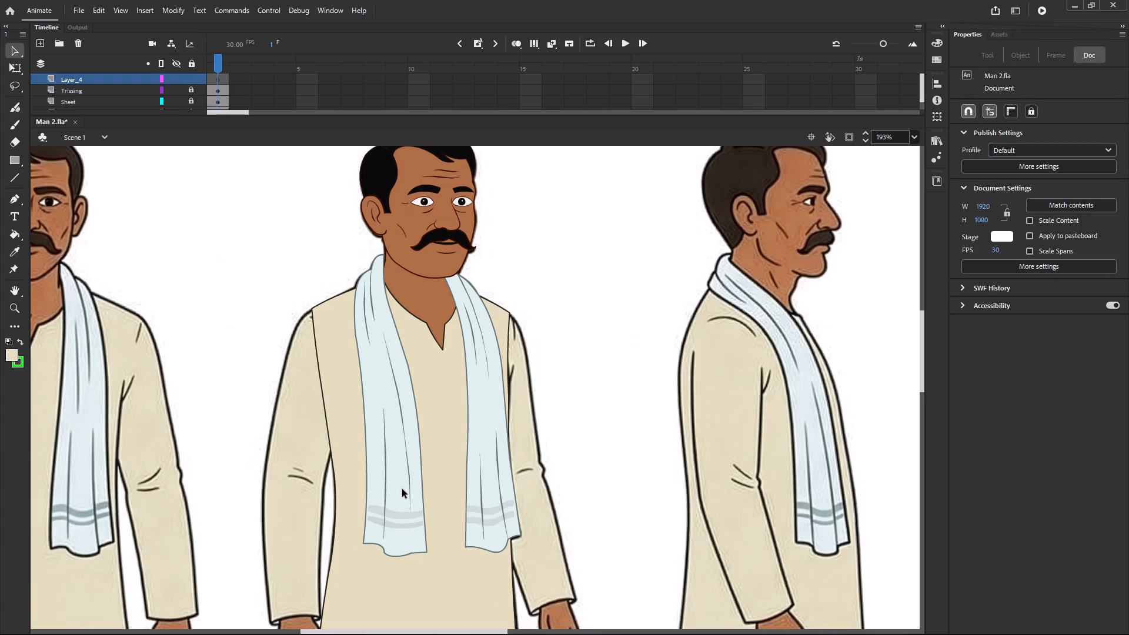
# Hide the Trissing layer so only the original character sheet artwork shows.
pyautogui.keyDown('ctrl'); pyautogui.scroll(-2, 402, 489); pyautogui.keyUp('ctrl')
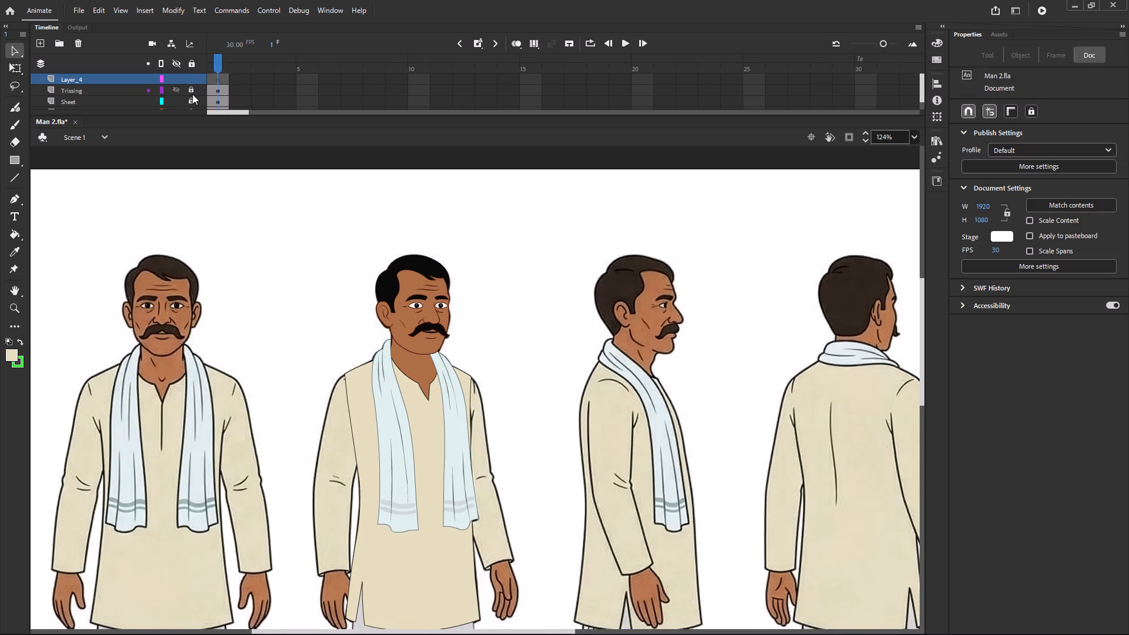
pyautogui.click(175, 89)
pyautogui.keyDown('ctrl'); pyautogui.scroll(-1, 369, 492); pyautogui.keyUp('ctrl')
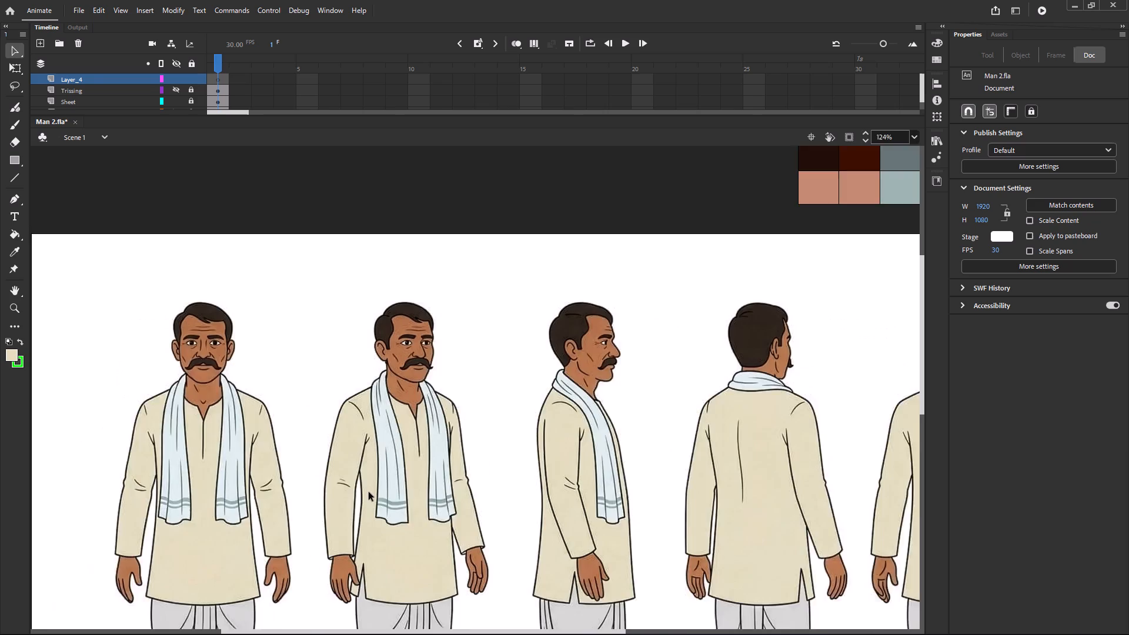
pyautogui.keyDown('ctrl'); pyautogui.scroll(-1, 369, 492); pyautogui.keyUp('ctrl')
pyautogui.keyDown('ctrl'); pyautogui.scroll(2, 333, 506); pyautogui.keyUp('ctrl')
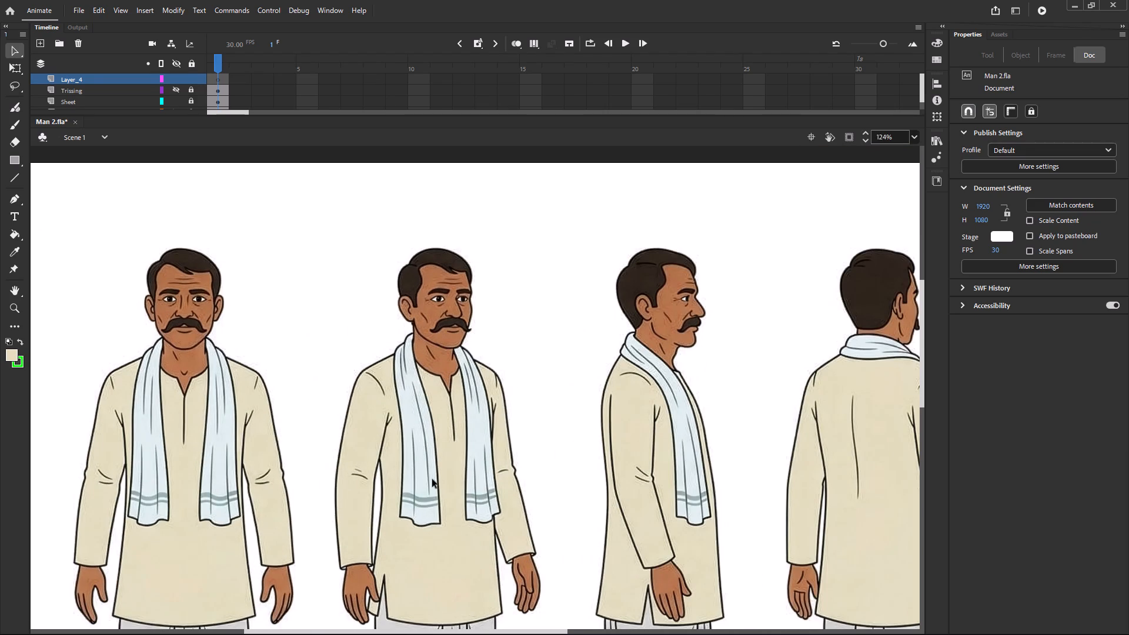
# Outline the near sleeve's upper arm on the 3/4 view man with the Pen tool as a closed four-cornered path, shoulder to elbow.
pyautogui.press('space')
pyautogui.press('space')
pyautogui.press('space')
pyautogui.press('space')
pyautogui.press('space')
pyautogui.press('space')
pyautogui.press('space')
pyautogui.press('space')
pyautogui.press('space')
pyautogui.press('space')
pyautogui.press('space')
pyautogui.press('space')
pyautogui.press('space')
pyautogui.press('space')
pyautogui.press('space')
pyautogui.press('space')
pyautogui.press('space')
pyautogui.press('space')
pyautogui.press('space')
pyautogui.press('space')
pyautogui.moveTo(460, 482); pyautogui.dragTo(488, 447)
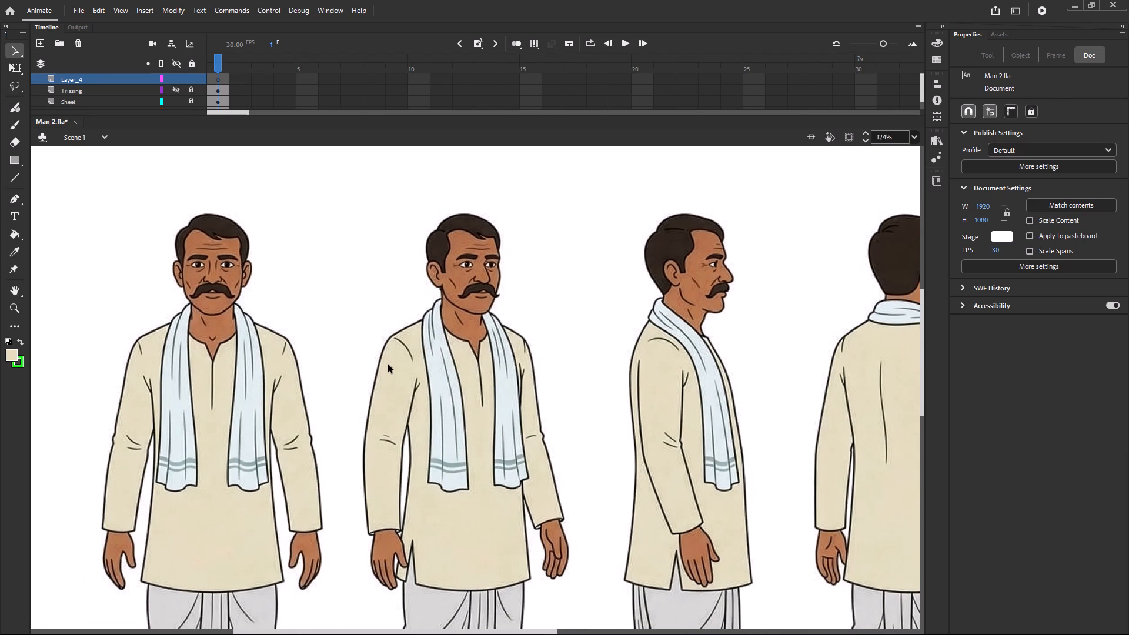
pyautogui.press('p')
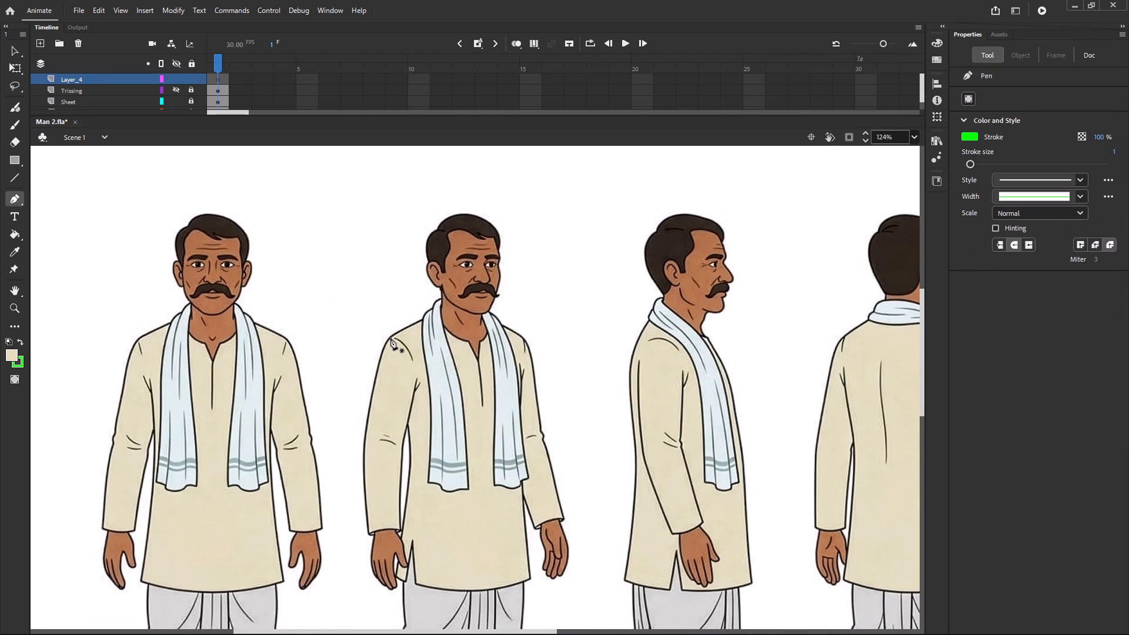
pyautogui.keyDown('ctrl'); pyautogui.scroll(2, 389, 474); pyautogui.keyUp('ctrl')
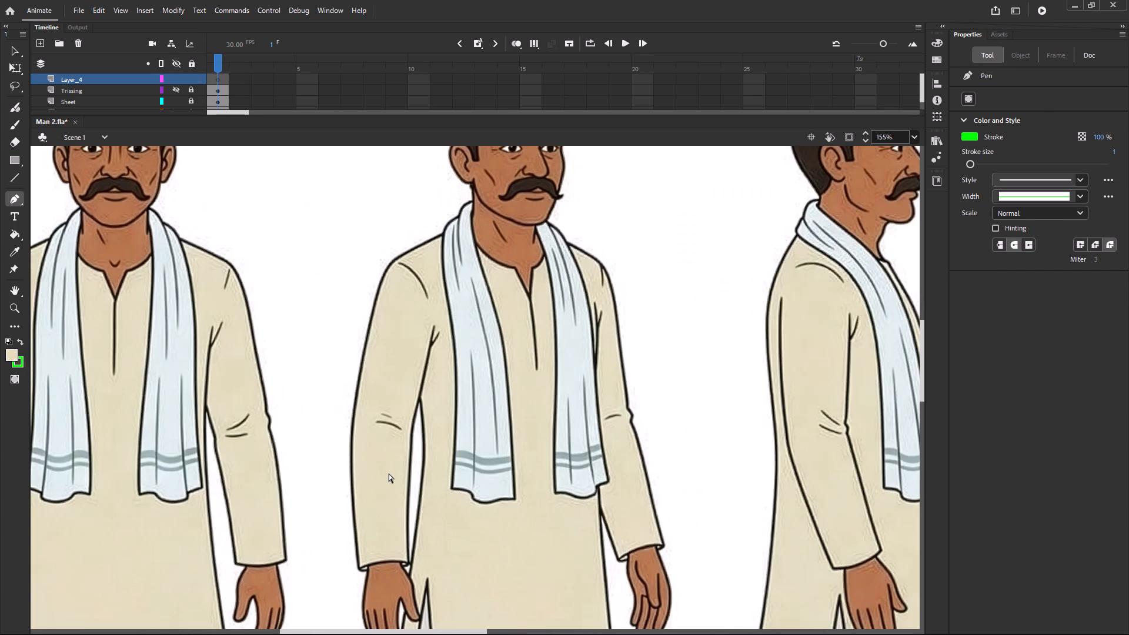
pyautogui.click(394, 260)
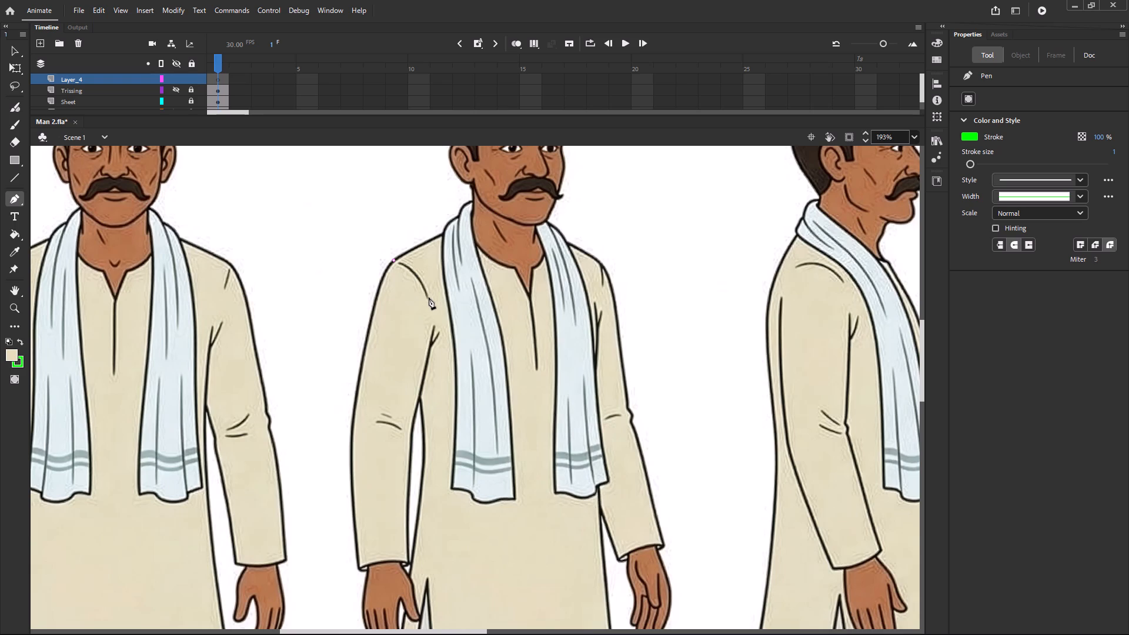
pyautogui.click(429, 298)
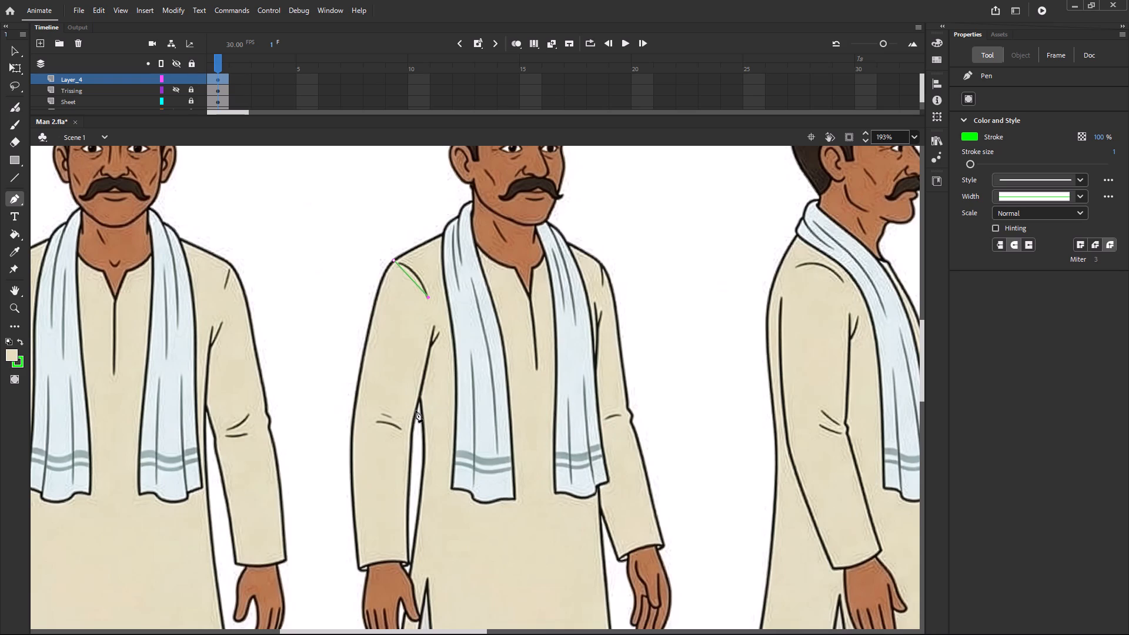
pyautogui.hotkey('ctrl', 'z')
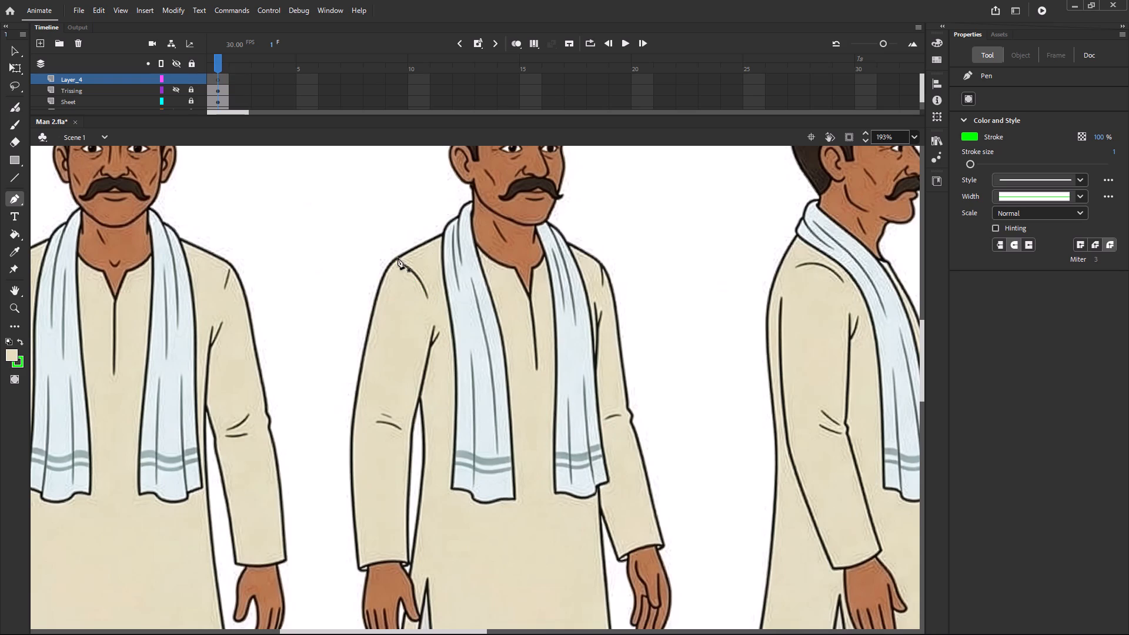
pyautogui.click(398, 258)
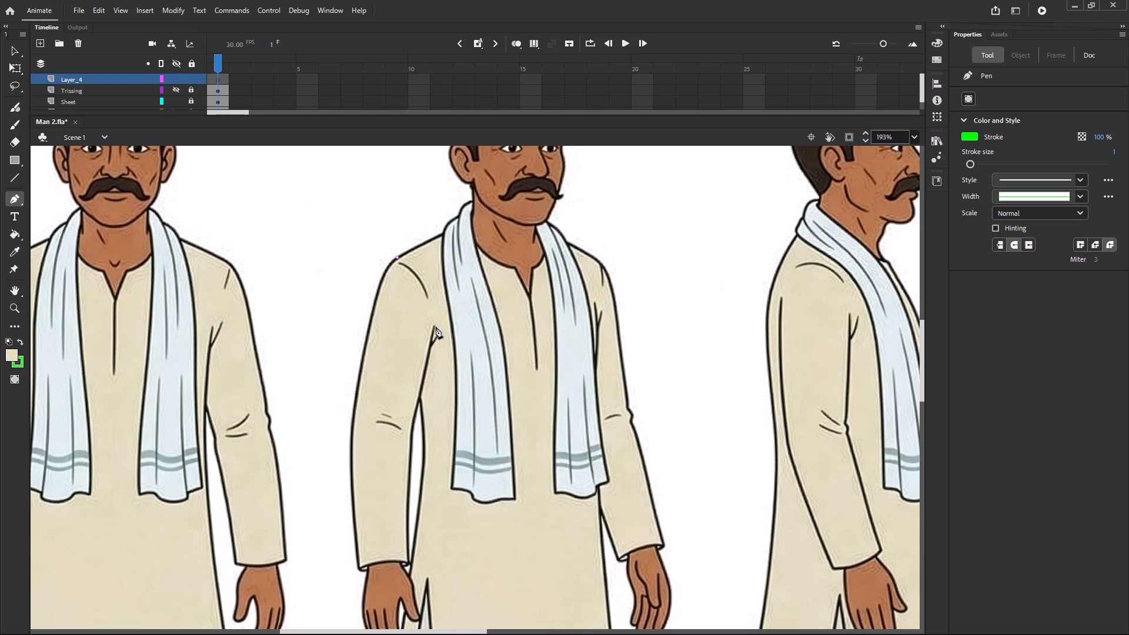
pyautogui.click(438, 319)
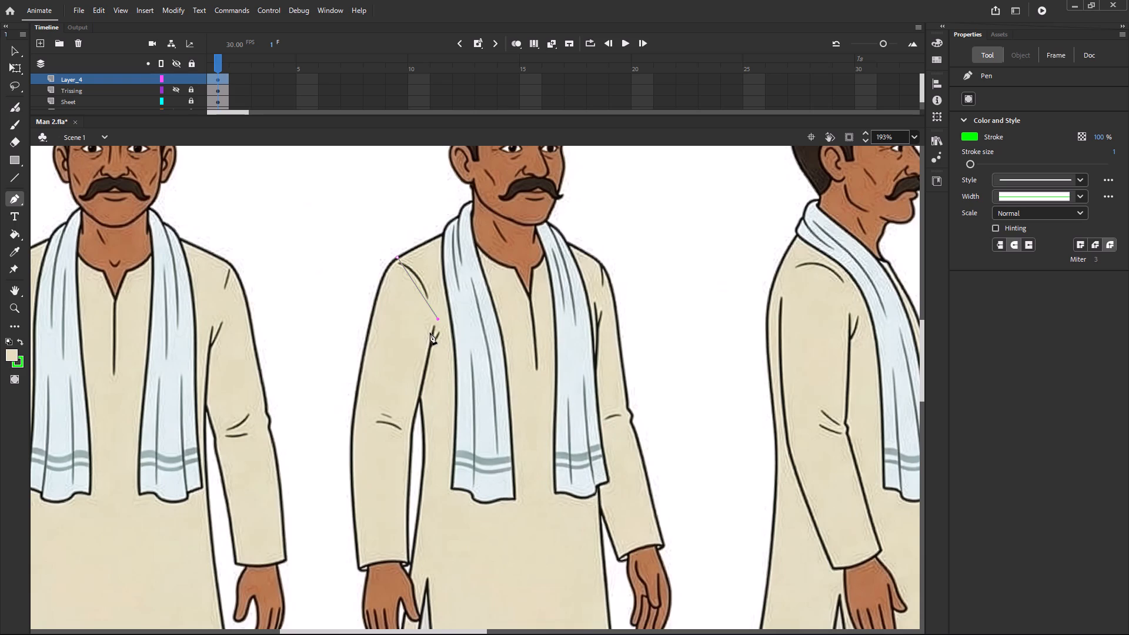
pyautogui.click(409, 426)
pyautogui.click(355, 412)
pyautogui.click(397, 258)
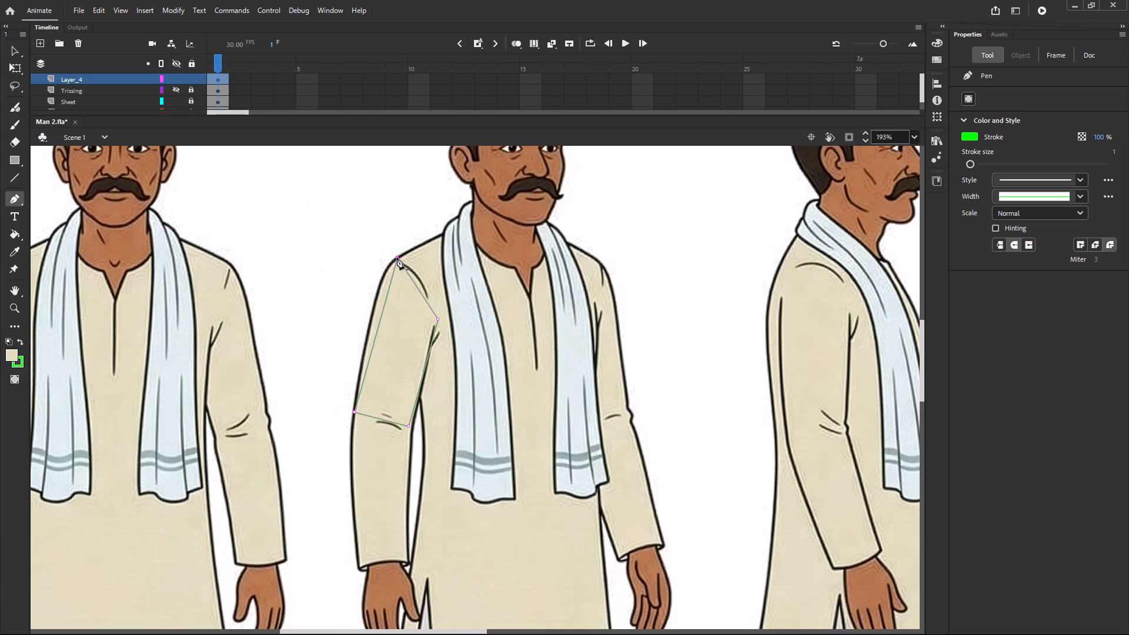
# Bow the path's outer edge onto the sleeve's outer line and shift its top corner outward along the shoulder.
pyautogui.press('v')
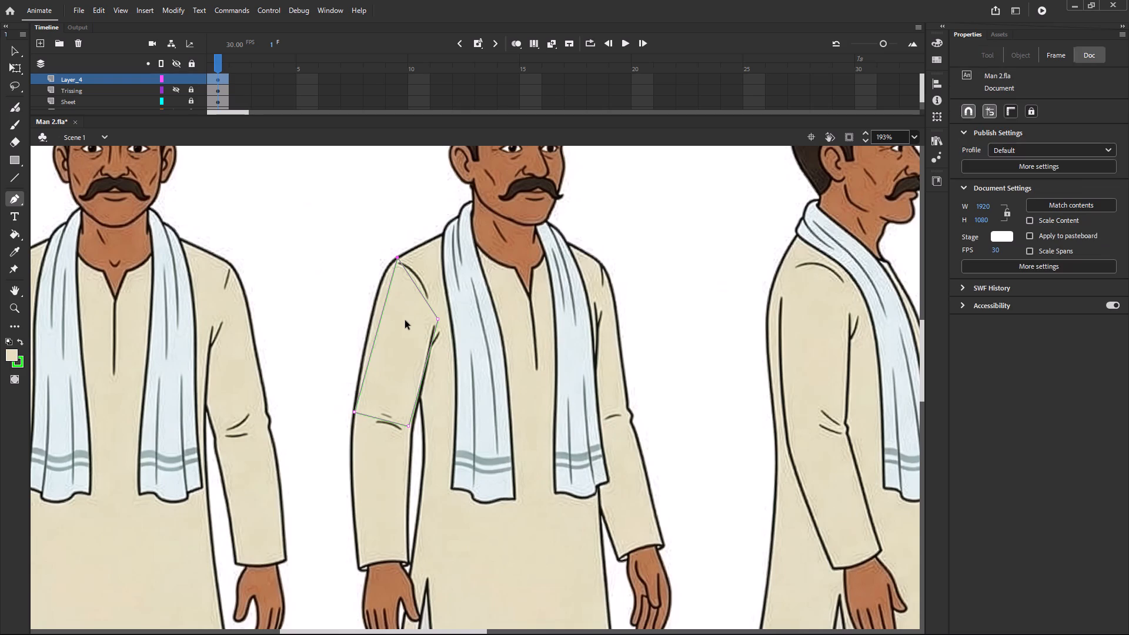
pyautogui.moveTo(384, 308); pyautogui.dragTo(376, 305)
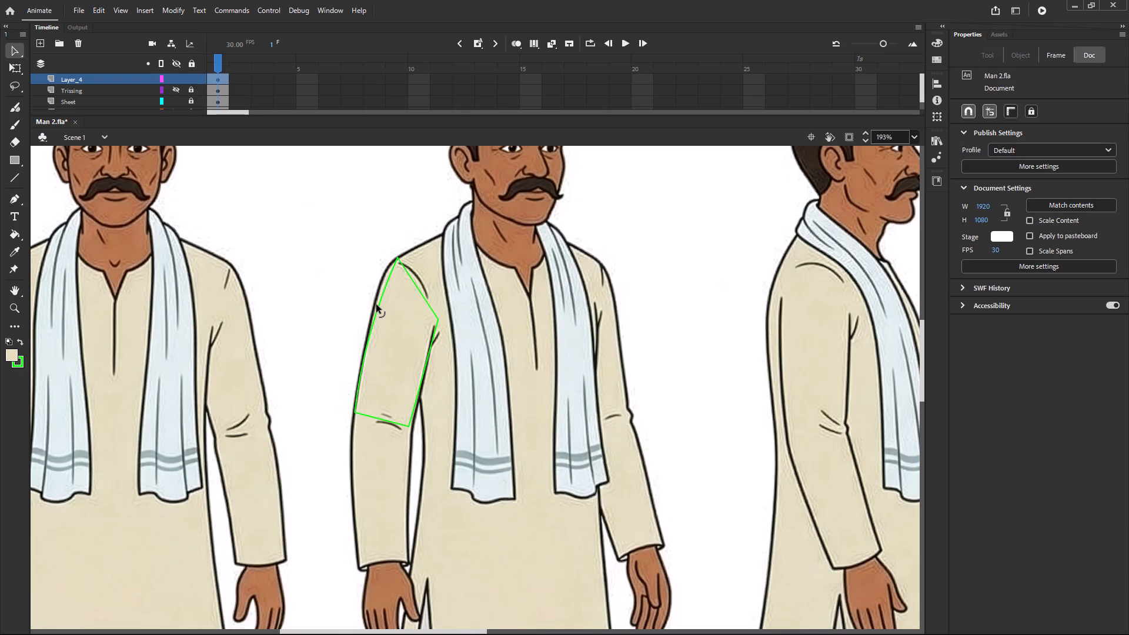
pyautogui.moveTo(376, 305); pyautogui.dragTo(374, 304)
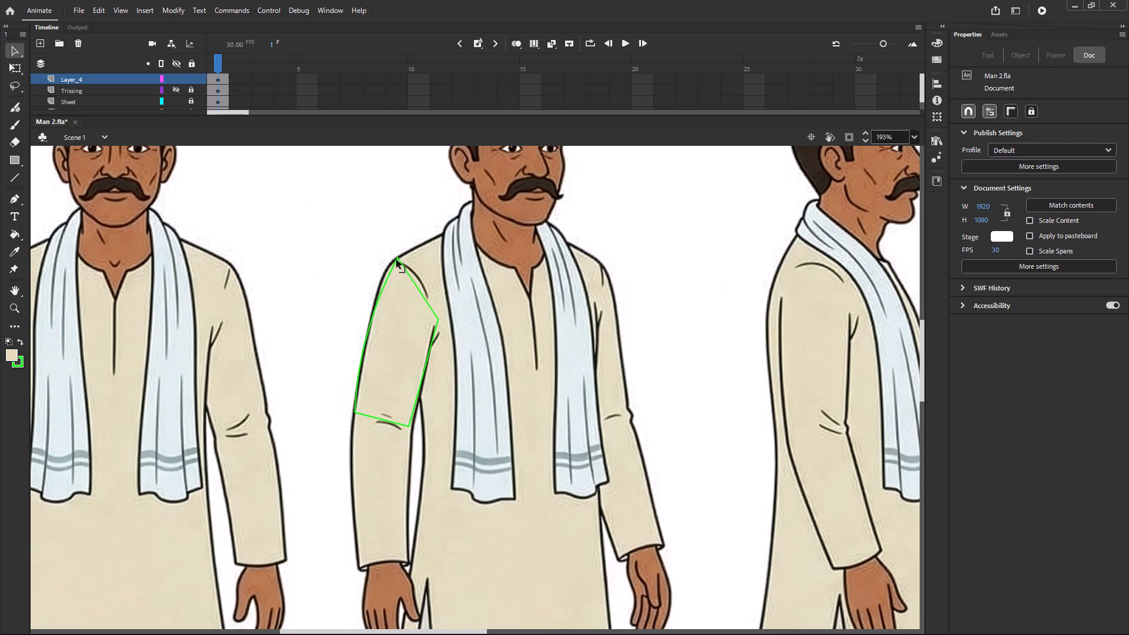
pyautogui.moveTo(398, 258); pyautogui.dragTo(394, 262)
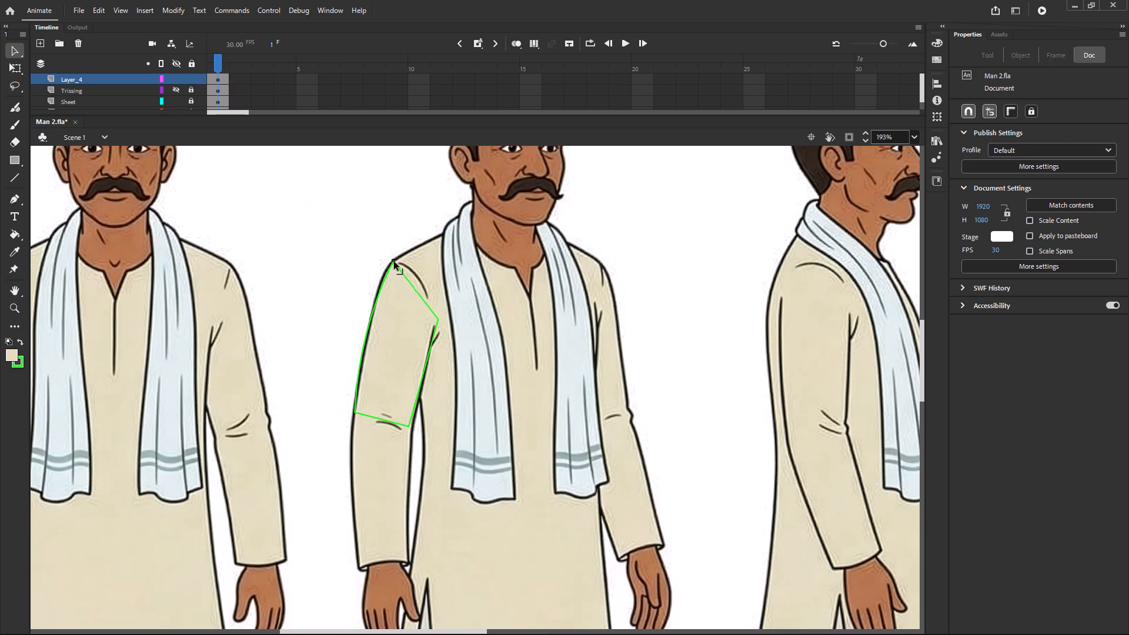
pyautogui.moveTo(394, 262); pyautogui.dragTo(389, 268)
# Curve the slanted top edge into a rounded shoulder cap bulging toward the scarf.
pyautogui.moveTo(412, 293); pyautogui.dragTo(417, 286)
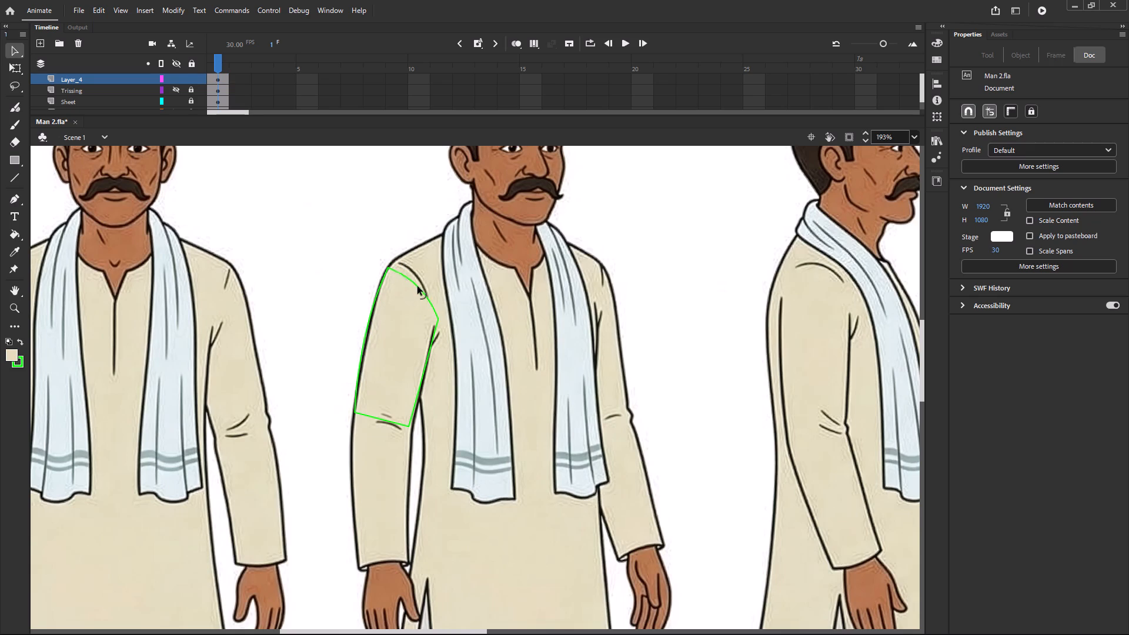
pyautogui.moveTo(417, 286); pyautogui.dragTo(423, 267)
pyautogui.click(437, 322)
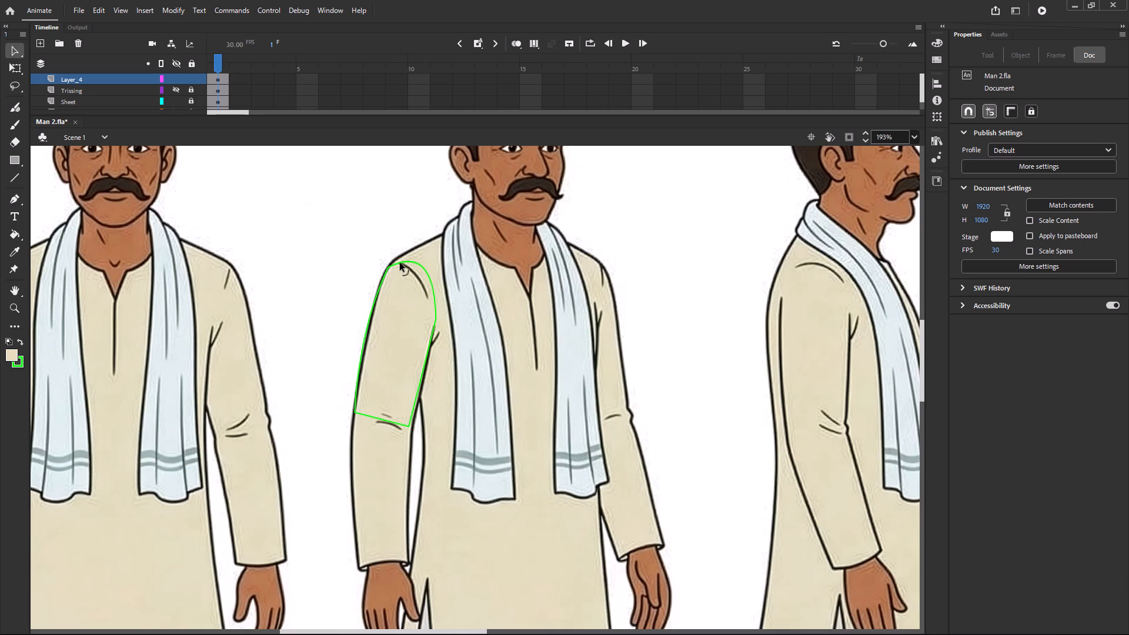
pyautogui.moveTo(400, 263); pyautogui.dragTo(395, 265)
pyautogui.moveTo(395, 265); pyautogui.dragTo(422, 265)
pyautogui.moveTo(422, 265); pyautogui.dragTo(415, 264)
# Lower the outer shoulder corner along the sleeve's outer line and flatten the rounded cap beside it.
pyautogui.moveTo(388, 269); pyautogui.dragTo(380, 287)
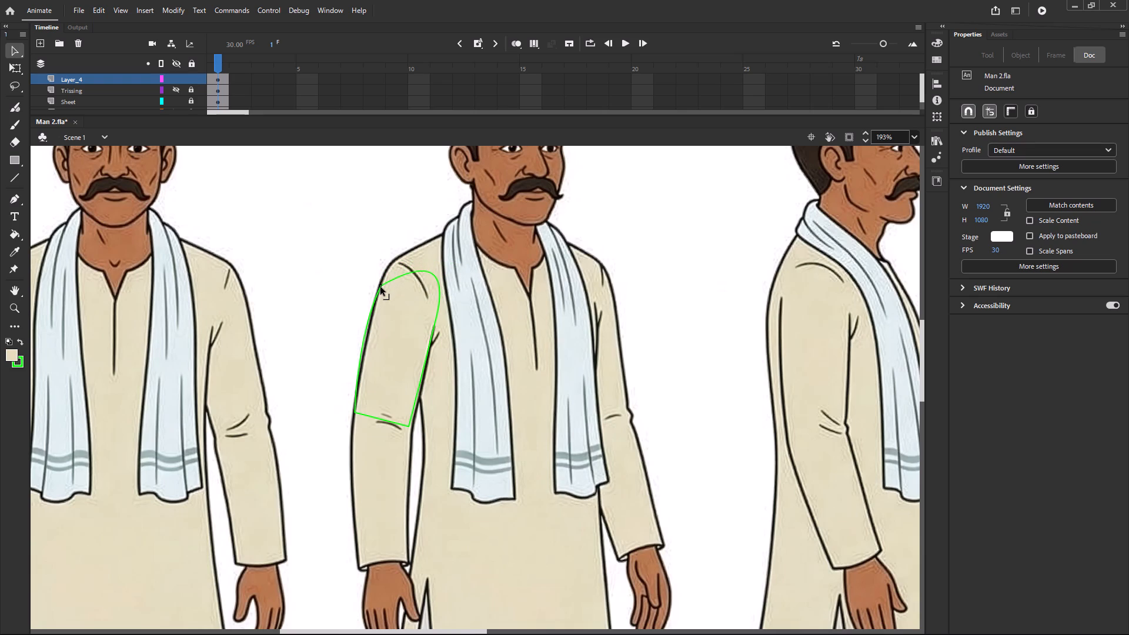
pyautogui.moveTo(380, 287); pyautogui.dragTo(380, 285)
pyautogui.moveTo(387, 280); pyautogui.dragTo(369, 281)
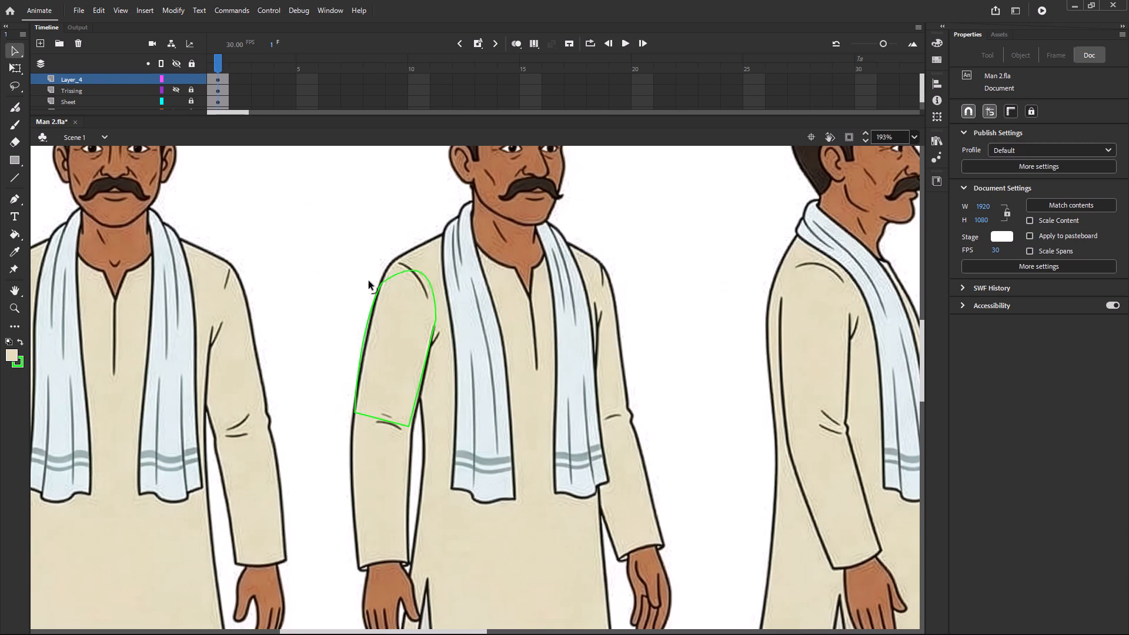
pyautogui.moveTo(369, 281); pyautogui.dragTo(365, 293)
pyautogui.moveTo(365, 293); pyautogui.dragTo(362, 298)
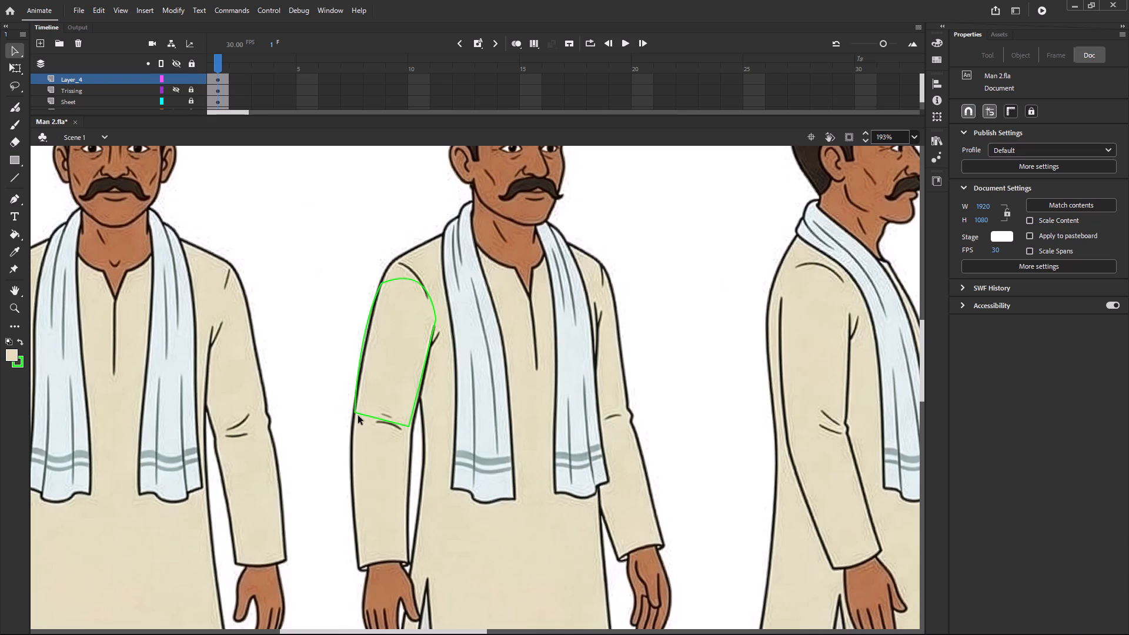
# Stretch the path's two elbow corners down past the cuff, placing the outer one outside the sleeve and the inner one over the hand.
pyautogui.moveTo(356, 413); pyautogui.dragTo(348, 430)
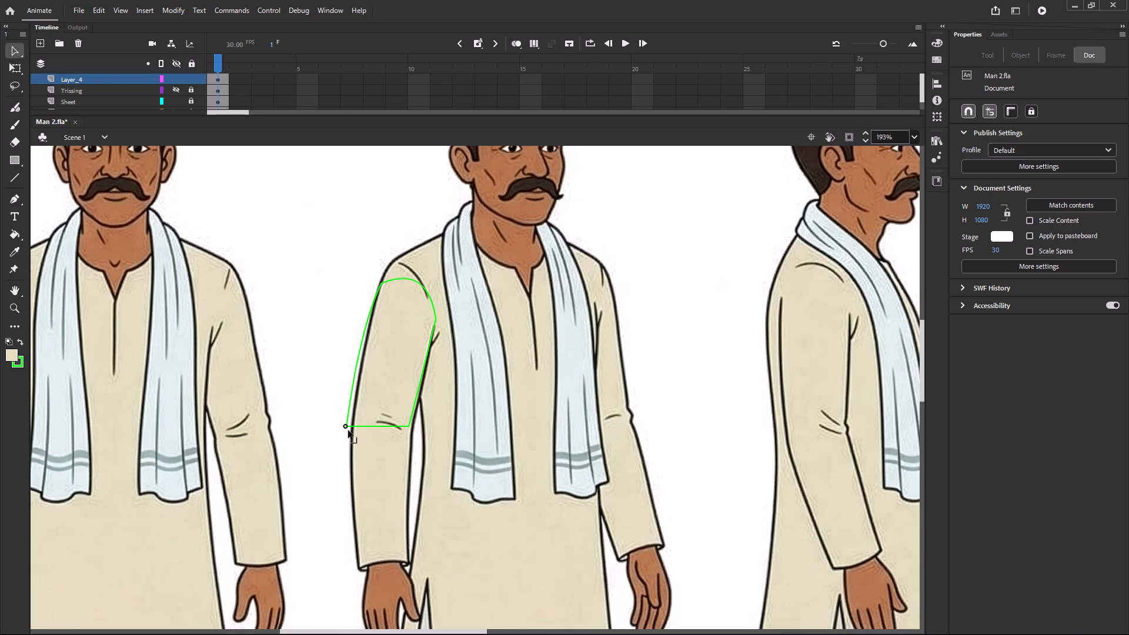
pyautogui.moveTo(348, 430); pyautogui.dragTo(338, 472)
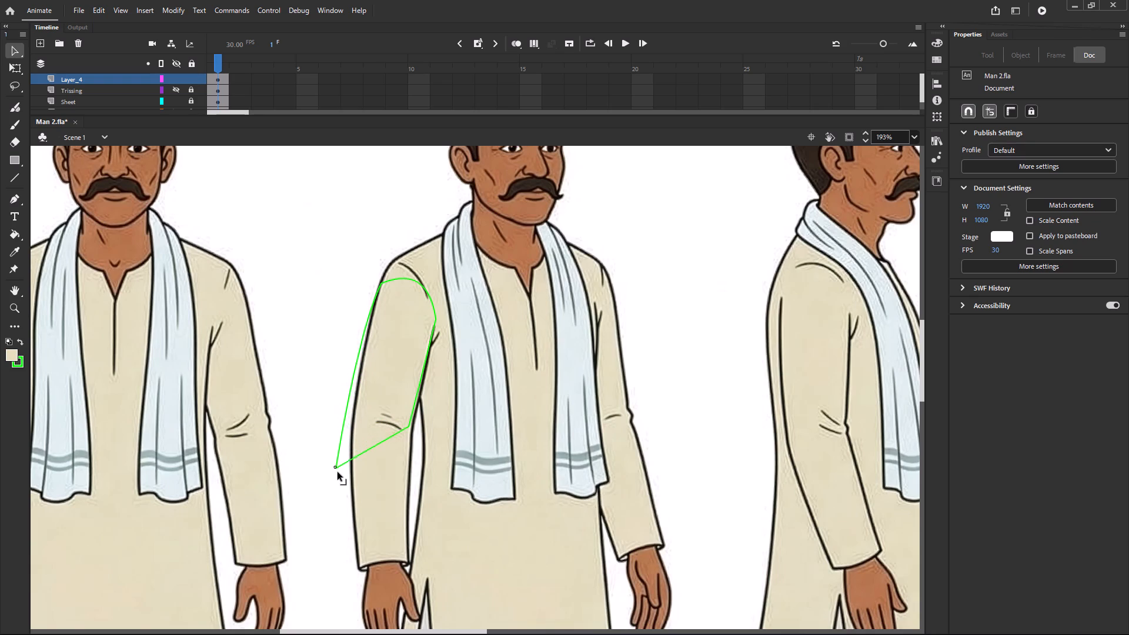
pyautogui.moveTo(338, 472); pyautogui.dragTo(314, 579)
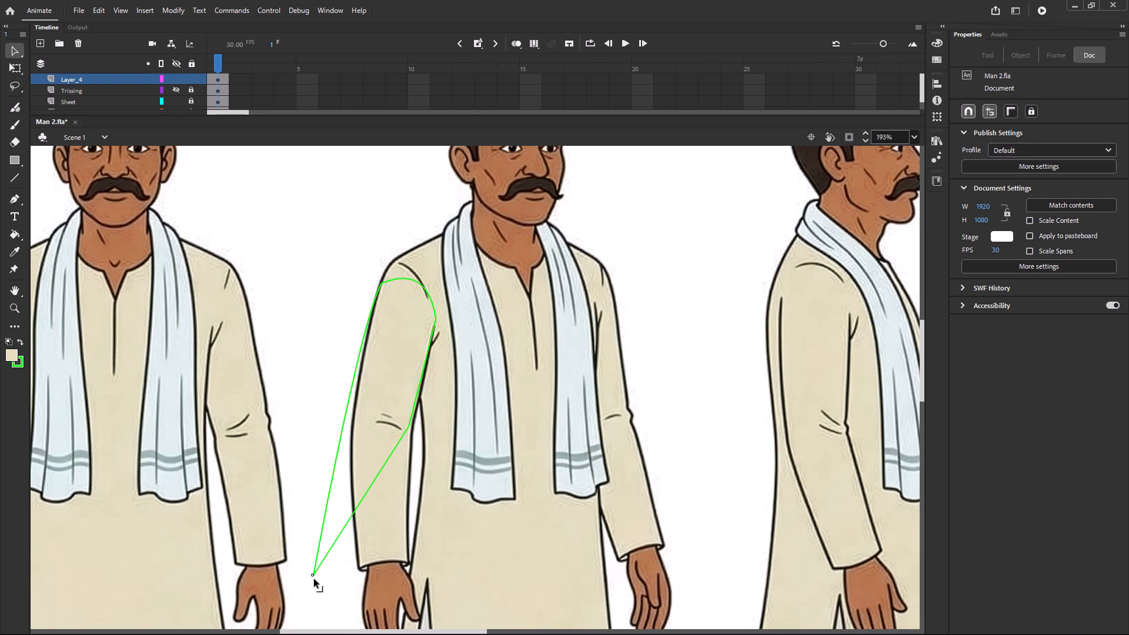
pyautogui.moveTo(314, 579); pyautogui.dragTo(320, 580)
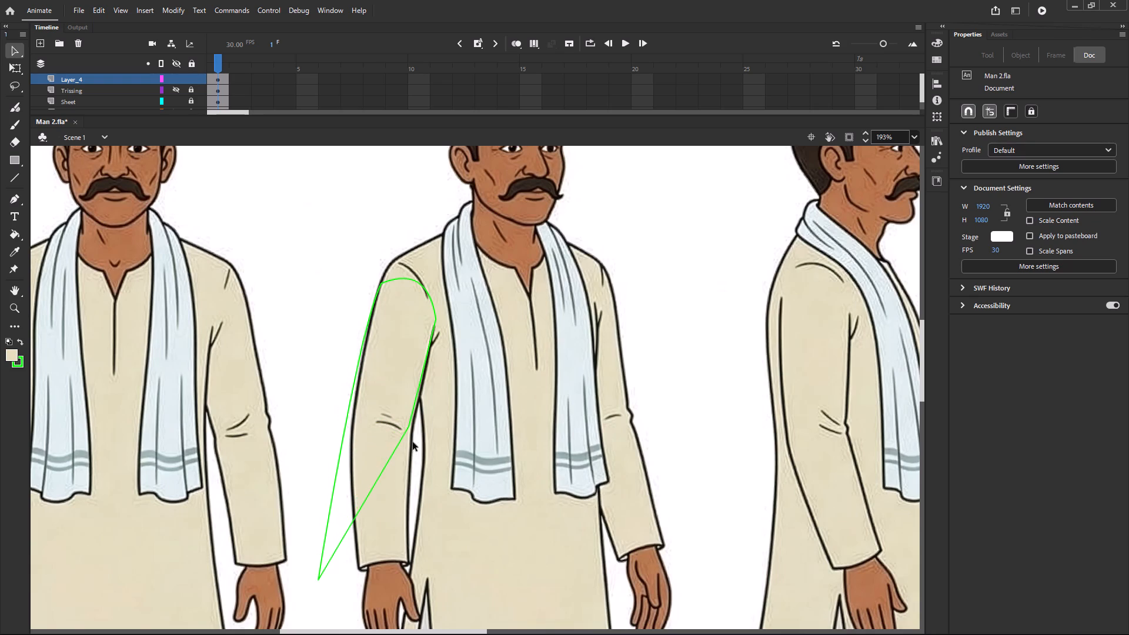
pyautogui.moveTo(409, 429); pyautogui.dragTo(406, 447)
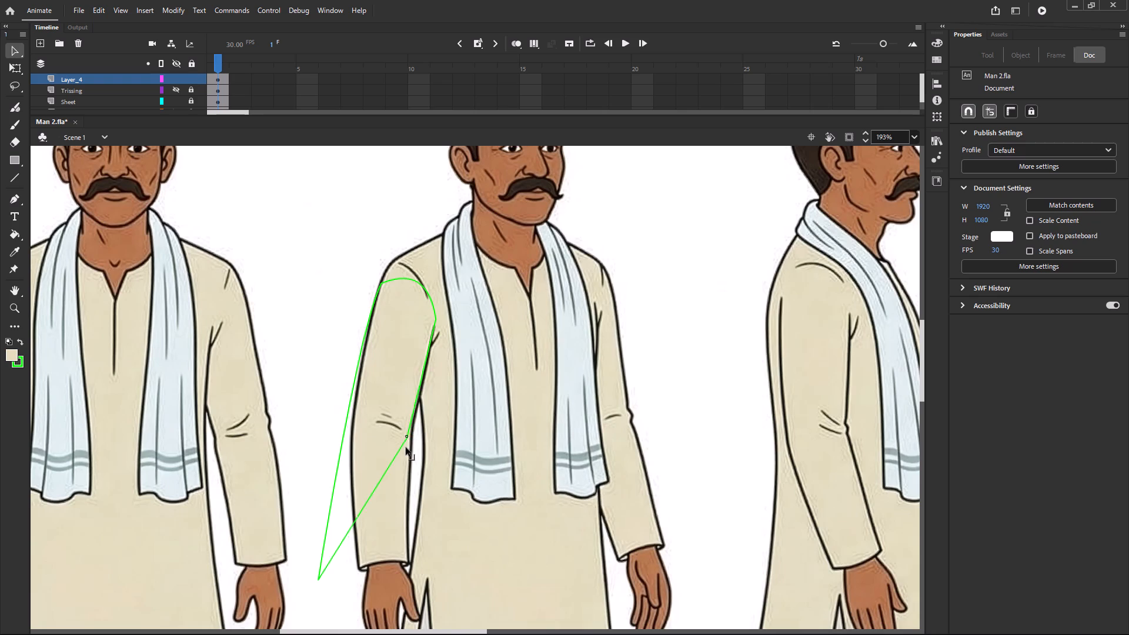
pyautogui.moveTo(406, 447); pyautogui.dragTo(369, 586)
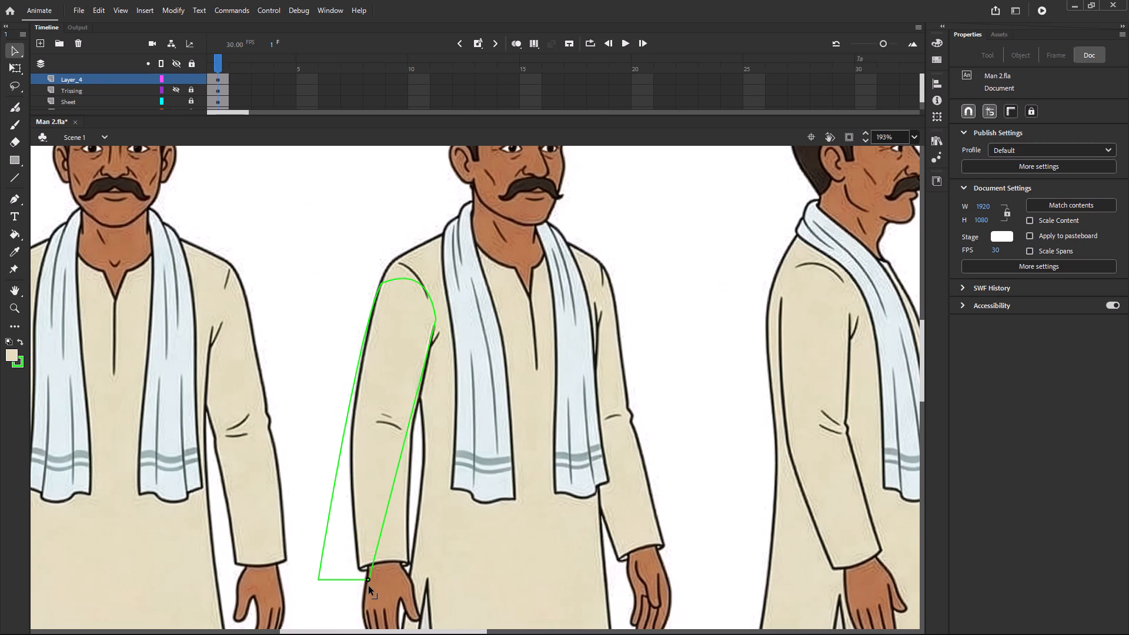
pyautogui.moveTo(369, 586); pyautogui.dragTo(370, 586)
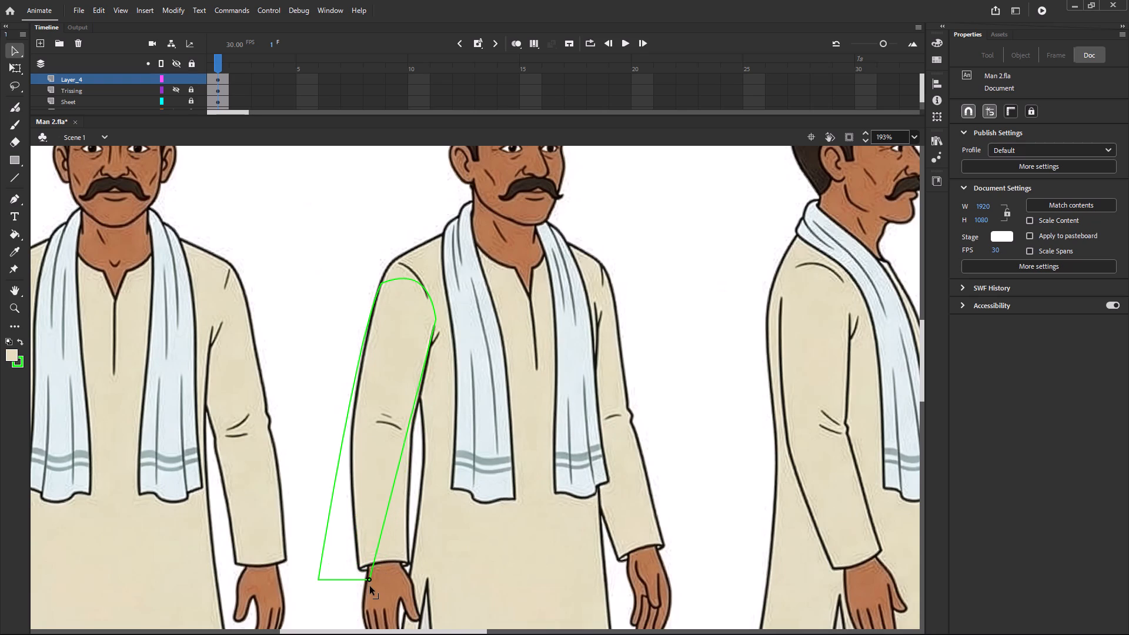
pyautogui.moveTo(370, 586); pyautogui.dragTo(379, 589)
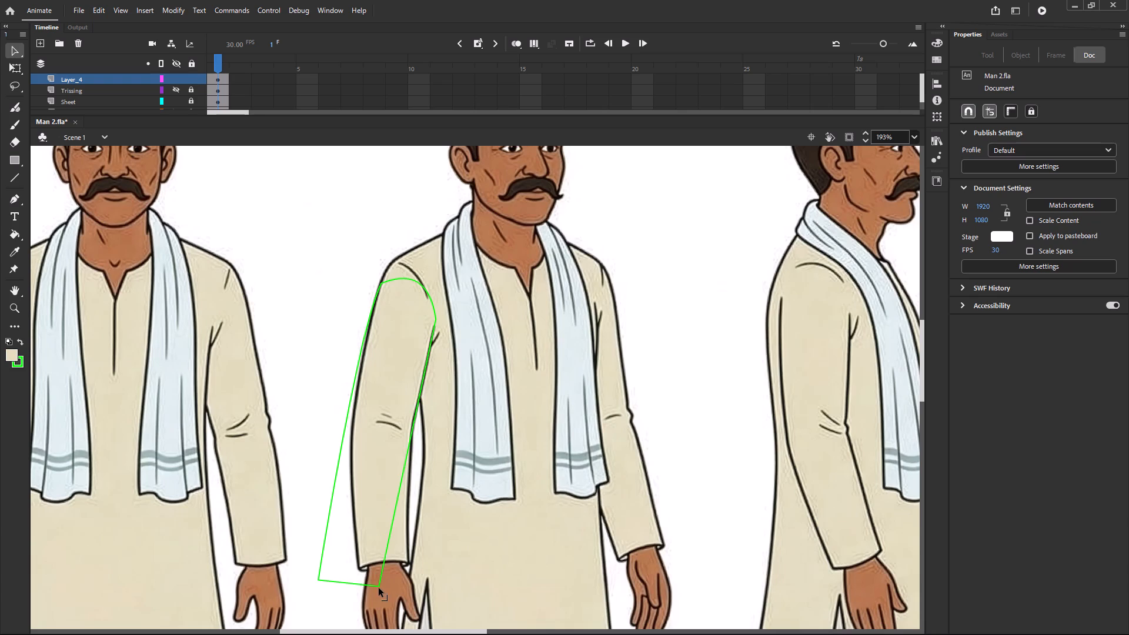
# Raise the outer shoulder corner up to the top of the sleeve's shoulder line.
pyautogui.click(387, 280)
pyautogui.moveTo(382, 282); pyautogui.dragTo(388, 264)
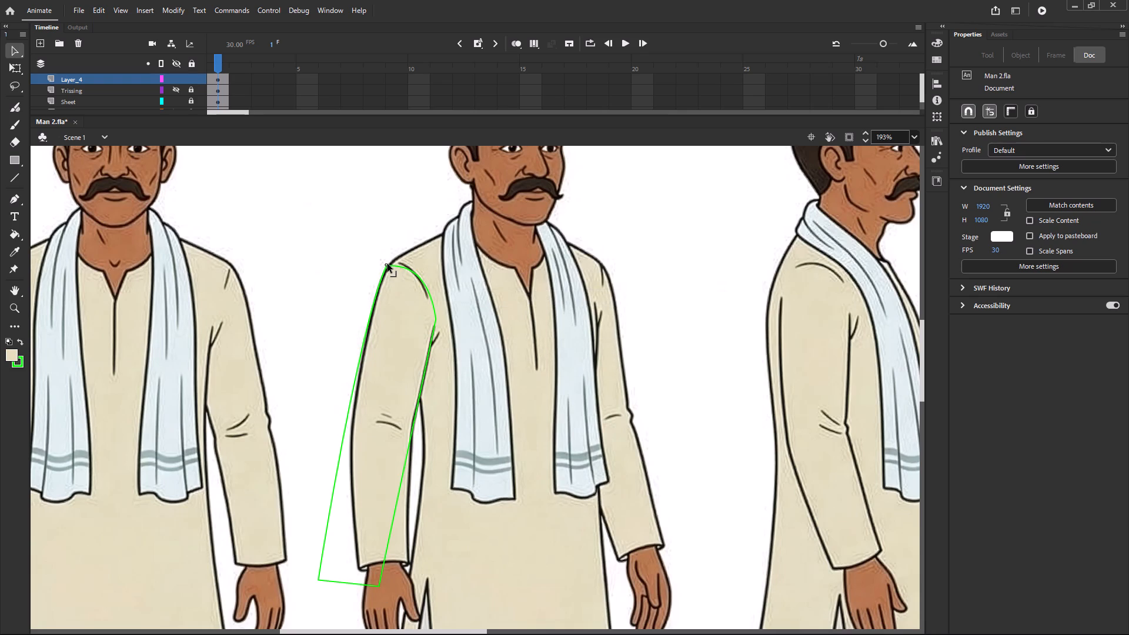
pyautogui.moveTo(388, 264); pyautogui.dragTo(389, 260)
# Nudge the outer shoulder corner slightly inward and bulge the sleeve's rounded cap higher and fuller toward the scarf.
pyautogui.moveTo(389, 260); pyautogui.dragTo(391, 260)
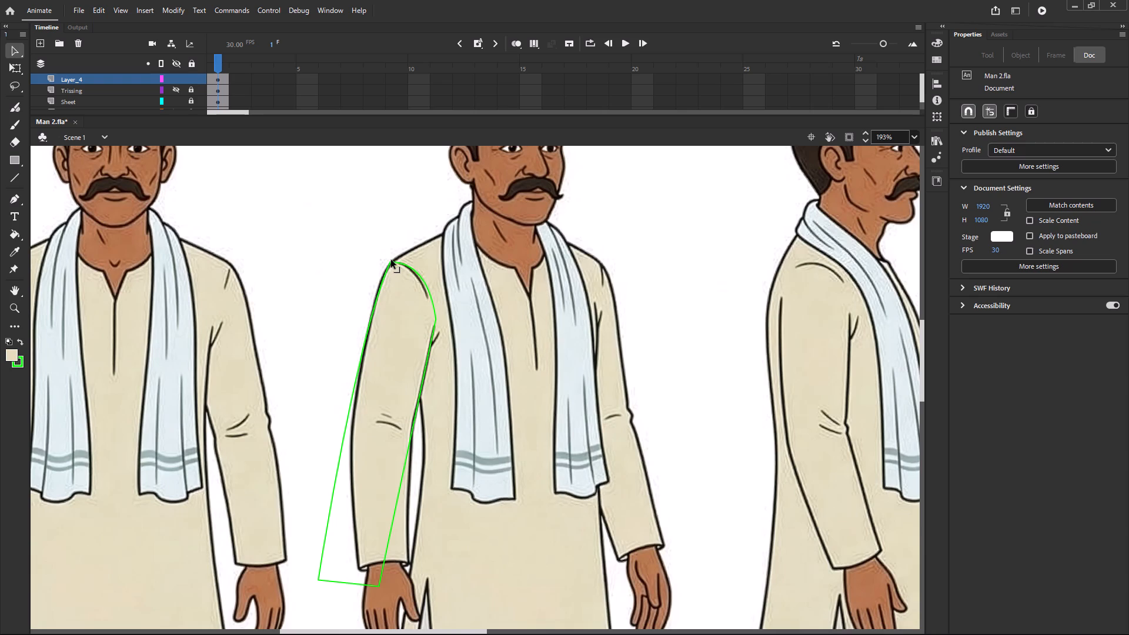
pyautogui.click(437, 319)
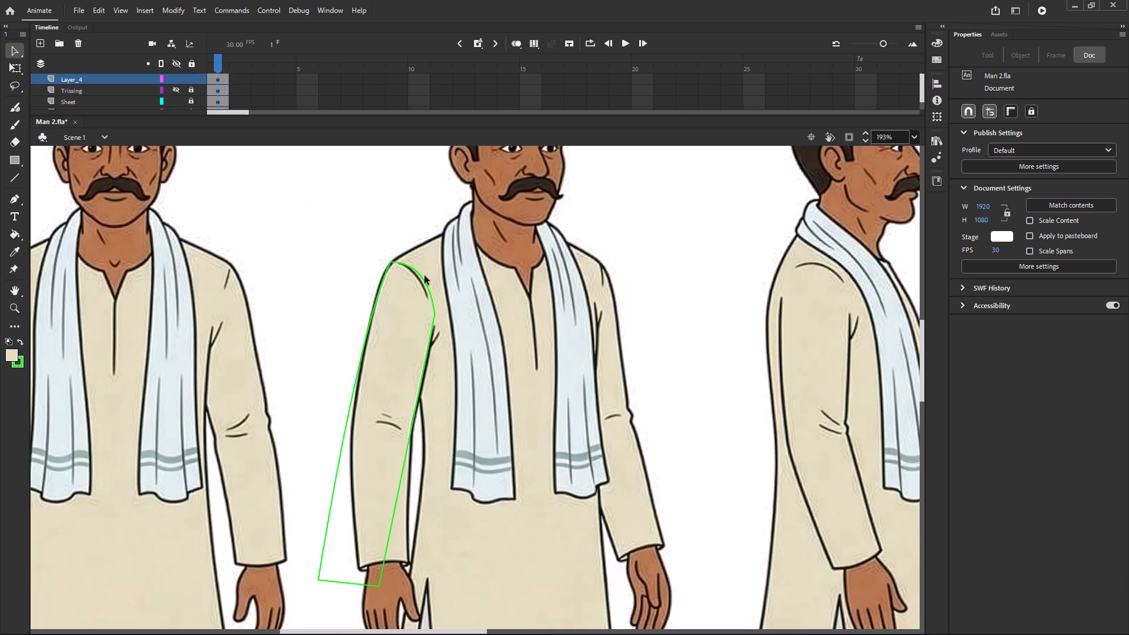
pyautogui.moveTo(423, 280); pyautogui.dragTo(427, 273)
pyautogui.moveTo(427, 273); pyautogui.dragTo(433, 262)
pyautogui.moveTo(433, 262); pyautogui.dragTo(436, 265)
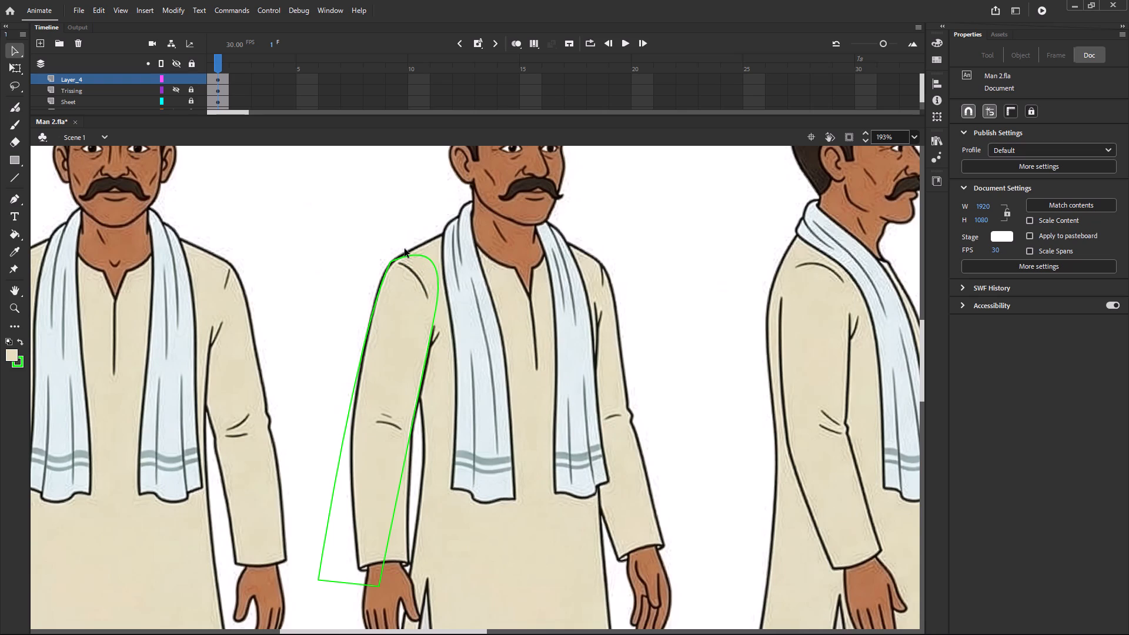
# Fit the cap's outer end to the drawn shoulder line and refine the roundness of its inner side.
pyautogui.keyDown('ctrl'); pyautogui.scroll(5, 392, 274); pyautogui.keyUp('ctrl')
pyautogui.click(395, 239)
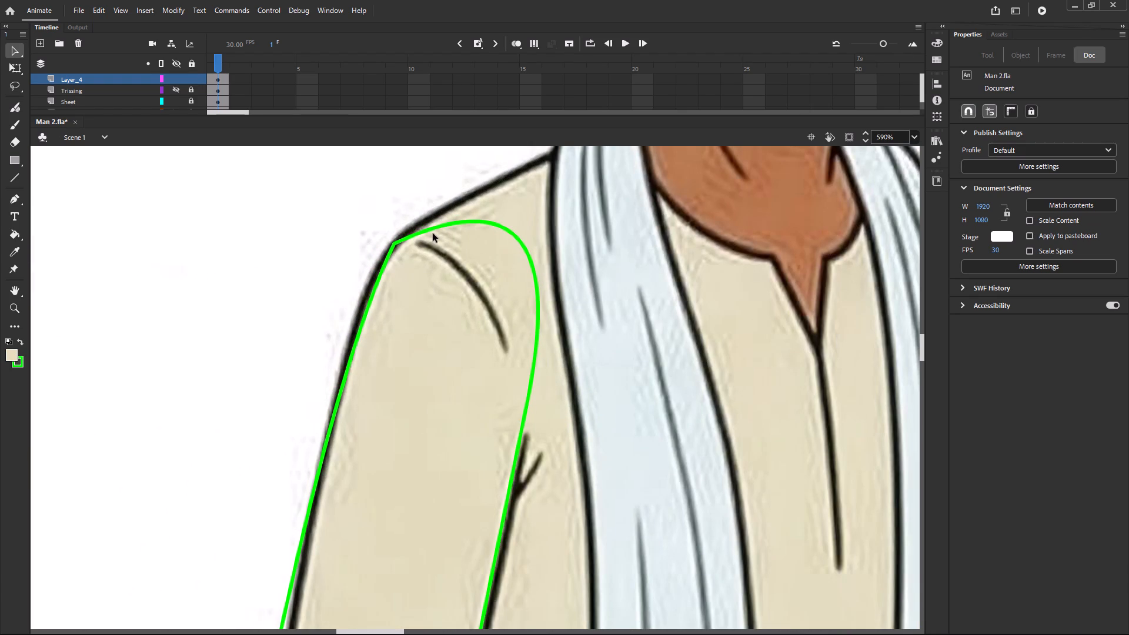
pyautogui.keyDown('alt'); pyautogui.moveTo(439, 228); pyautogui.dragTo(437, 217); pyautogui.keyUp('alt')
pyautogui.moveTo(418, 229); pyautogui.dragTo(408, 223)
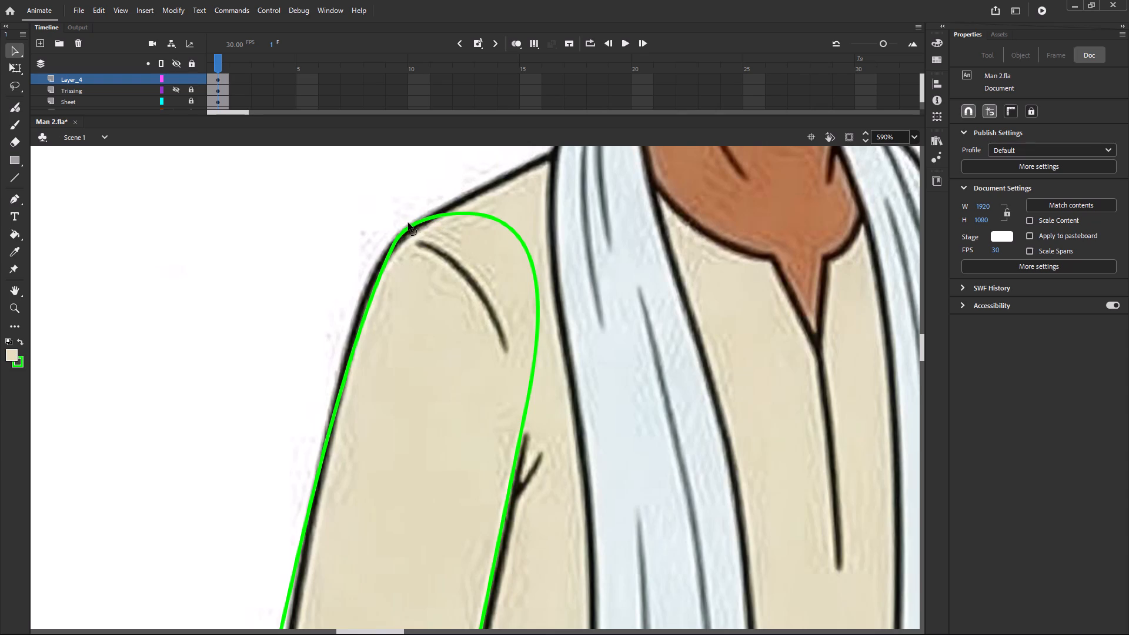
pyautogui.moveTo(408, 223); pyautogui.dragTo(415, 223)
pyautogui.moveTo(504, 222); pyautogui.dragTo(500, 226)
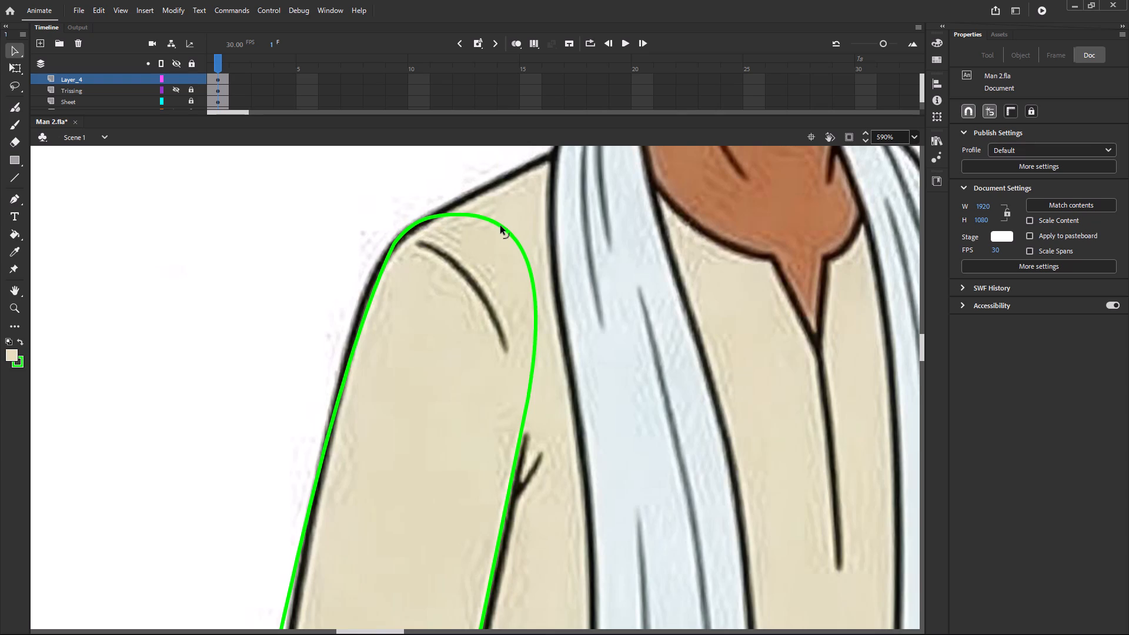
pyautogui.moveTo(500, 226); pyautogui.dragTo(506, 232)
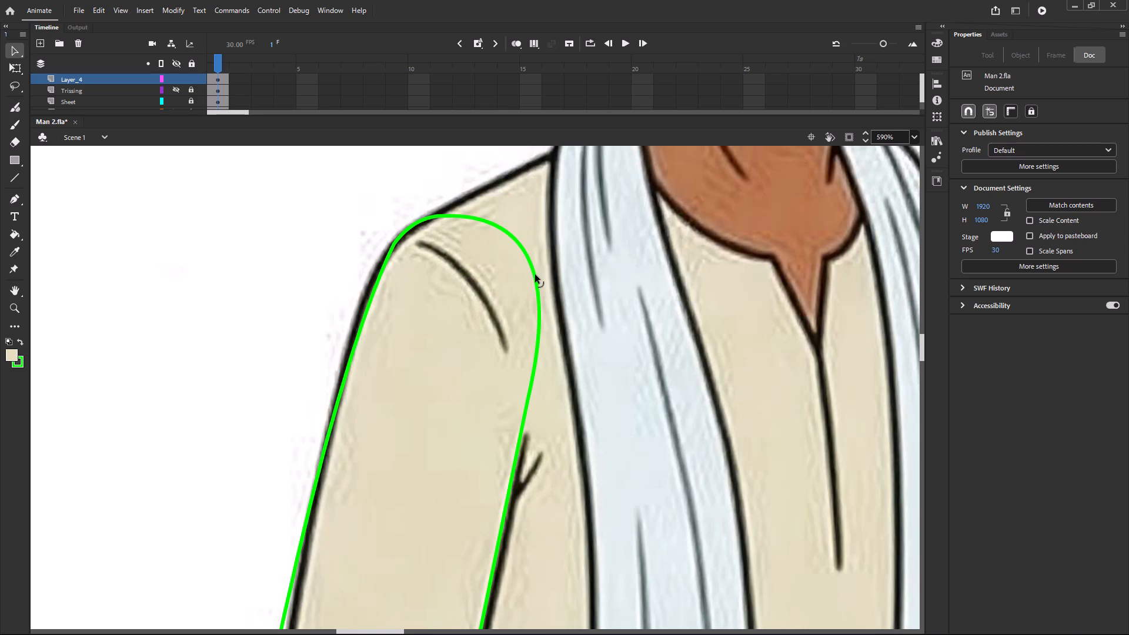
pyautogui.click(393, 245)
pyautogui.keyDown('ctrl'); pyautogui.scroll(-4, 430, 279); pyautogui.keyUp('ctrl')
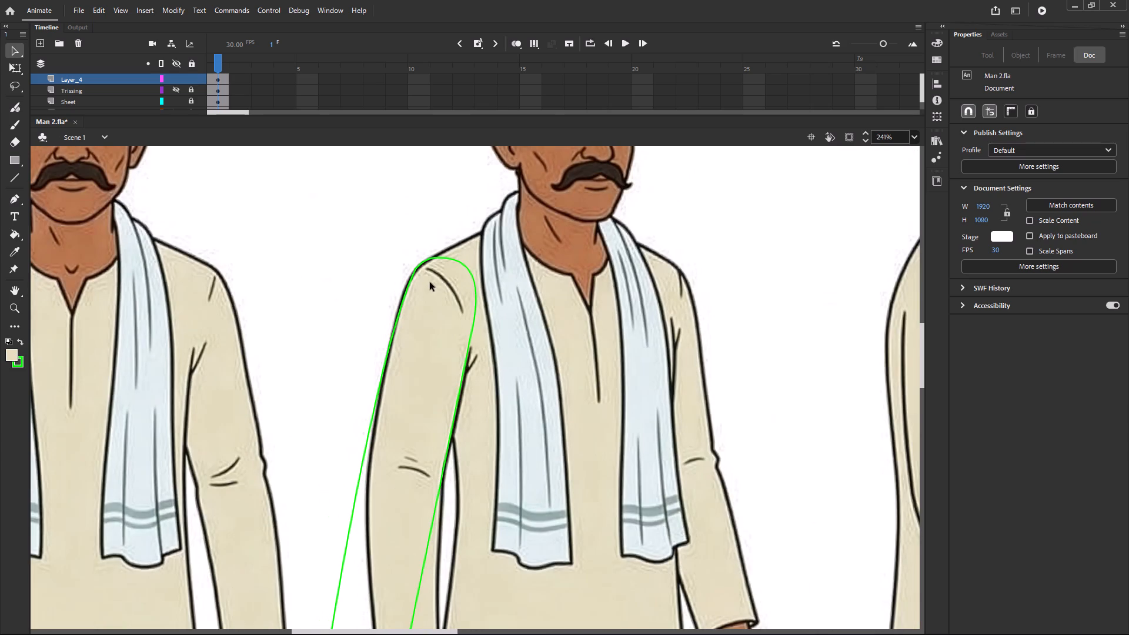
pyautogui.keyDown('ctrl'); pyautogui.scroll(5, 422, 266); pyautogui.keyUp('ctrl')
pyautogui.click(422, 257)
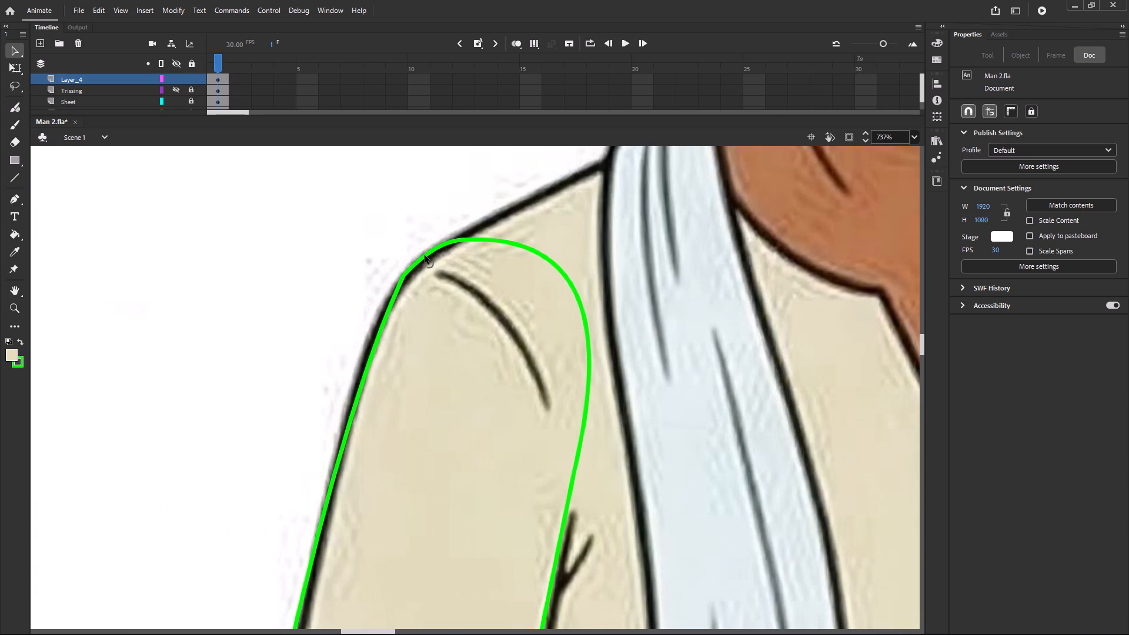
# Show the hidden Trissing layer with the traced body artwork.
pyautogui.keyDown('ctrl'); pyautogui.scroll(-6, 489, 318); pyautogui.keyUp('ctrl')
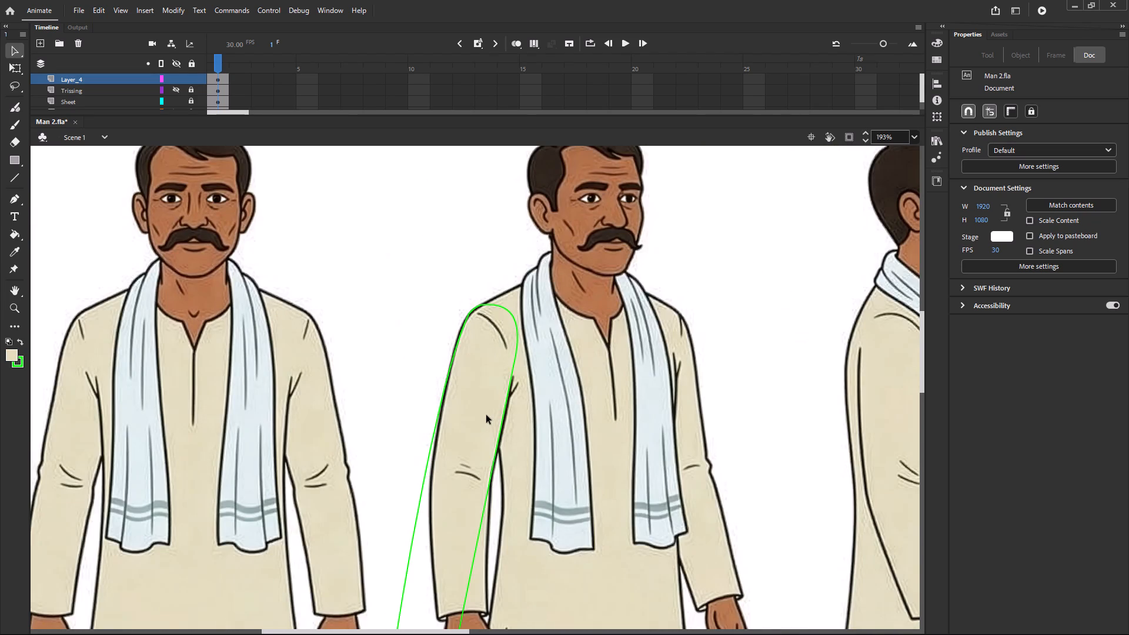
pyautogui.keyDown('ctrl'); pyautogui.scroll(-2, 494, 379); pyautogui.keyUp('ctrl')
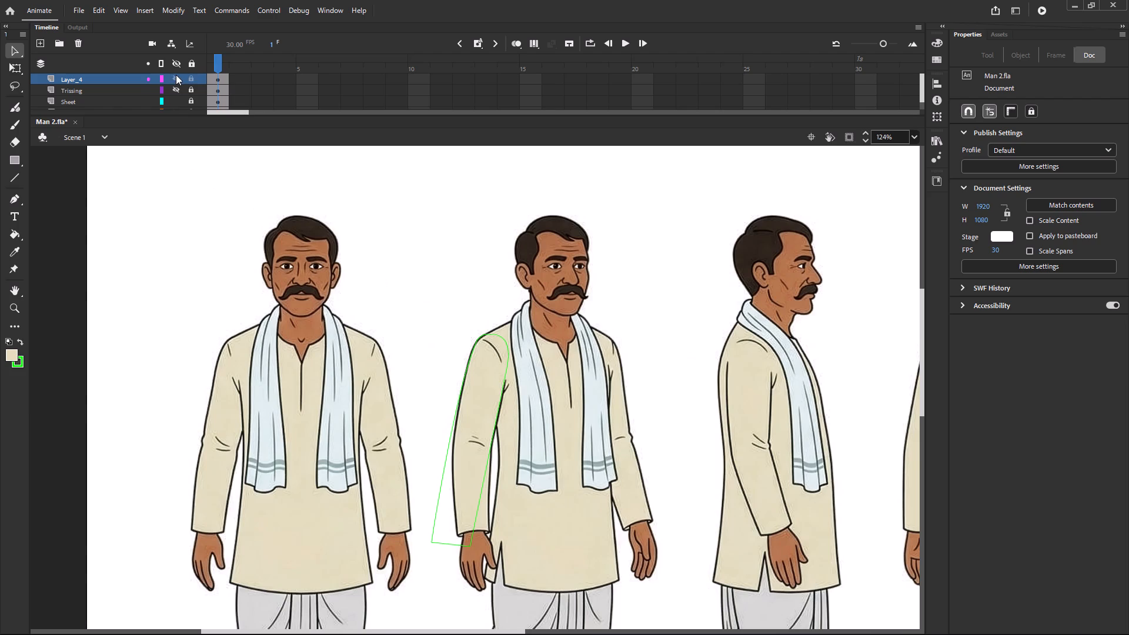
pyautogui.click(176, 91)
# Recolour the whole green sleeve outline with the dark stroke colour sampled from the traced kurta's armhole line.
pyautogui.keyDown('ctrl'); pyautogui.scroll(5, 480, 373); pyautogui.keyUp('ctrl')
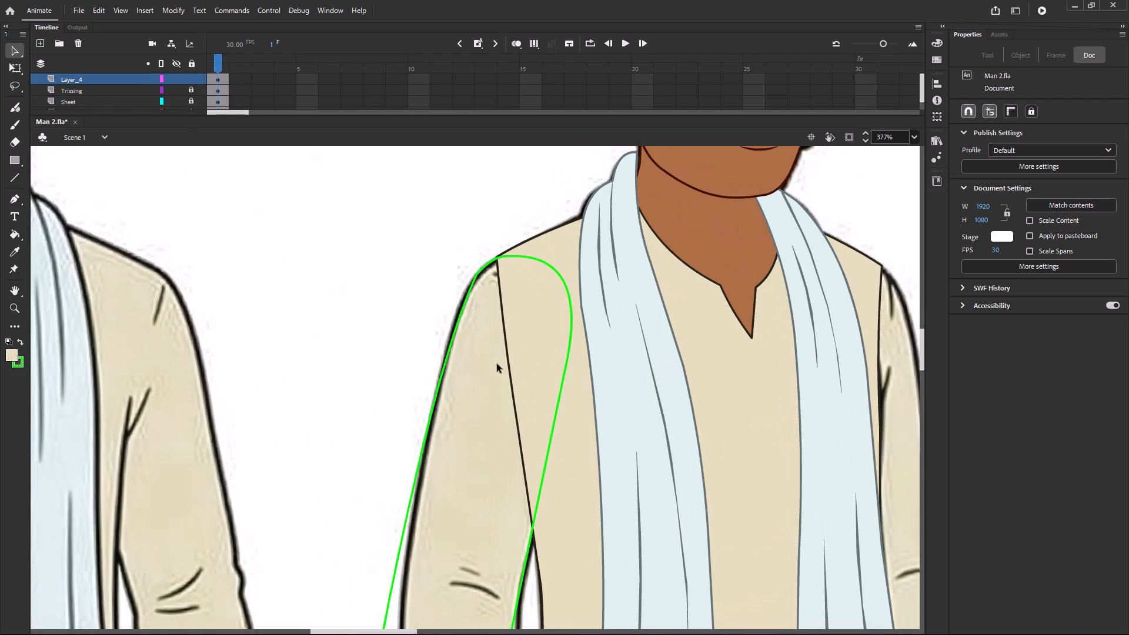
pyautogui.doubleClick(566, 285)
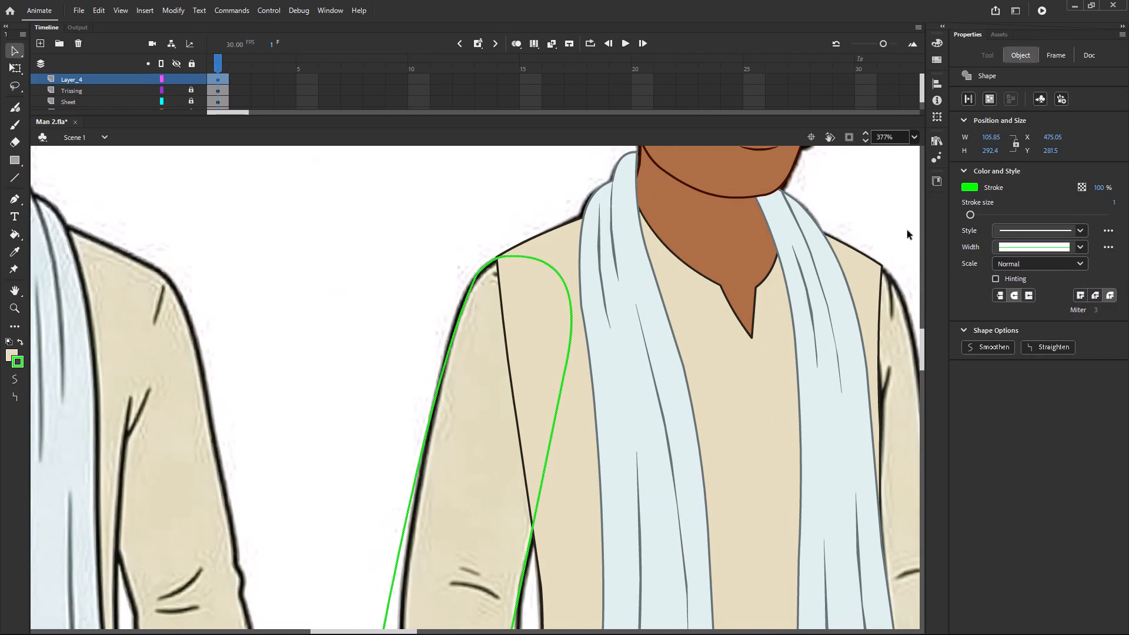
pyautogui.click(972, 188)
pyautogui.keyDown('ctrl'); pyautogui.scroll(7, 570, 398); pyautogui.keyUp('ctrl')
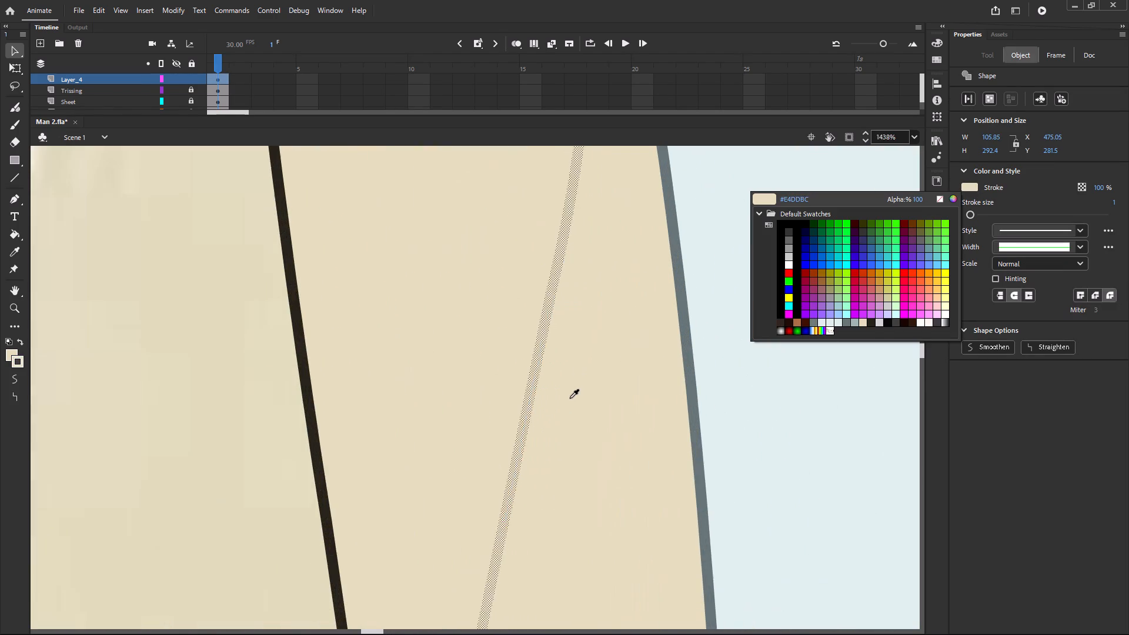
pyautogui.click(310, 414)
pyautogui.keyDown('ctrl'); pyautogui.scroll(-6, 310, 414); pyautogui.keyUp('ctrl')
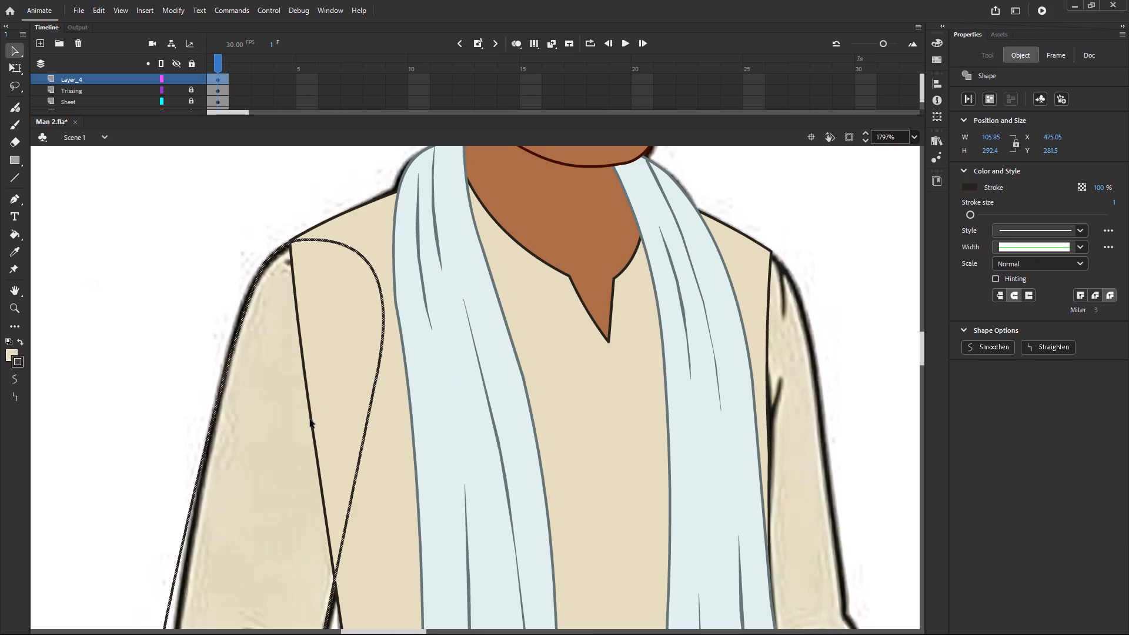
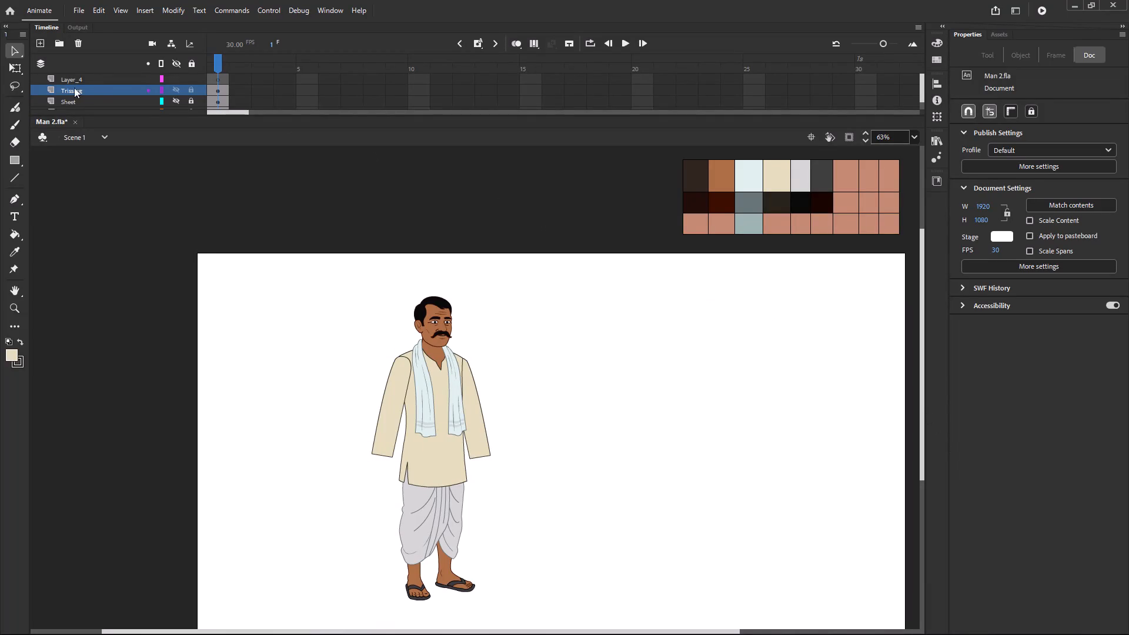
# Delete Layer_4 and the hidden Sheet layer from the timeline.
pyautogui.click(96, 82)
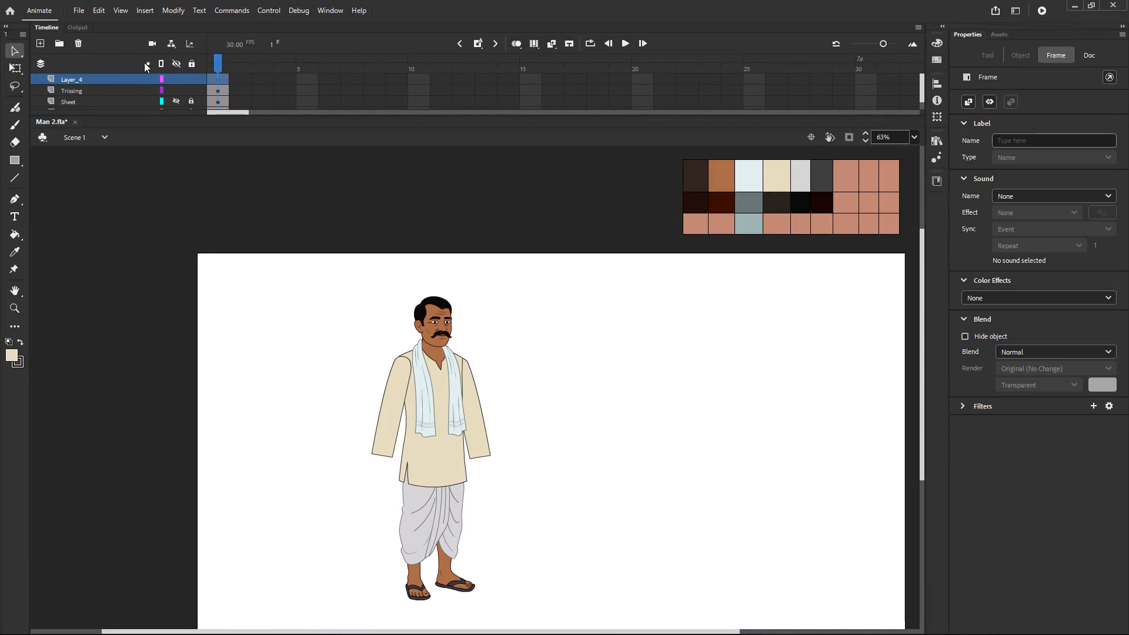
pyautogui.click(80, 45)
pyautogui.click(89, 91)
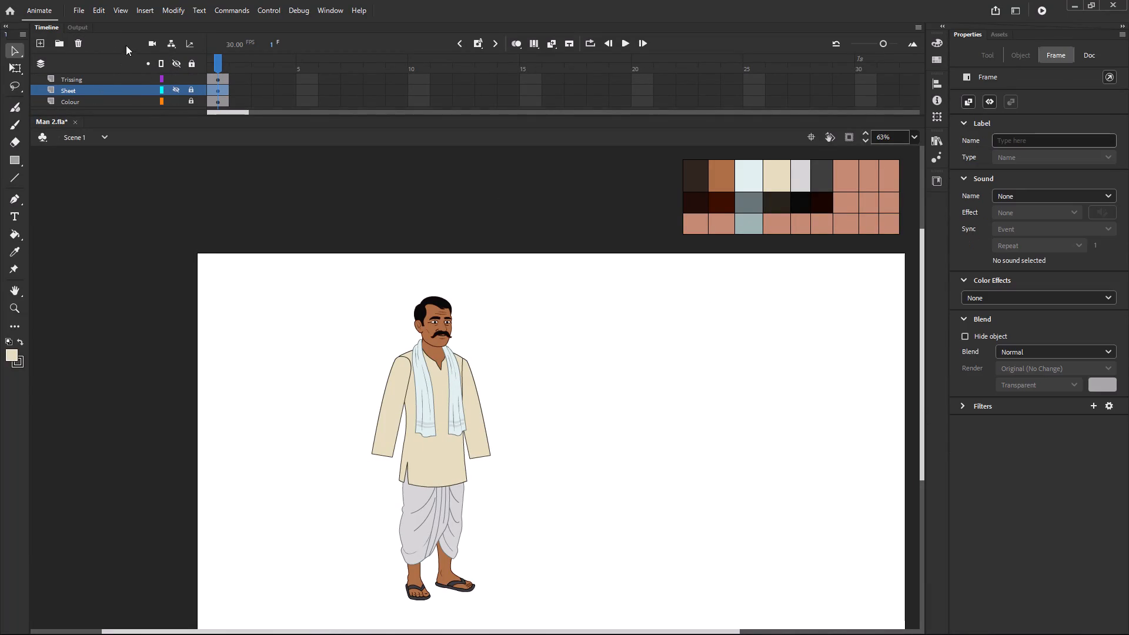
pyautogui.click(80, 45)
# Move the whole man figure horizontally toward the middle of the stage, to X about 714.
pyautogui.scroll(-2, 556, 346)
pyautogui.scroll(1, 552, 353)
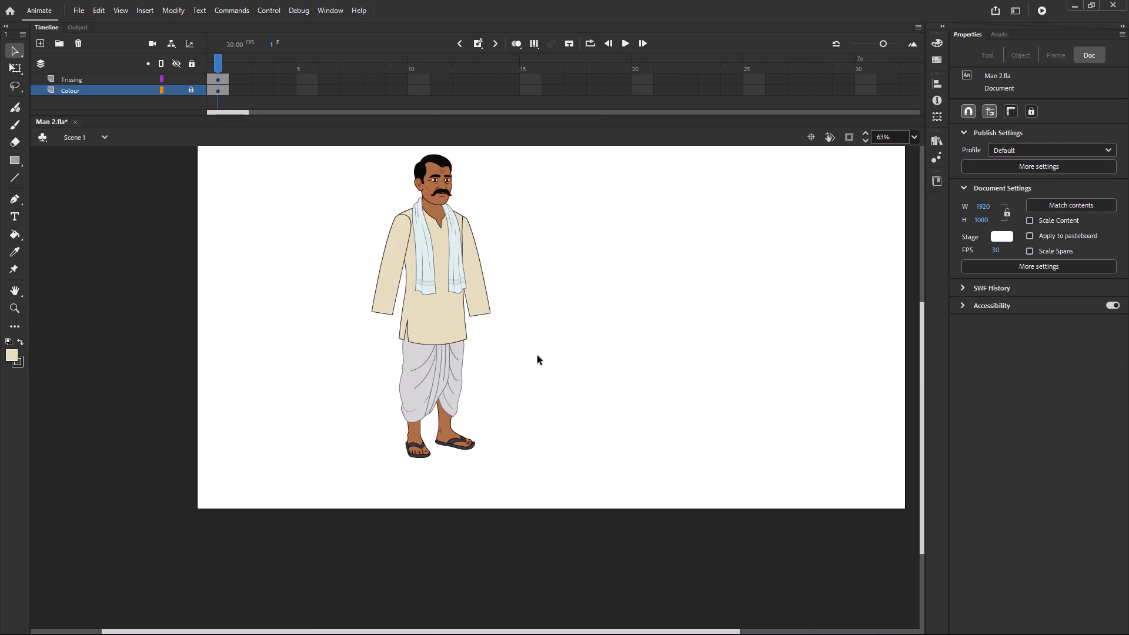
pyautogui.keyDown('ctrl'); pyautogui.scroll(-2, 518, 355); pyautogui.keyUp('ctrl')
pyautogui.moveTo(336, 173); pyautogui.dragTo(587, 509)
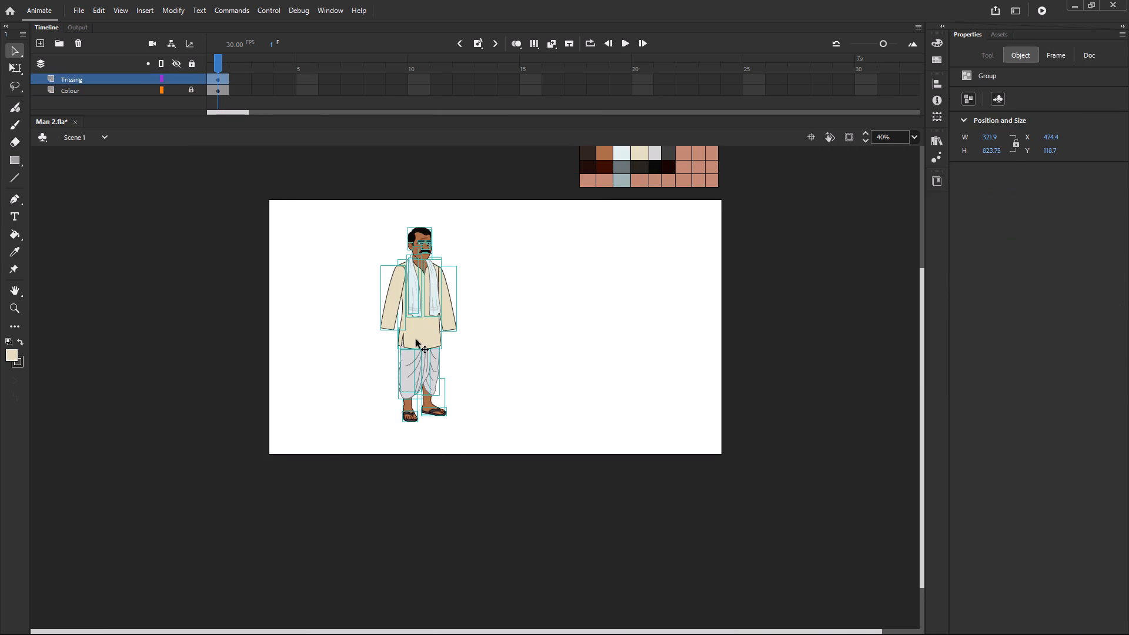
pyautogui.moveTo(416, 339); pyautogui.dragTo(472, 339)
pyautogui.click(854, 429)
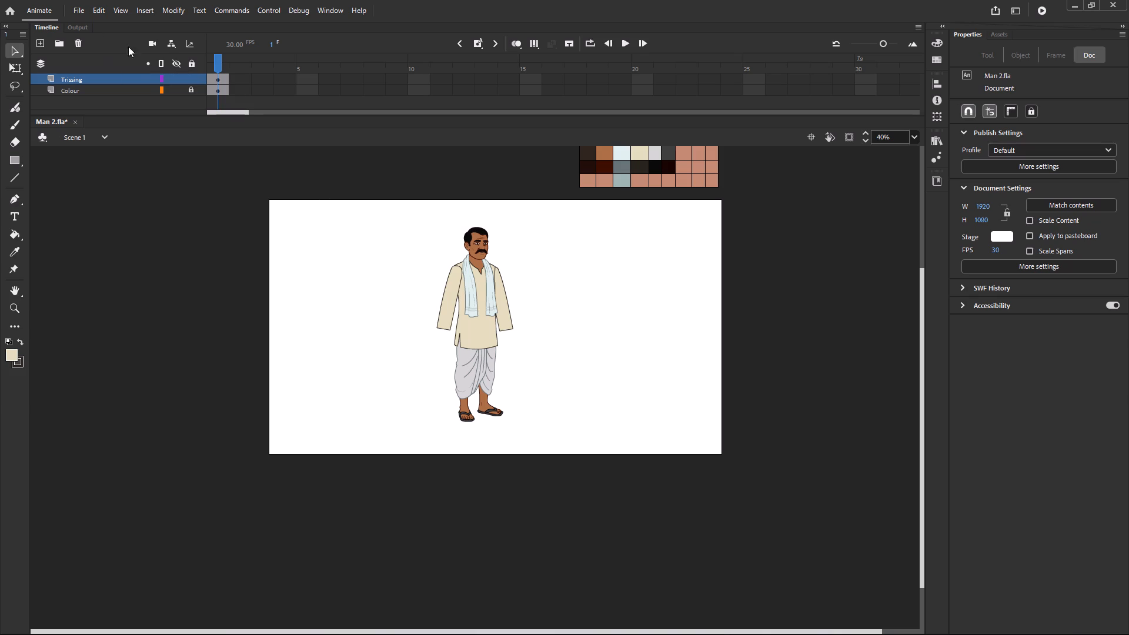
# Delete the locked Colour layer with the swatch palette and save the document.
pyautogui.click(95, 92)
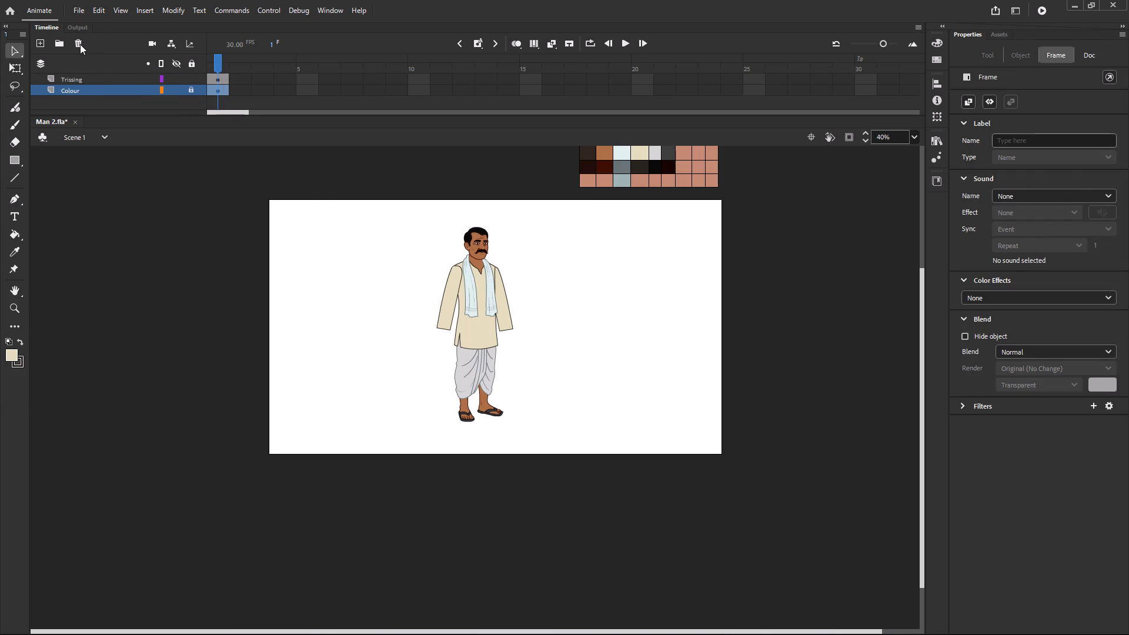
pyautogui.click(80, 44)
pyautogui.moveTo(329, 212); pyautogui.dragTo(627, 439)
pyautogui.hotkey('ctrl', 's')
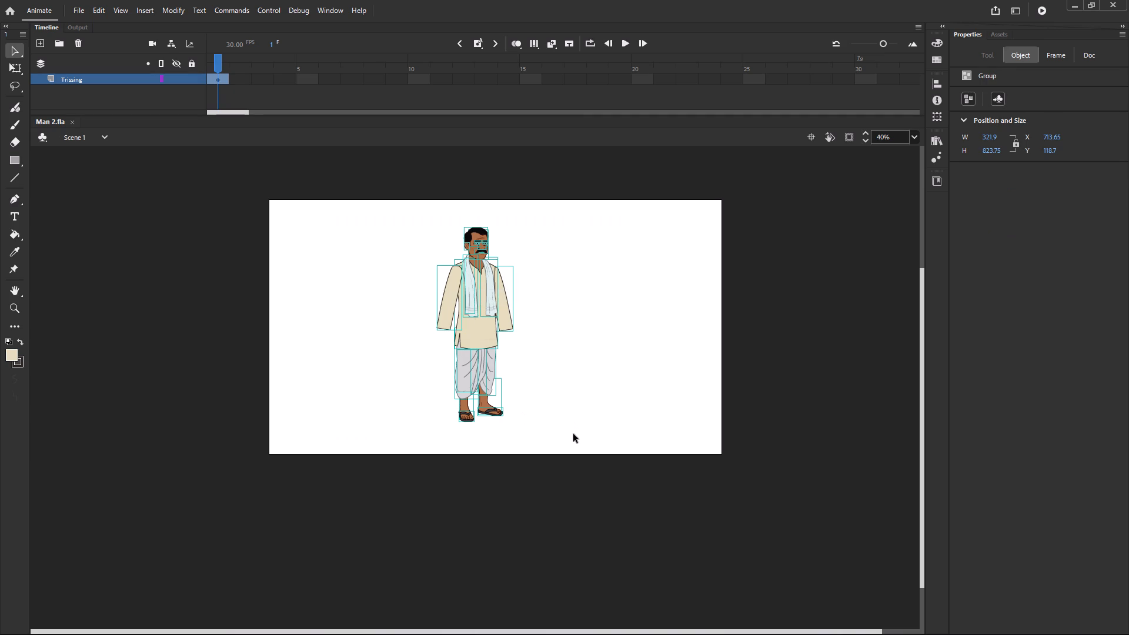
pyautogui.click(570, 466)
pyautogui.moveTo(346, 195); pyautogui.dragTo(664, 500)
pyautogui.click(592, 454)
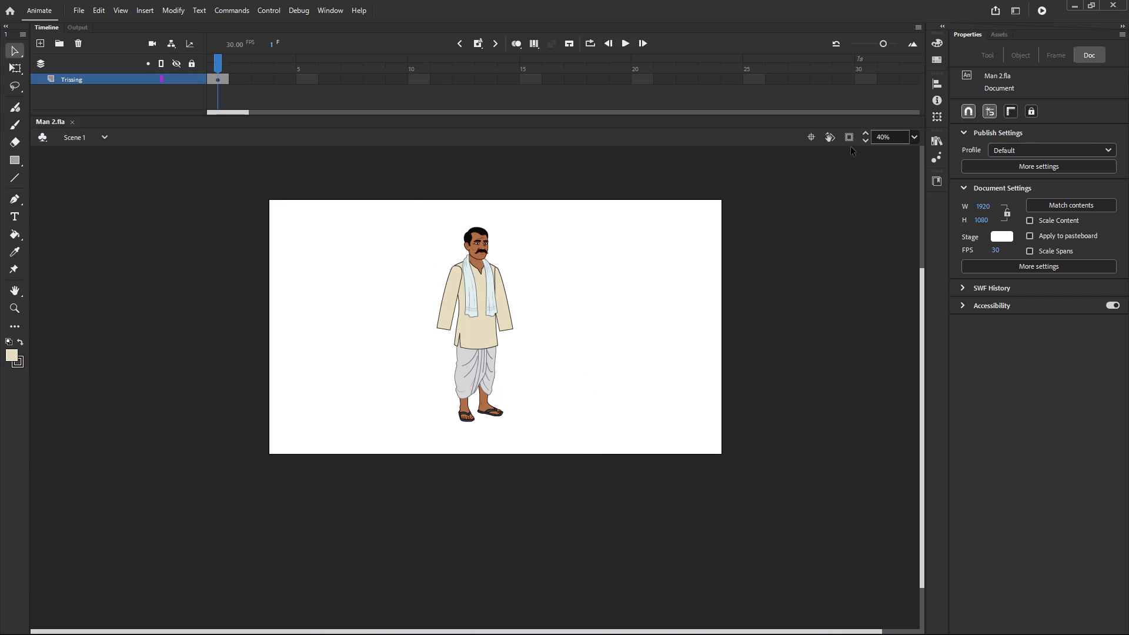
# Fit the stage in view and check the man's separate sleeve, kurta and neck groups.
pyautogui.click(914, 136)
pyautogui.click(934, 159)
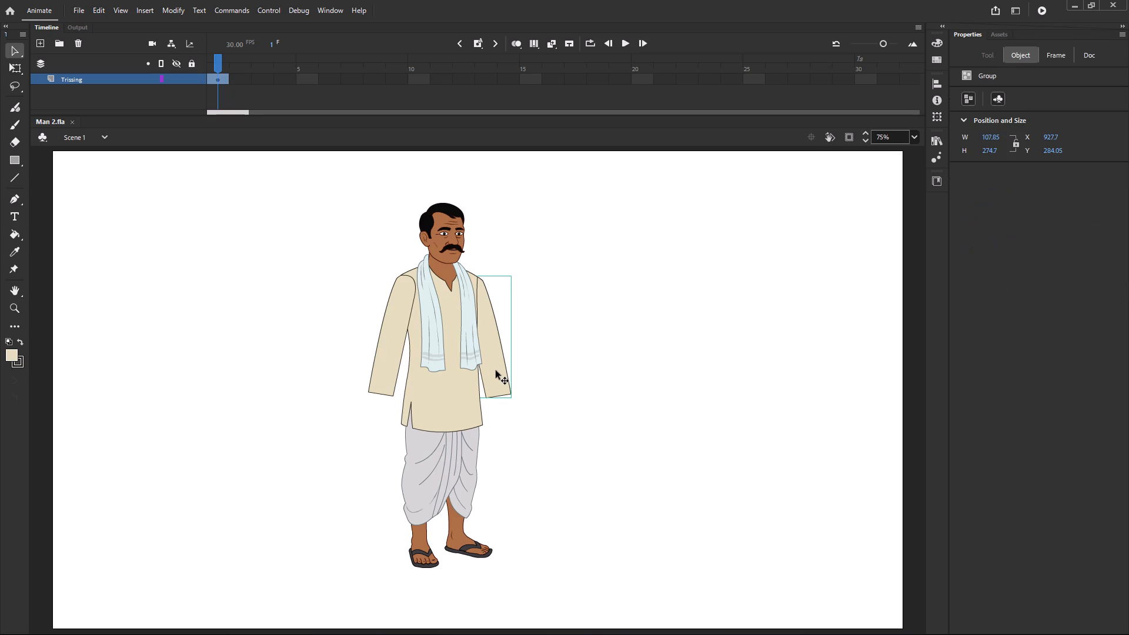
pyautogui.press('q')
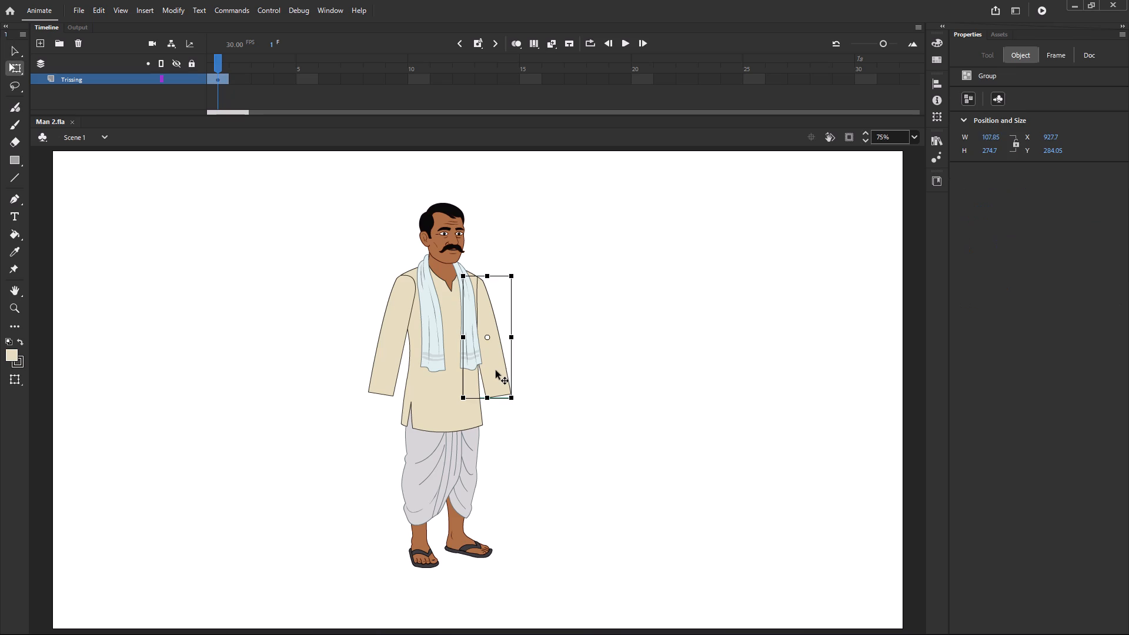
pyautogui.click(392, 342)
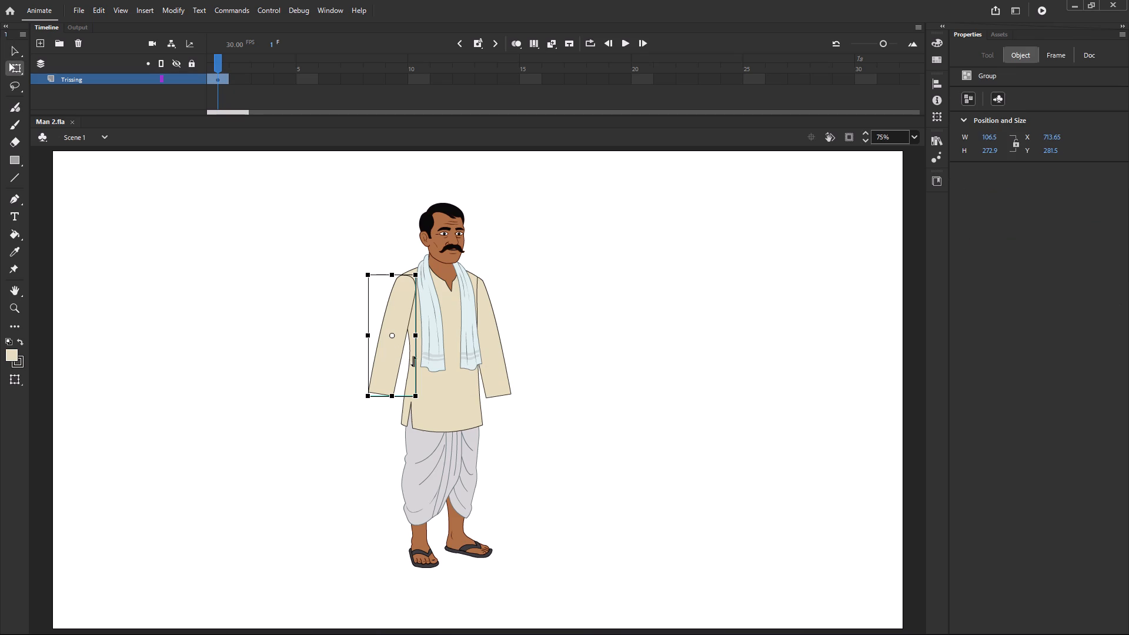
pyautogui.click(445, 375)
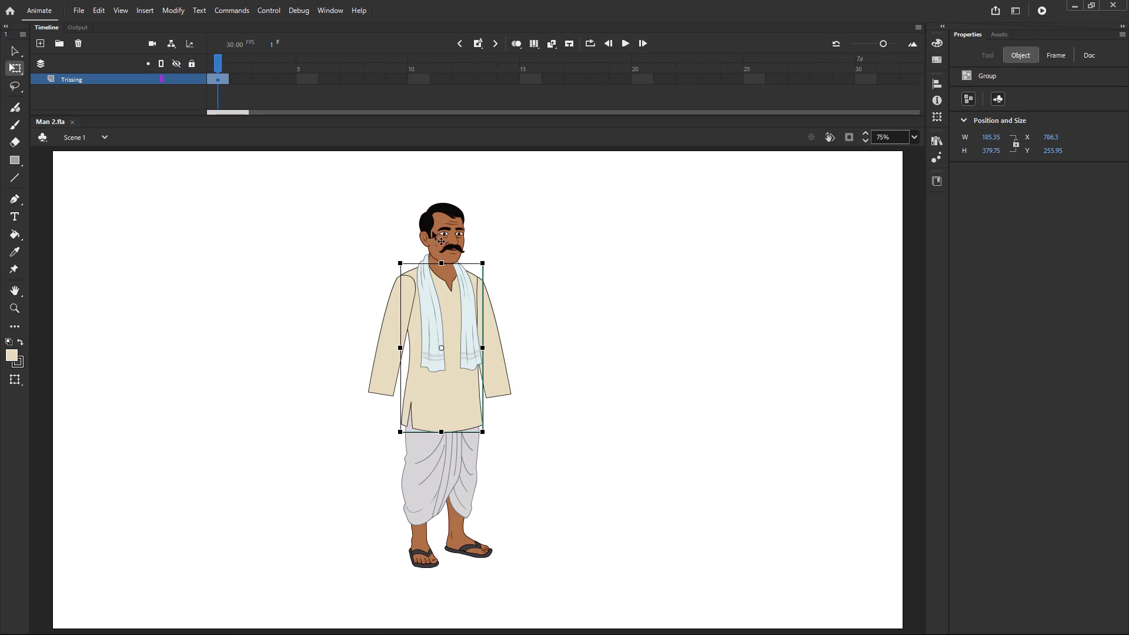
pyautogui.click(440, 275)
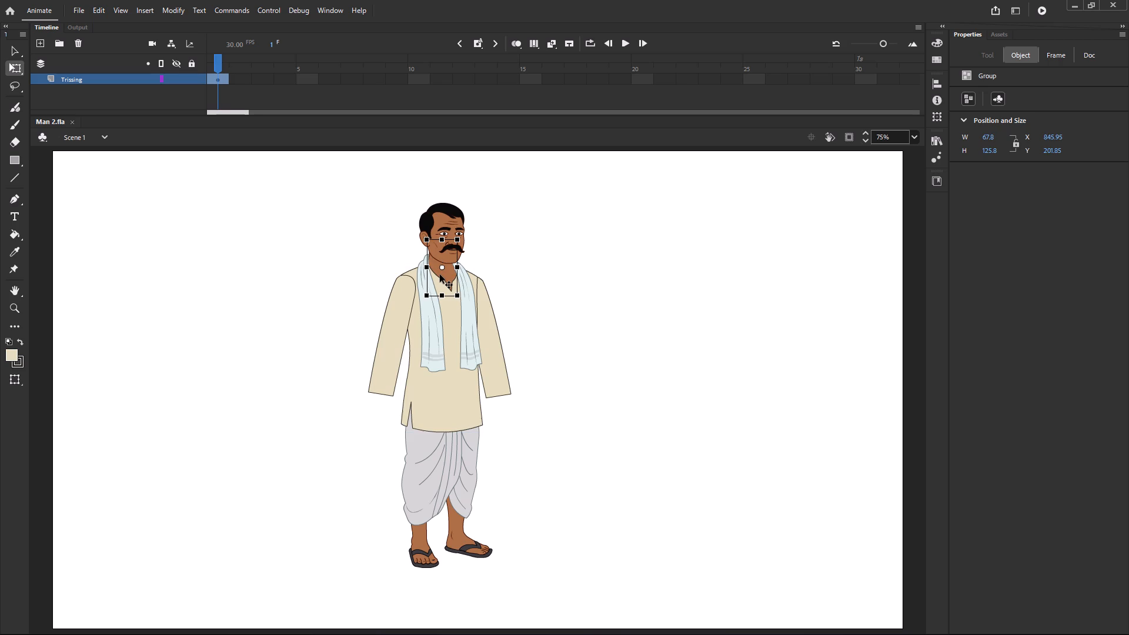
pyautogui.click(593, 278)
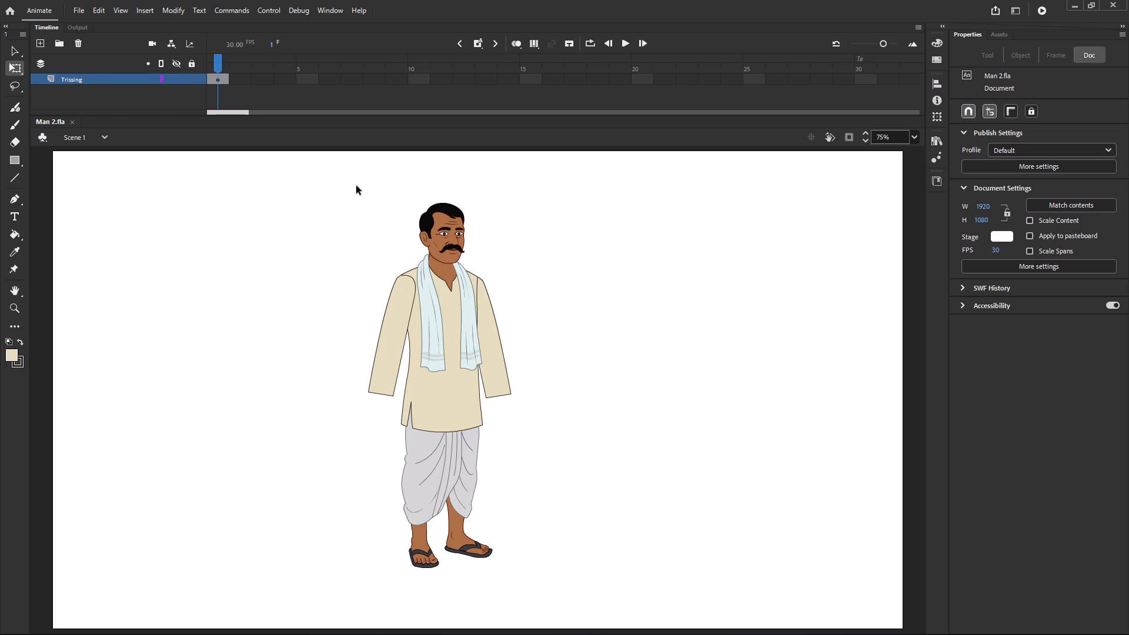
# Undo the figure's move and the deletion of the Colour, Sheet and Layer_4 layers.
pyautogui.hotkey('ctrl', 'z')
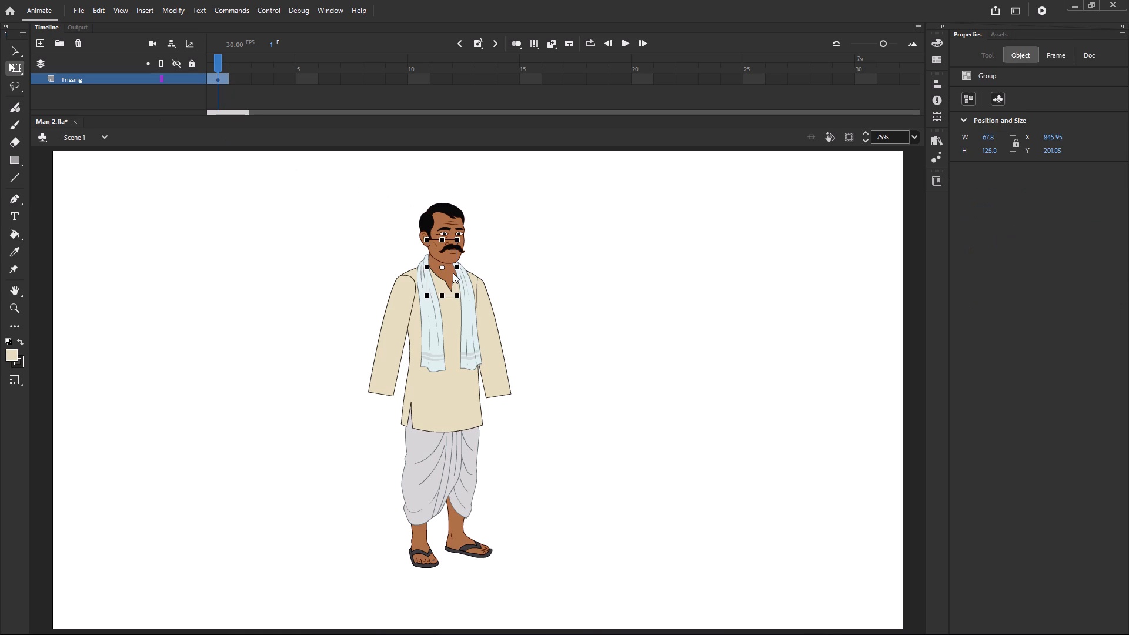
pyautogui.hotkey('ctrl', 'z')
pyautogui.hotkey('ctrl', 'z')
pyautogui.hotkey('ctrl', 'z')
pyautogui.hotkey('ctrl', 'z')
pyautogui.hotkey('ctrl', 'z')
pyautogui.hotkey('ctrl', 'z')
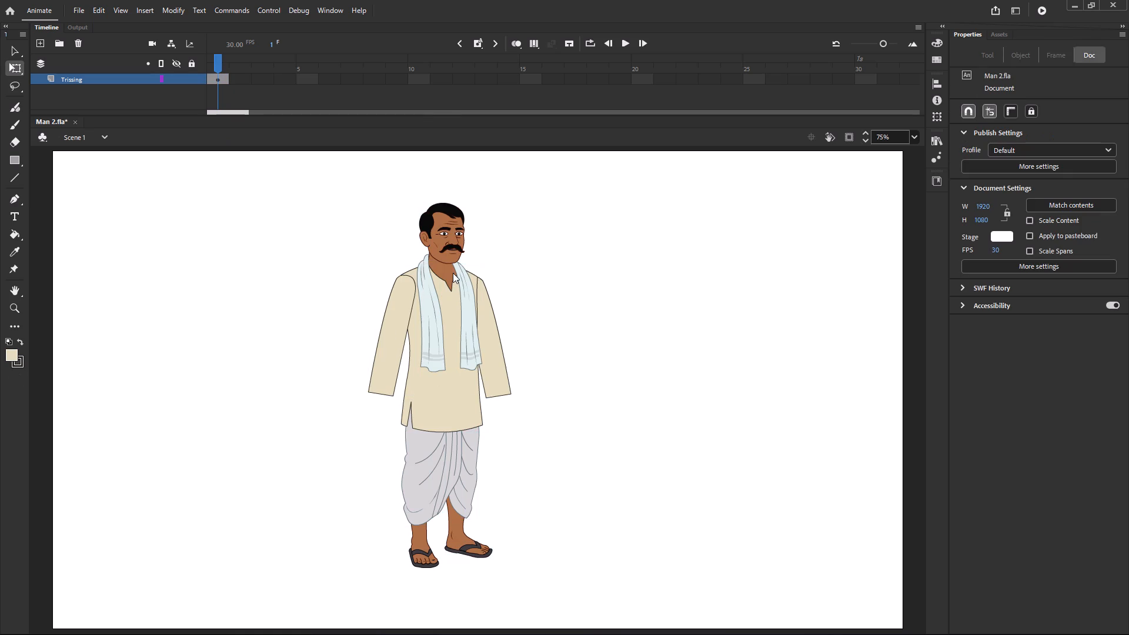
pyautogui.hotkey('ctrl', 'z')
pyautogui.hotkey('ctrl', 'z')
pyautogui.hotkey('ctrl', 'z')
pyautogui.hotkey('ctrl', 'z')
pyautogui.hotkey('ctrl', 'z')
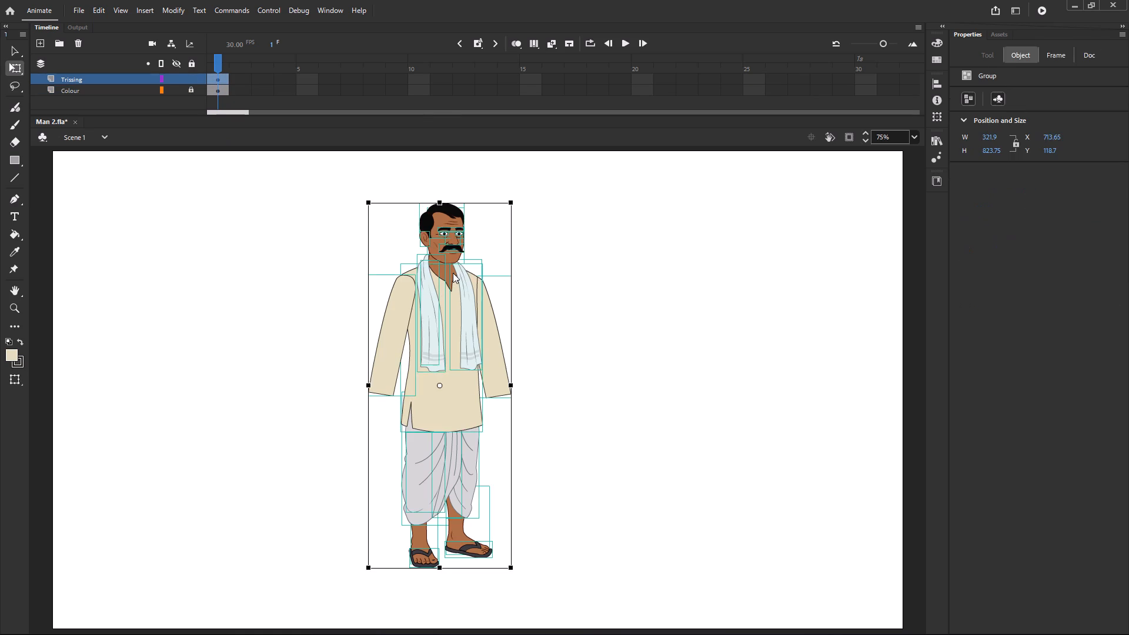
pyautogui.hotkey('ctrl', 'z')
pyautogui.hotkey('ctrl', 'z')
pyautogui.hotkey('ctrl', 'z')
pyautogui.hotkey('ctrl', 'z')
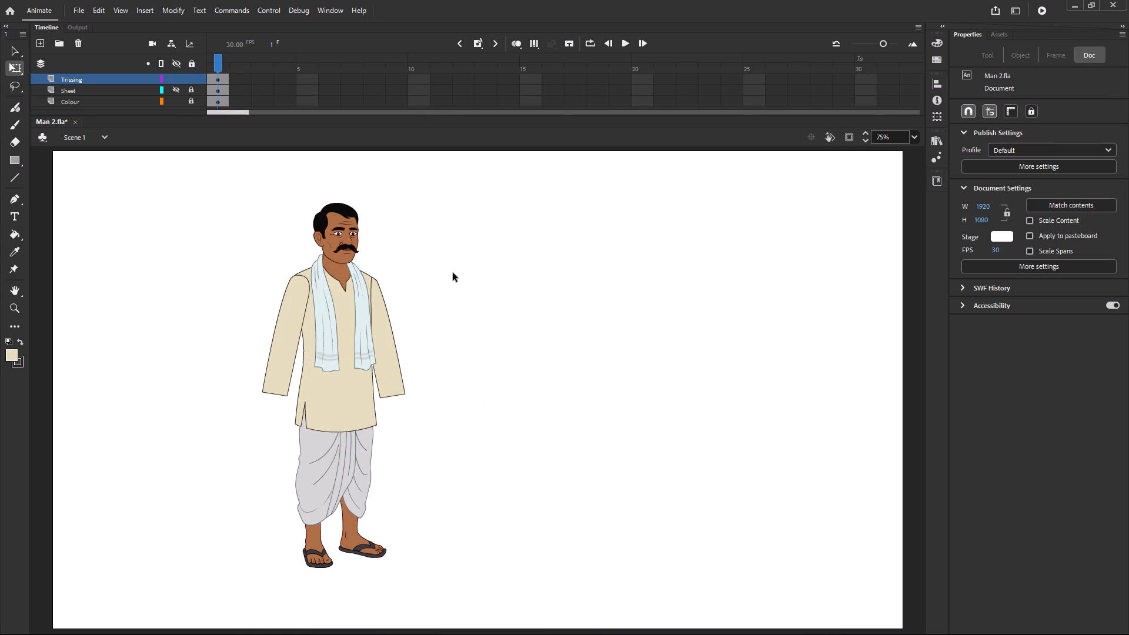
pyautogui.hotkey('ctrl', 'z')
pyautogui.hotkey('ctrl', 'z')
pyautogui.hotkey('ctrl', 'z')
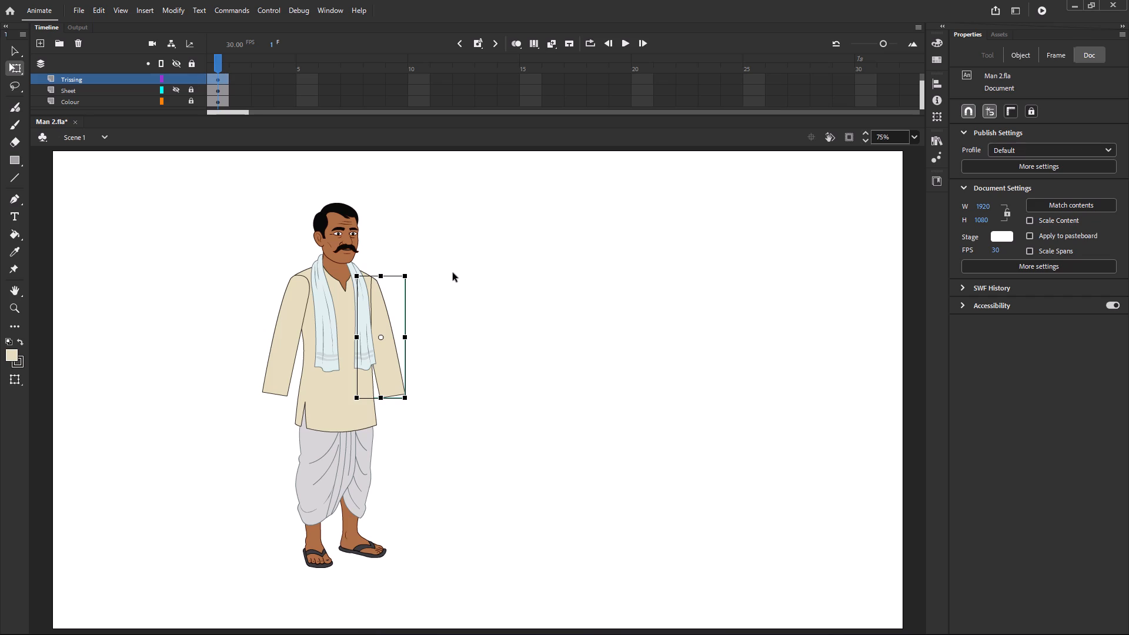
# Undo the recent adjustments to the far sleeve, back to where it overlaps the front of the scarf.
pyautogui.hotkey('ctrl', 'z')
pyautogui.hotkey('ctrl', 'z')
pyautogui.hotkey('ctrl', 'z')
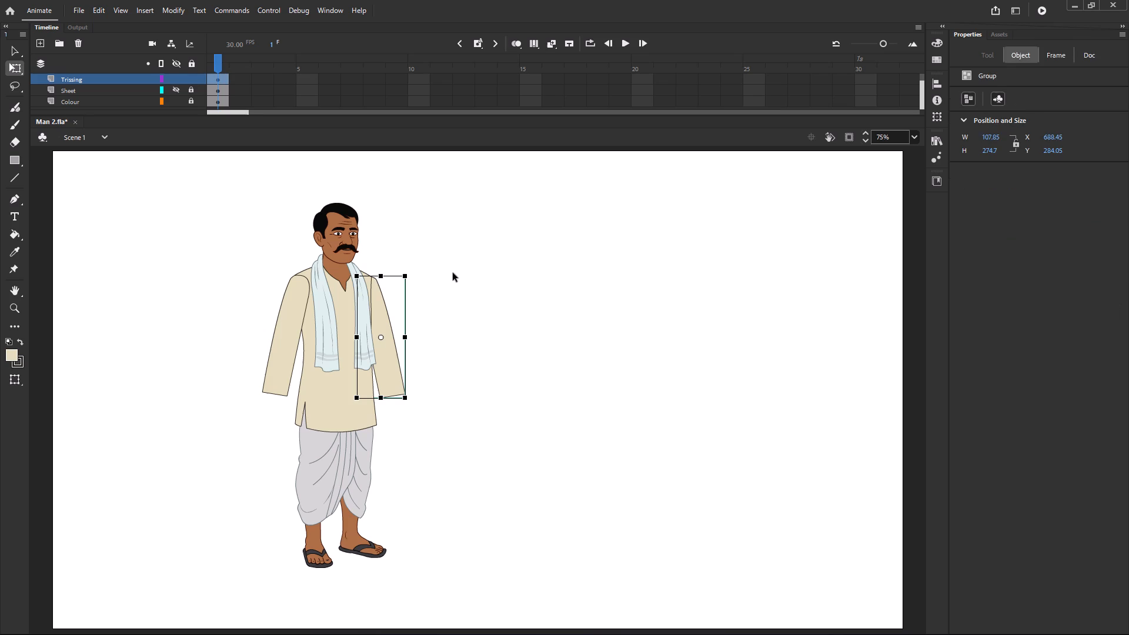
pyautogui.hotkey('ctrl', 'z')
pyautogui.hotkey('ctrl', 'z')
pyautogui.hotkey('ctrl', 'z')
pyautogui.hotkey('ctrl', 'z')
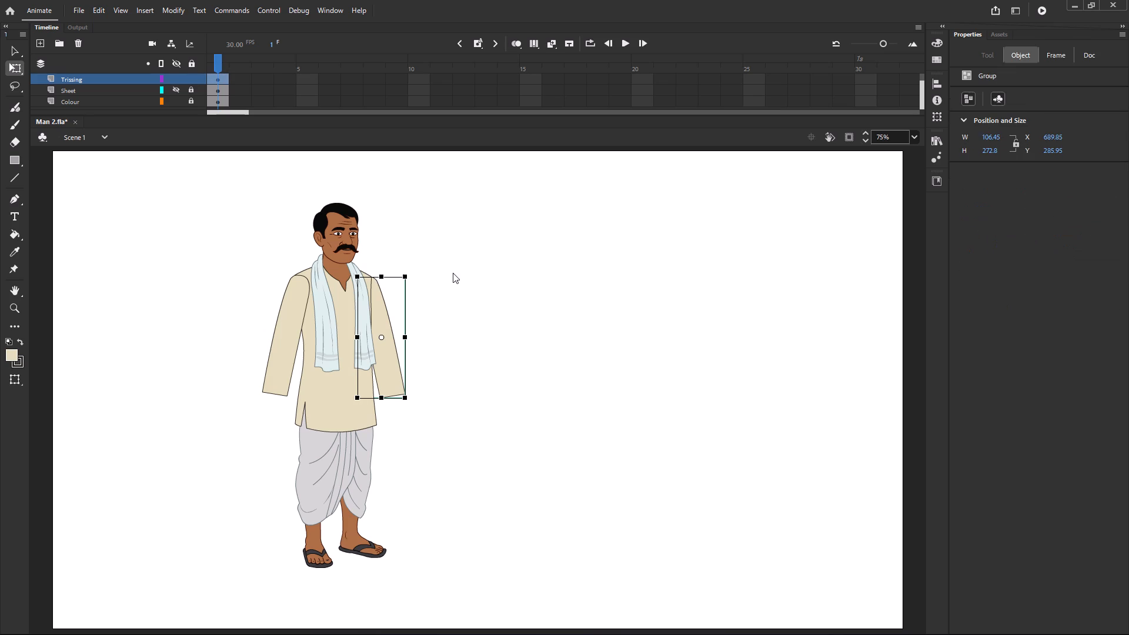
pyautogui.hotkey('ctrl', 'z')
pyautogui.hotkey('ctrl', 'z')
pyautogui.hotkey('ctrl', 'z')
pyautogui.hotkey('ctrl', 'z')
pyautogui.hotkey('ctrl', 'z')
pyautogui.hotkey('ctrl', 'z')
pyautogui.hotkey('ctrl', 'z')
pyautogui.hotkey('ctrl', 'z')
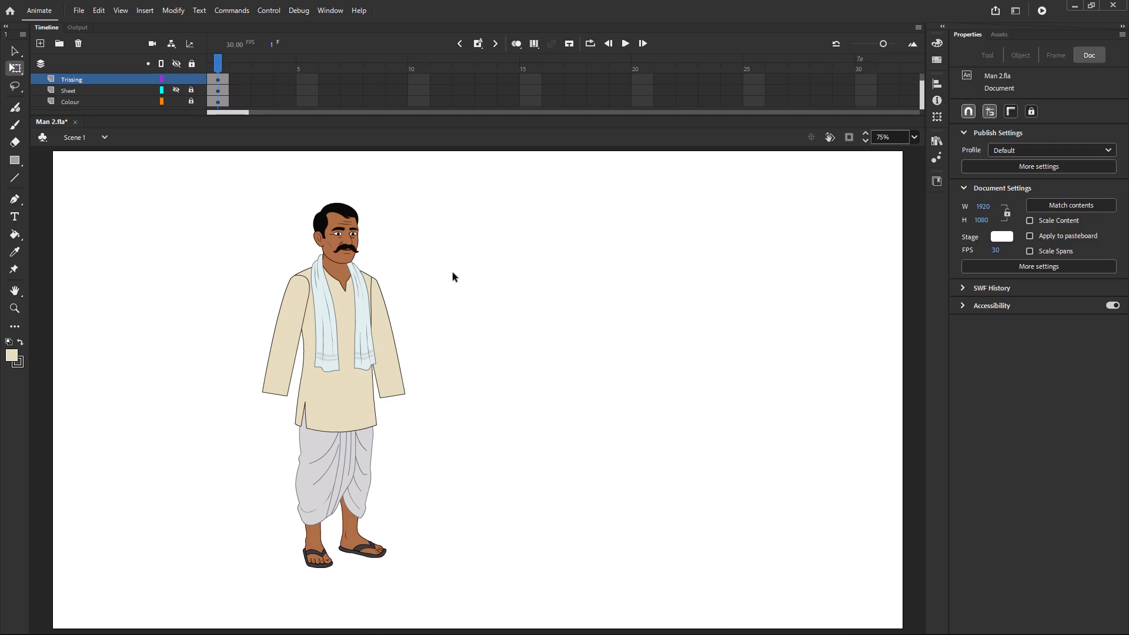
pyautogui.hotkey('ctrl', 'z')
pyautogui.hotkey('ctrl', 'z')
pyautogui.hotkey('ctrl', 'z')
pyautogui.hotkey('ctrl', 'z')
pyautogui.hotkey('ctrl', 'z')
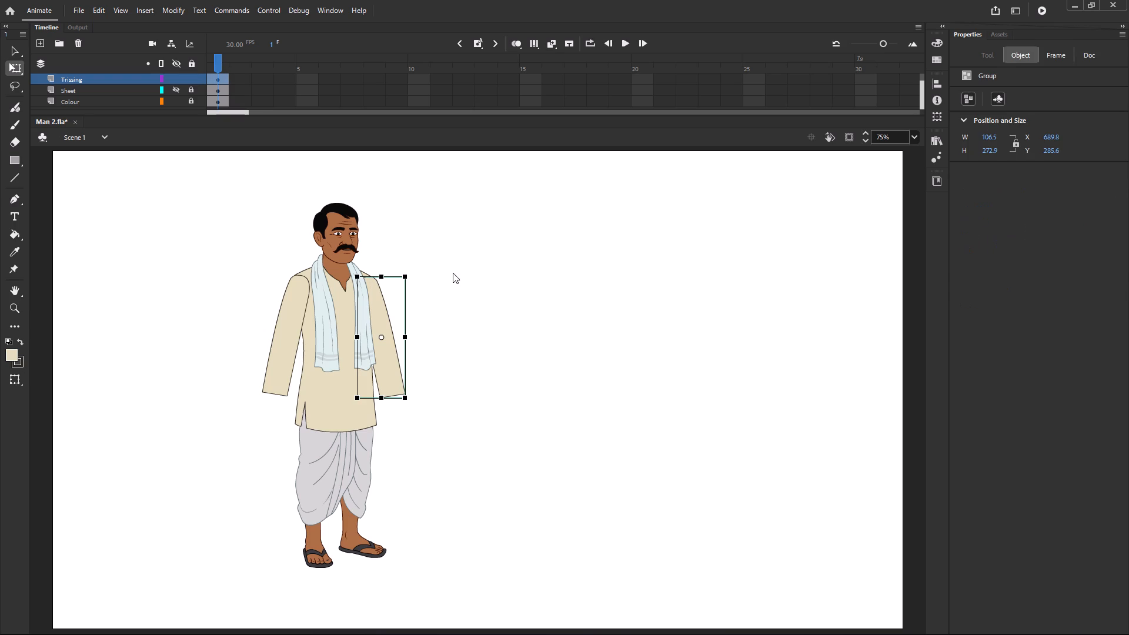
pyautogui.hotkey('ctrl', 'z')
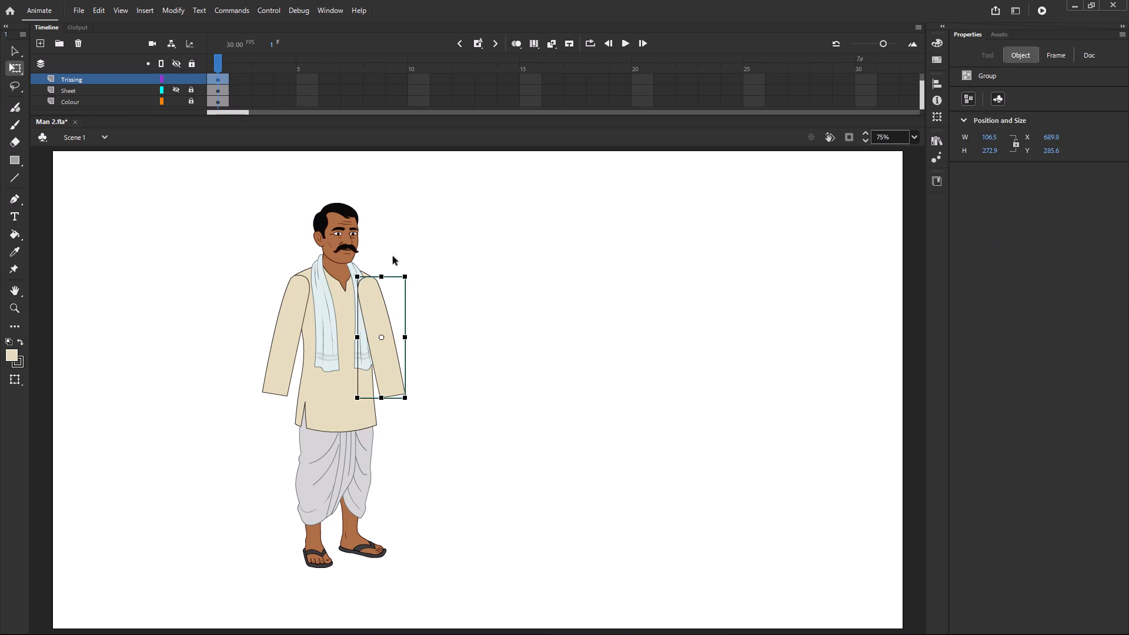
# Send the far sleeve group backward two levels, behind the scarf and the kurta body.
pyautogui.scroll(3, 116, 99)
pyautogui.scroll(-2, 116, 99)
pyautogui.scroll(2, 116, 99)
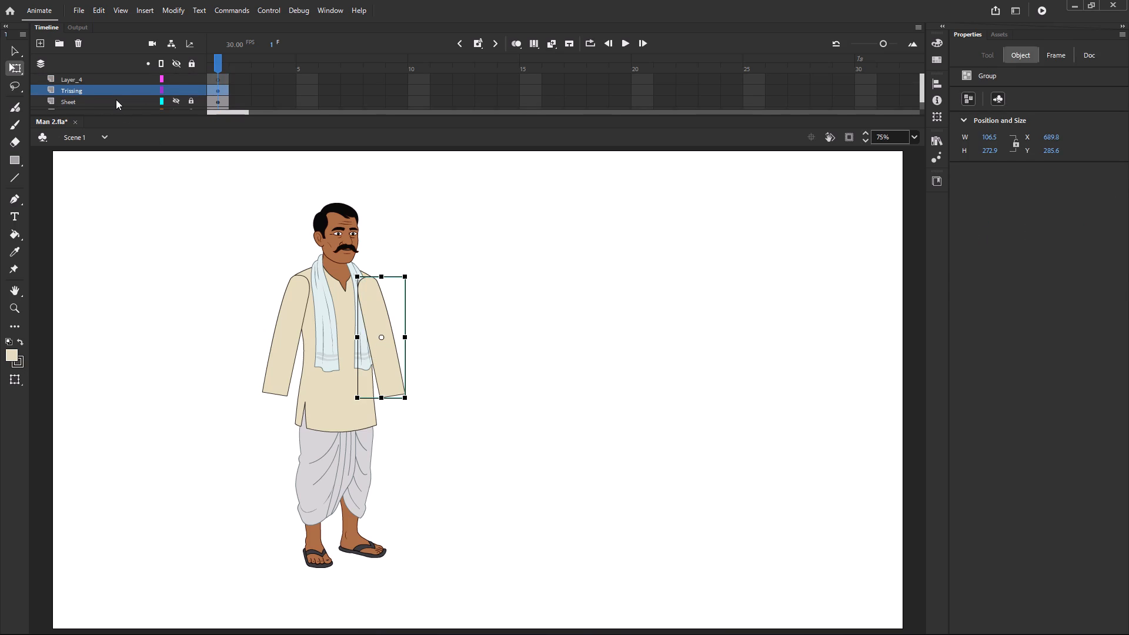
pyautogui.scroll(-5, 116, 99)
pyautogui.click(480, 347)
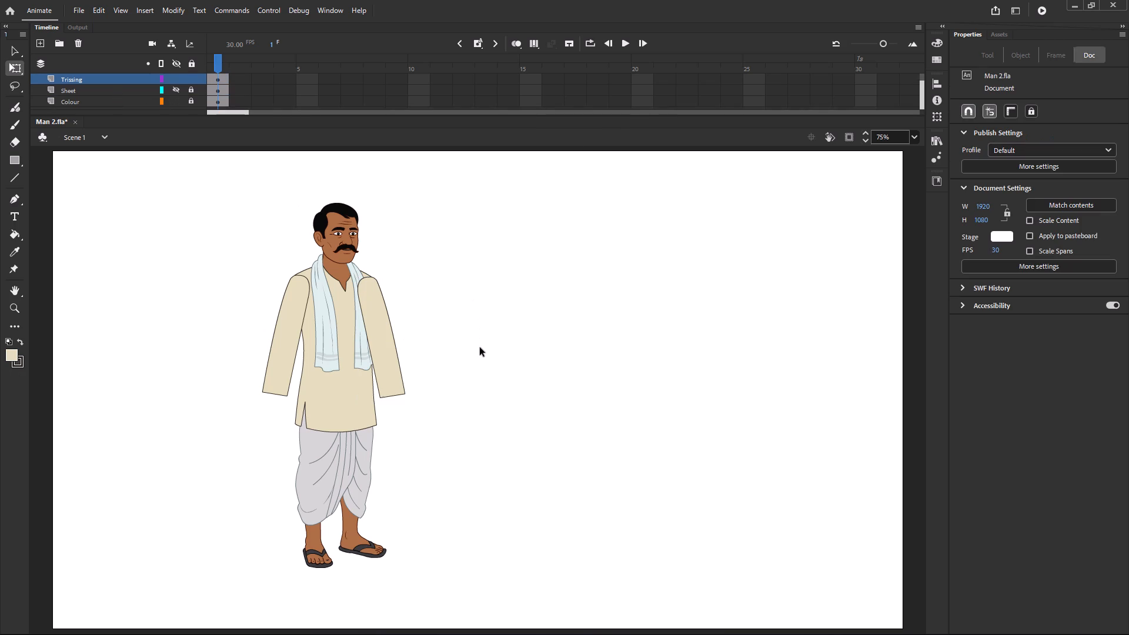
pyautogui.click(372, 348)
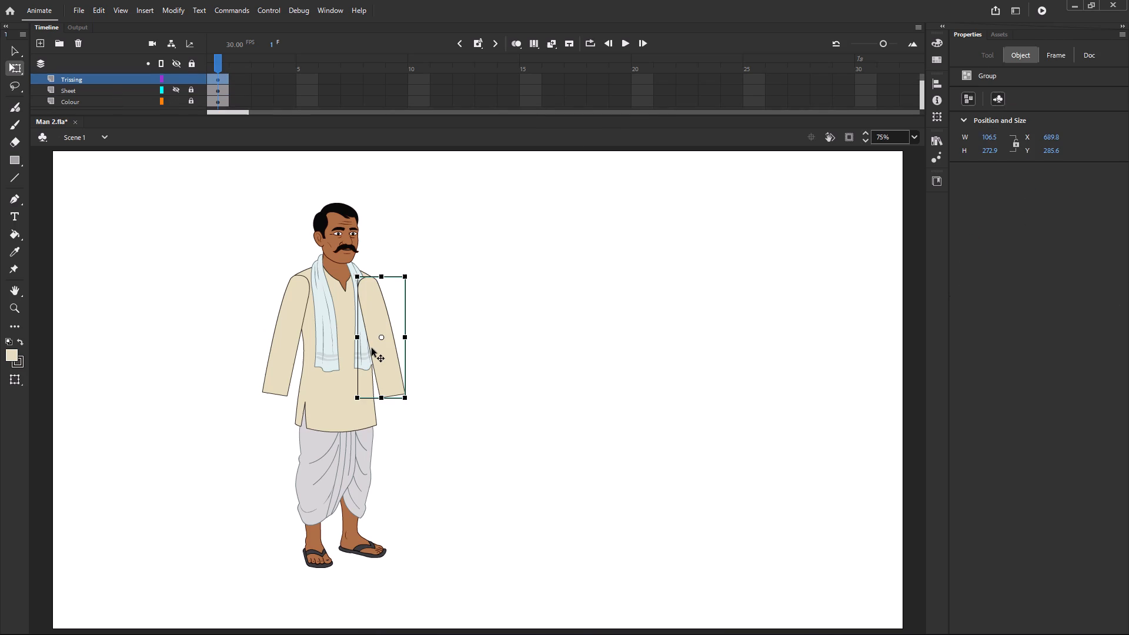
pyautogui.hotkey('ctrl', 'Down')
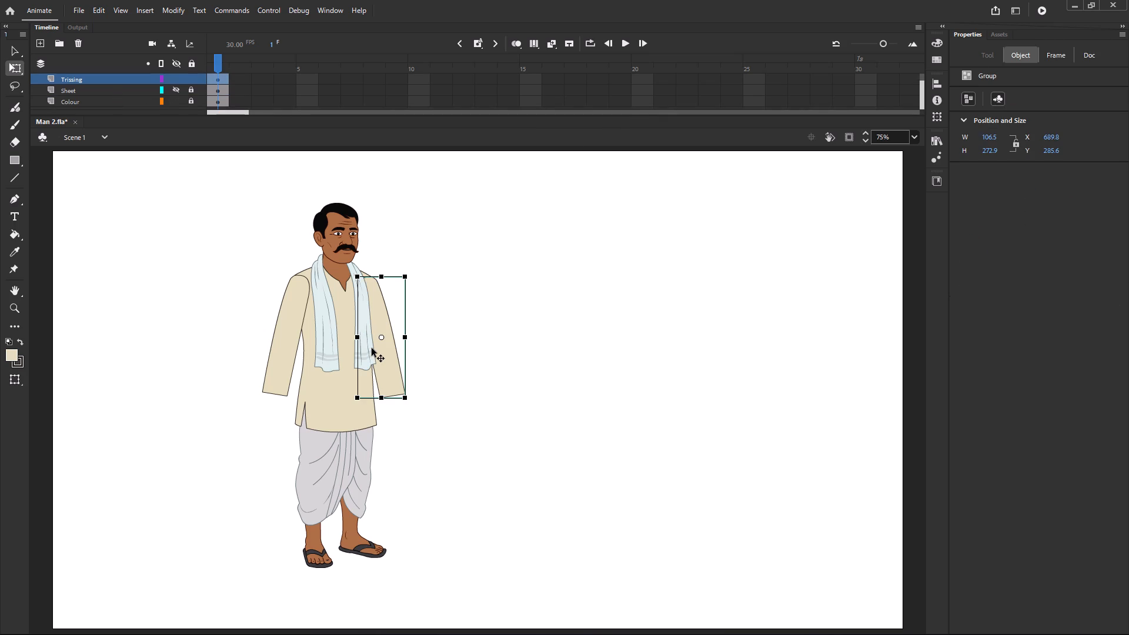
pyautogui.hotkey('ctrl', 'Down')
pyautogui.click(543, 308)
# Inside the far sleeve group, flatten the short shoulder curve between the sleeve's top and its outer corner.
pyautogui.keyDown('ctrl'); pyautogui.scroll(7, 319, 286); pyautogui.keyUp('ctrl')
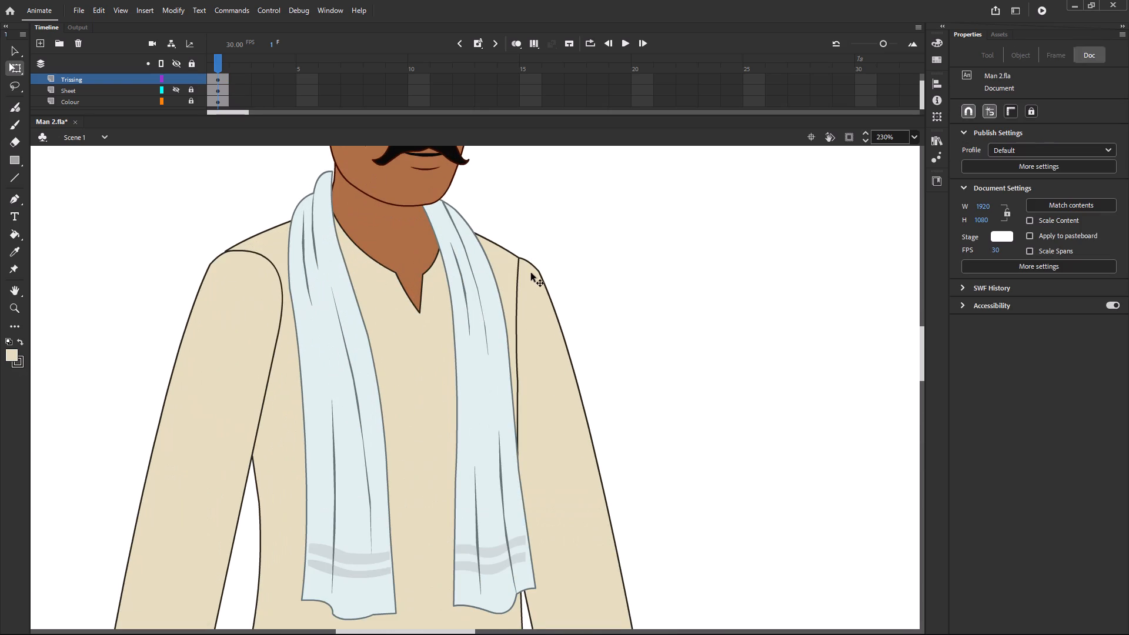
pyautogui.keyDown('ctrl'); pyautogui.scroll(2, 531, 280); pyautogui.keyUp('ctrl')
pyautogui.doubleClick(531, 278)
pyautogui.click(588, 254)
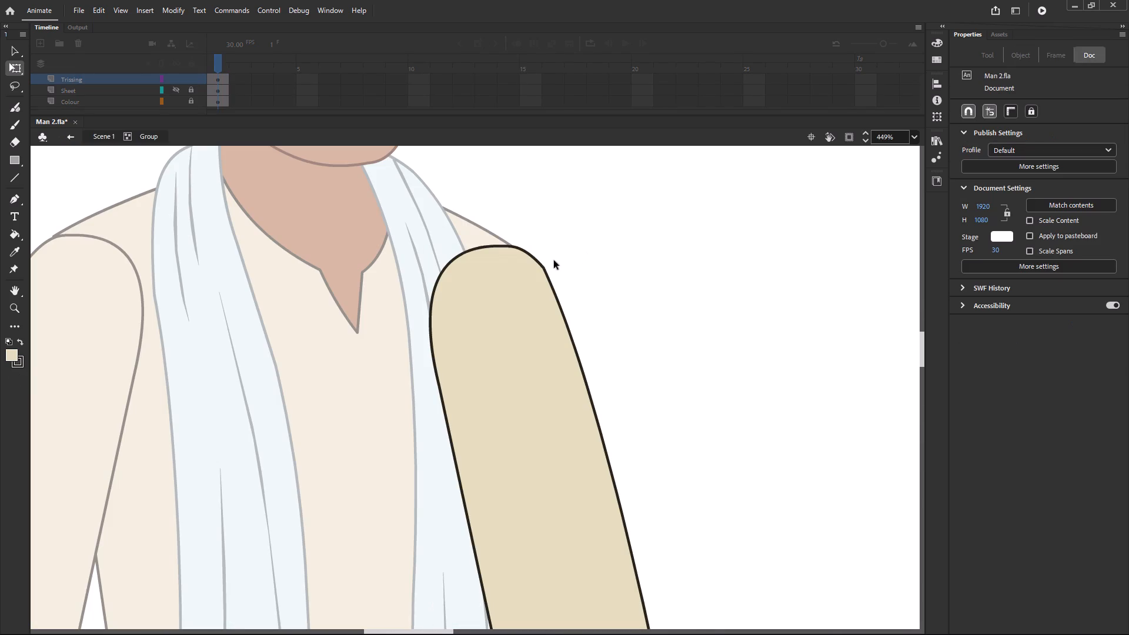
pyautogui.click(527, 253)
pyautogui.click(105, 138)
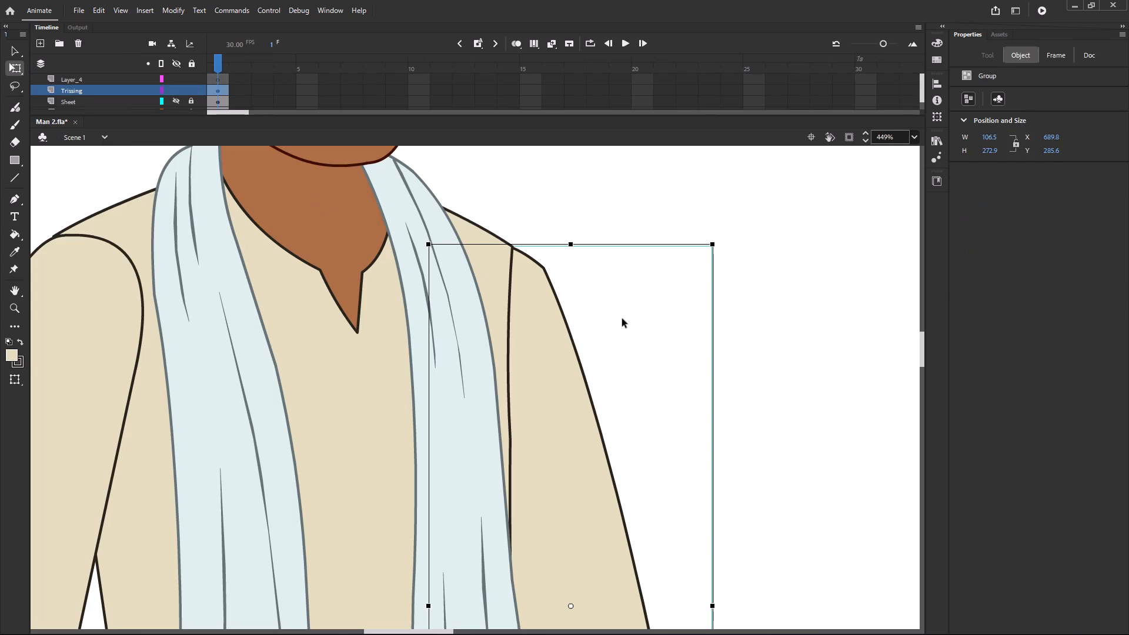
pyautogui.click(622, 319)
pyautogui.keyDown('ctrl'); pyautogui.scroll(-5, 613, 346); pyautogui.keyUp('ctrl')
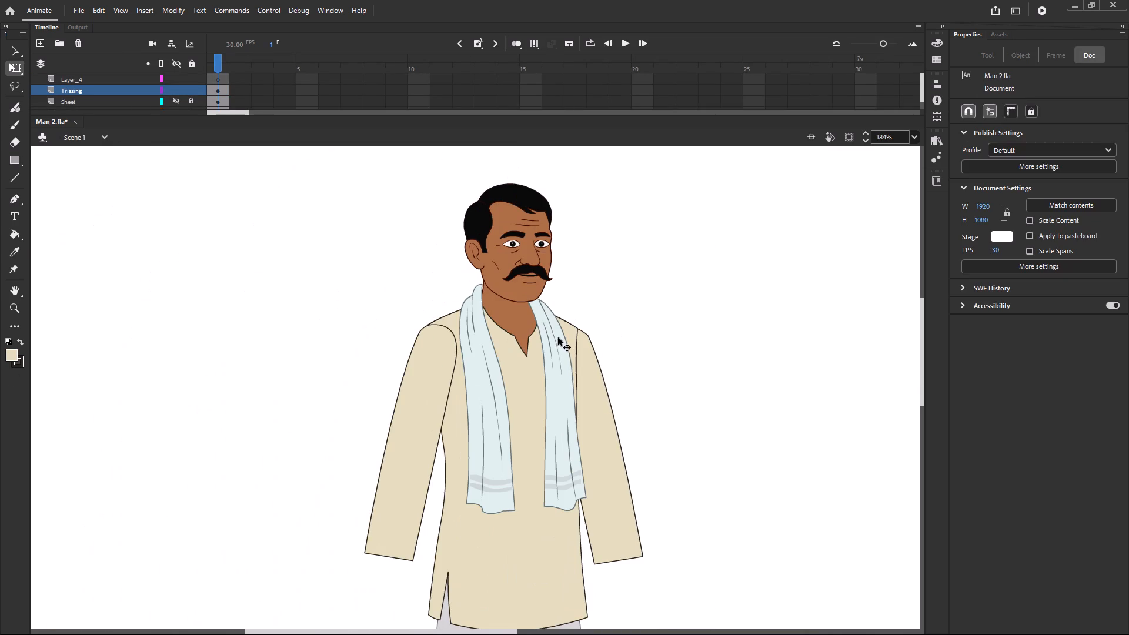
# Reopen the far sleeve group and refine the shoulder curve so it continues the kurta's shoulder line.
pyautogui.keyDown('ctrl'); pyautogui.scroll(6, 578, 321); pyautogui.keyUp('ctrl')
pyautogui.doubleClick(594, 385)
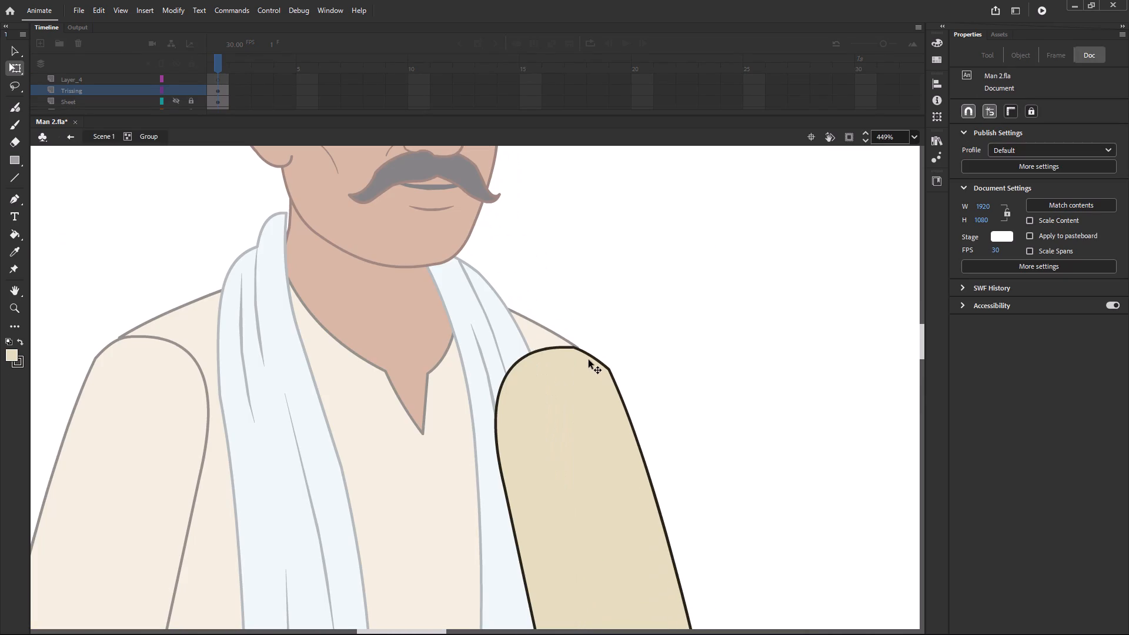
pyautogui.click(584, 353)
pyautogui.click(100, 133)
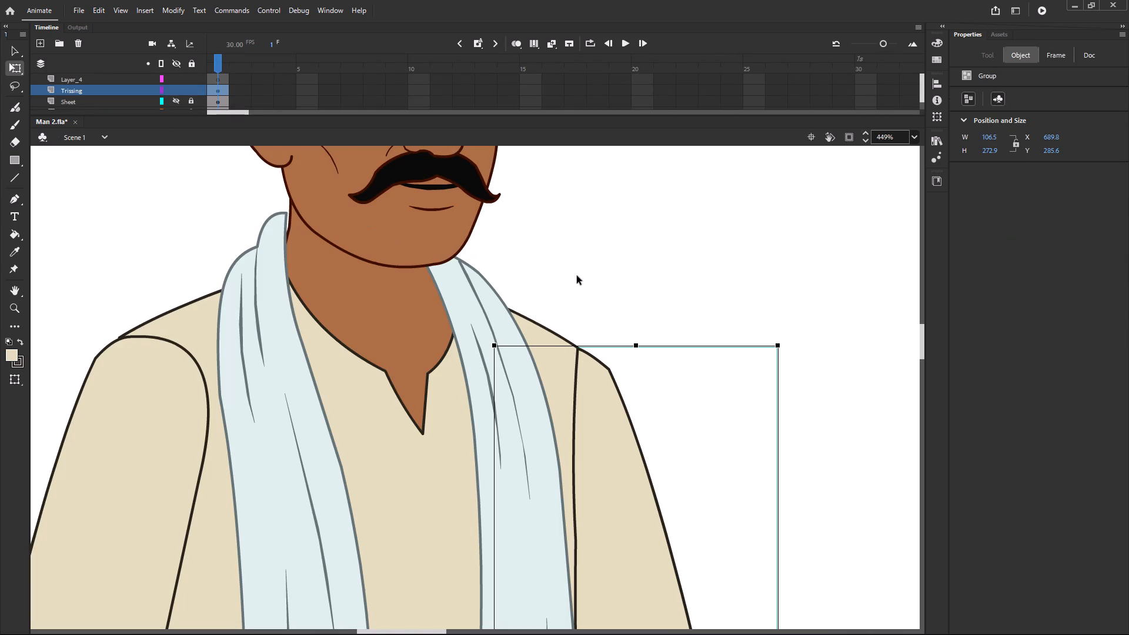
pyautogui.click(577, 276)
pyautogui.keyDown('ctrl'); pyautogui.scroll(-7, 577, 293); pyautogui.keyUp('ctrl')
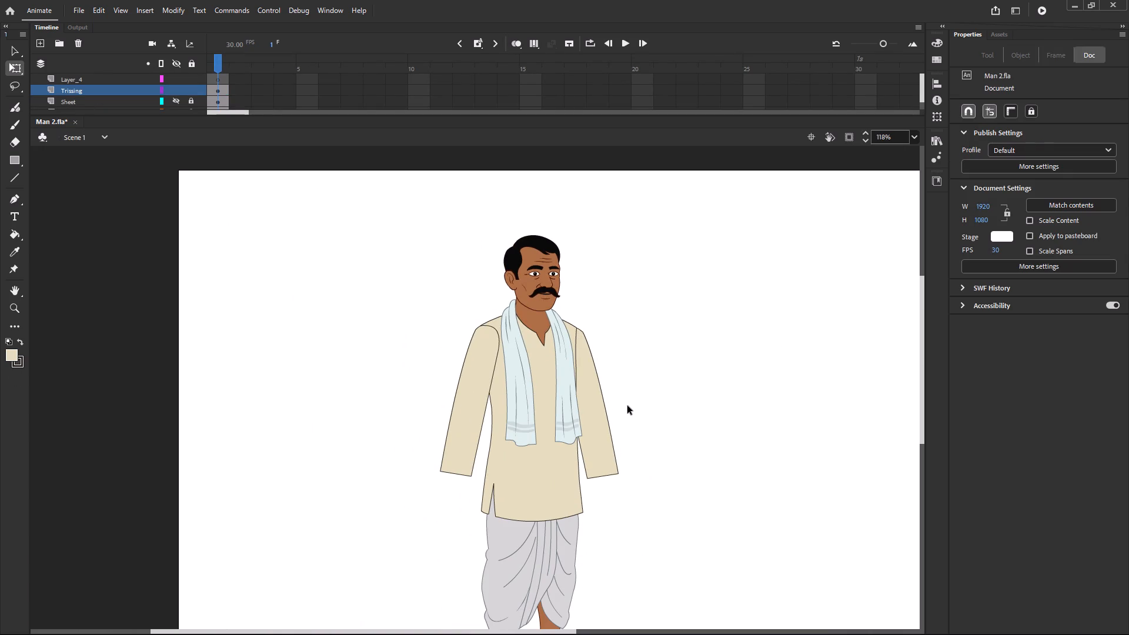
pyautogui.keyDown('ctrl'); pyautogui.scroll(5, 594, 357); pyautogui.keyUp('ctrl')
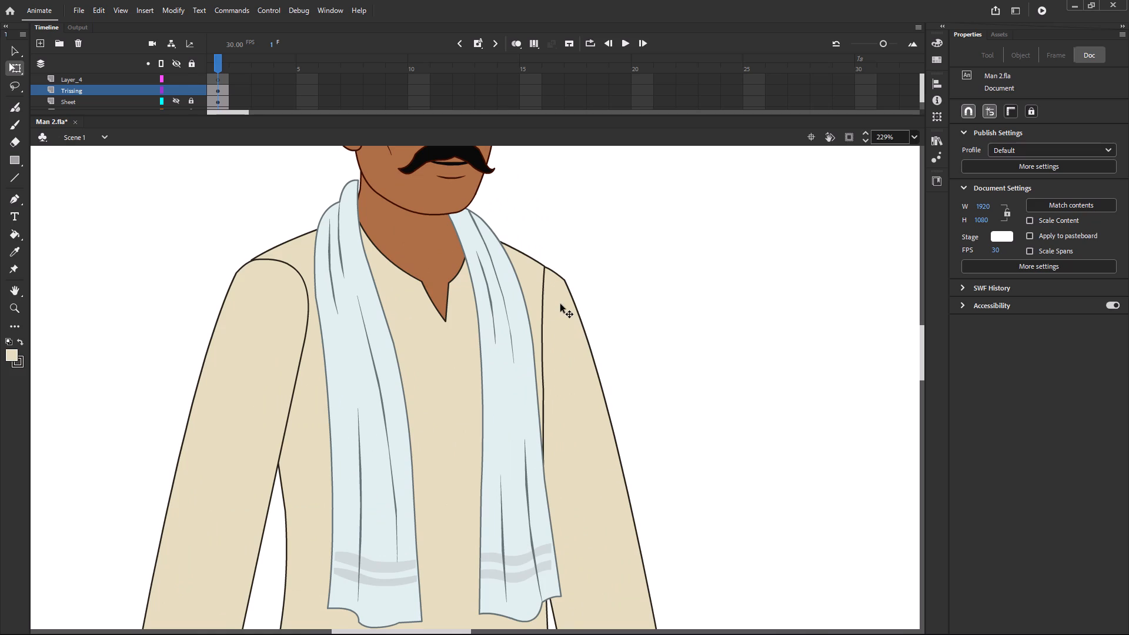
pyautogui.keyDown('ctrl'); pyautogui.scroll(-5, 564, 317); pyautogui.keyUp('ctrl')
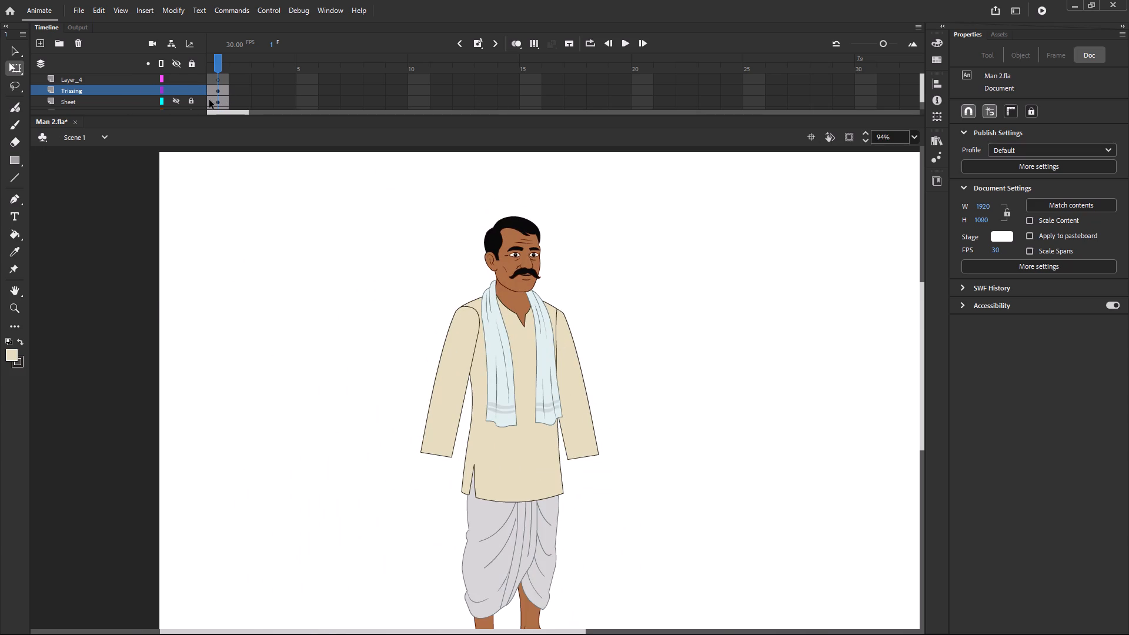
# Show the Sheet reference layer, and lock and hide the Trissing layer.
pyautogui.click(180, 100)
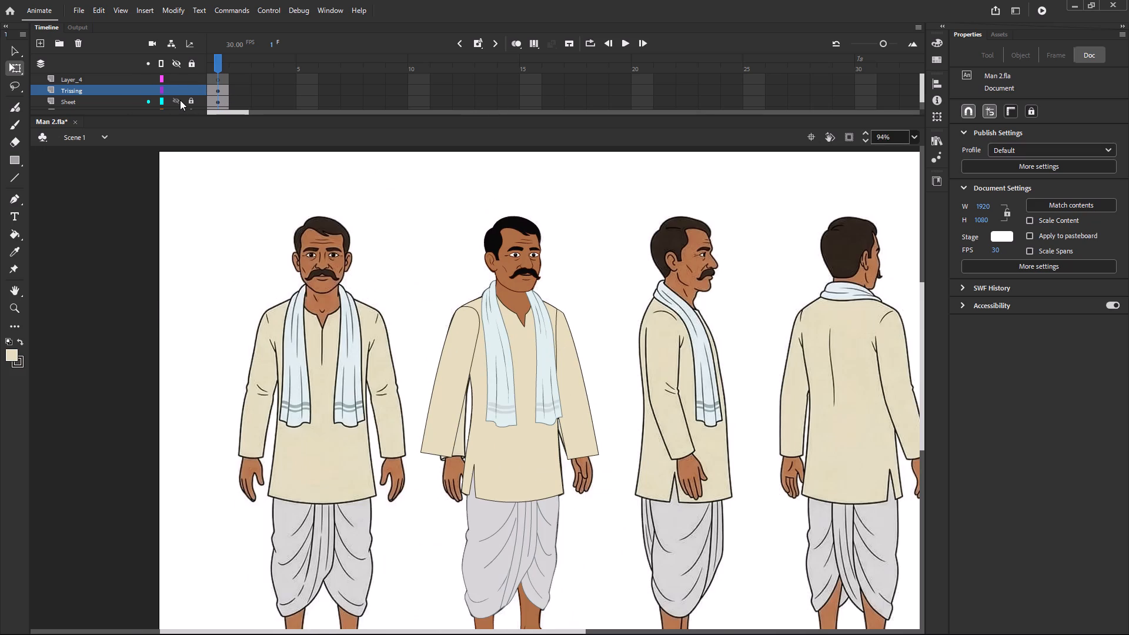
pyautogui.click(189, 86)
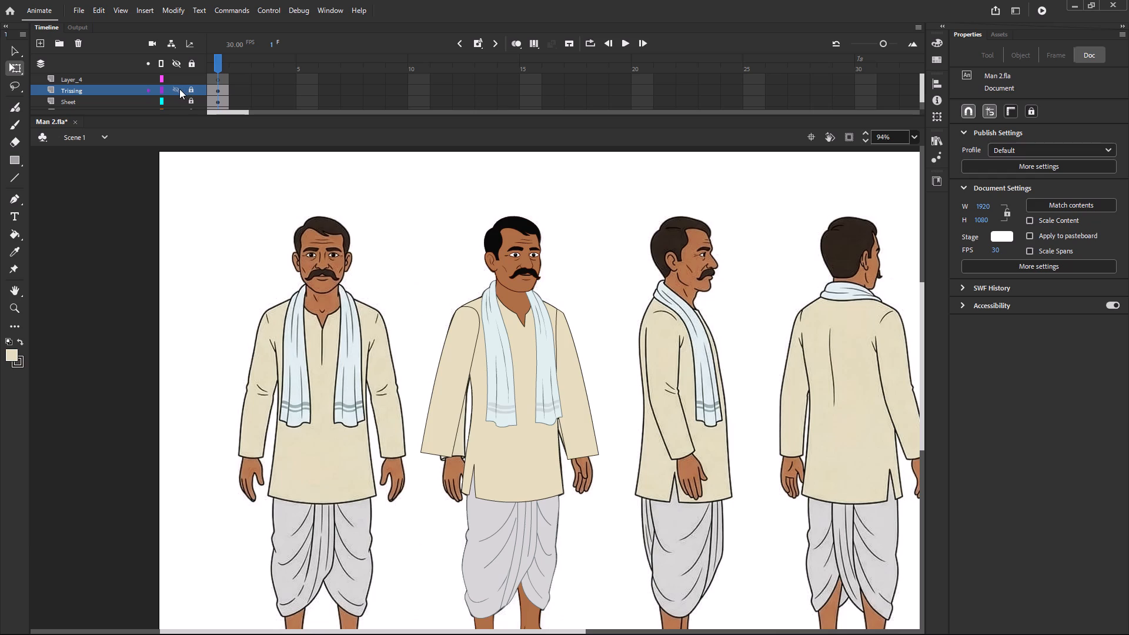
pyautogui.click(179, 89)
# On Layer_4, trace the near-side neck crease of the 3/4 view man with a #33FF00 line curved to match the reference.
pyautogui.keyDown('ctrl'); pyautogui.scroll(4, 532, 305); pyautogui.keyUp('ctrl')
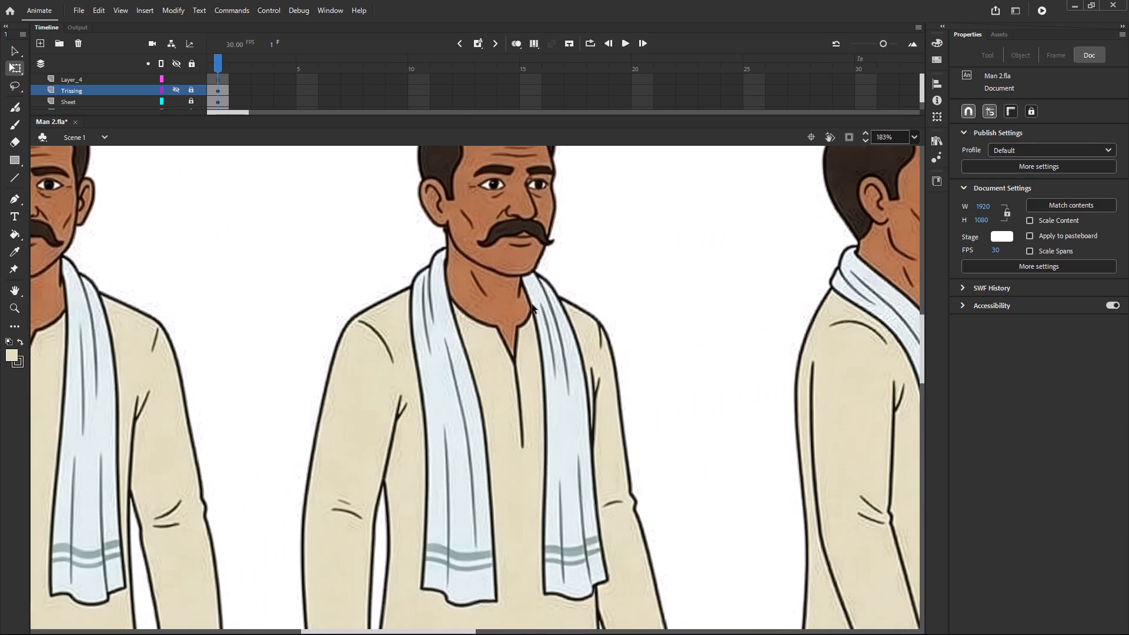
pyautogui.click(219, 79)
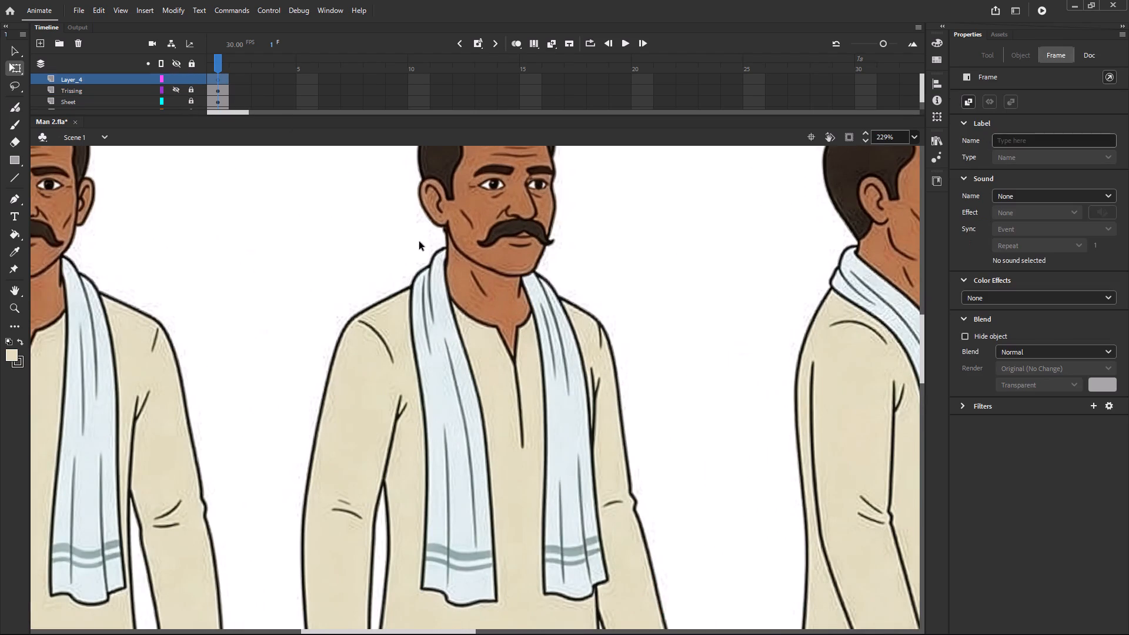
pyautogui.keyDown('ctrl'); pyautogui.scroll(2, 460, 292); pyautogui.keyUp('ctrl')
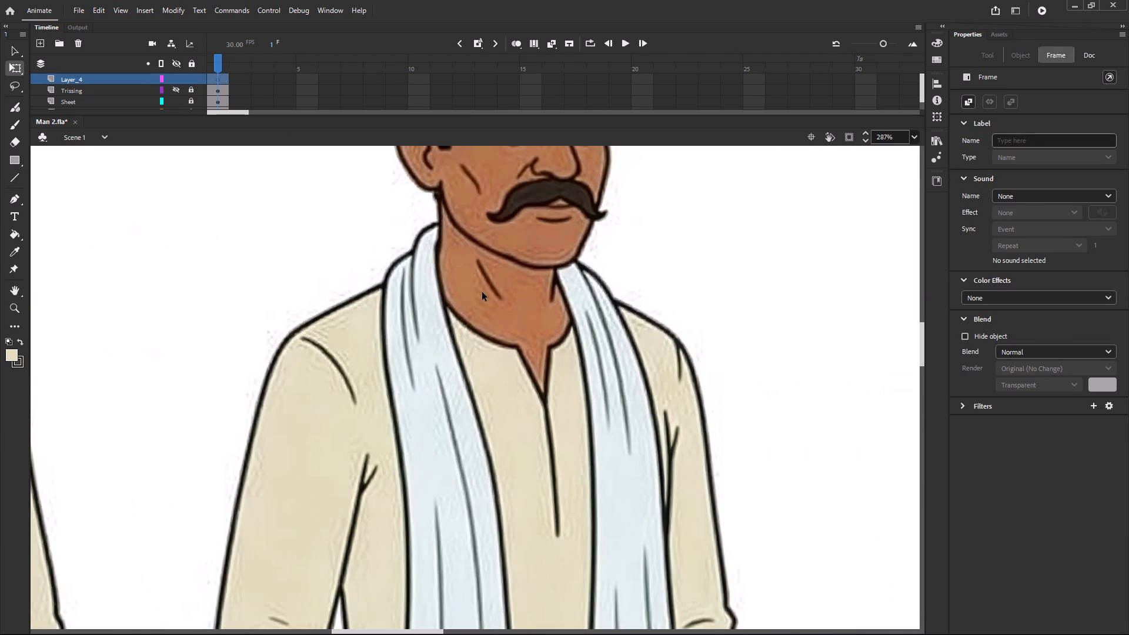
pyautogui.press('n')
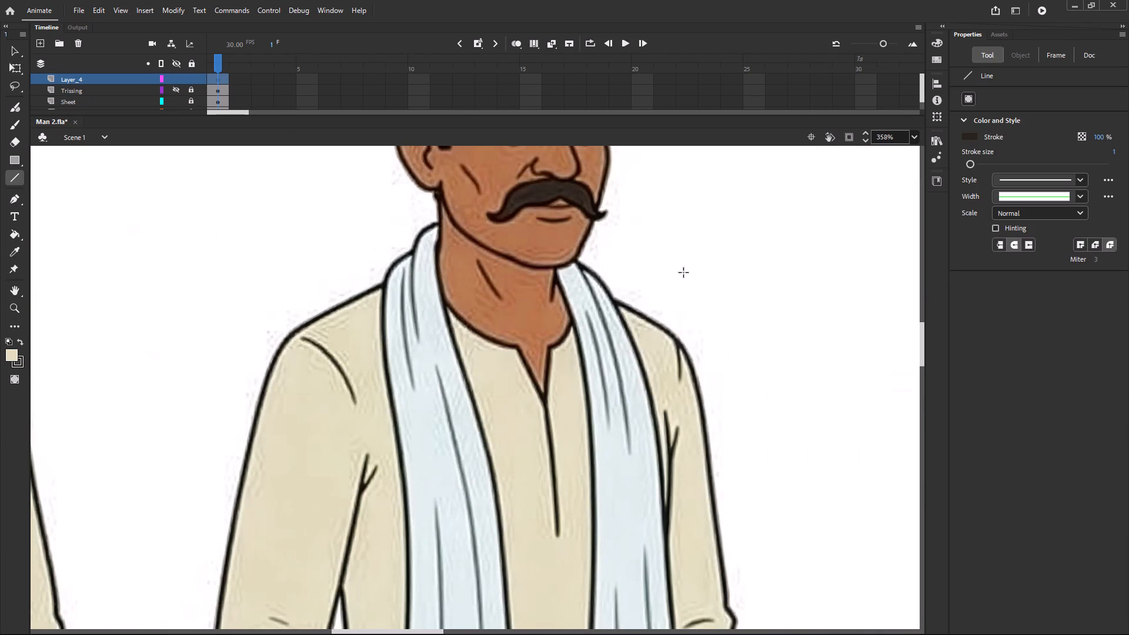
pyautogui.click(973, 138)
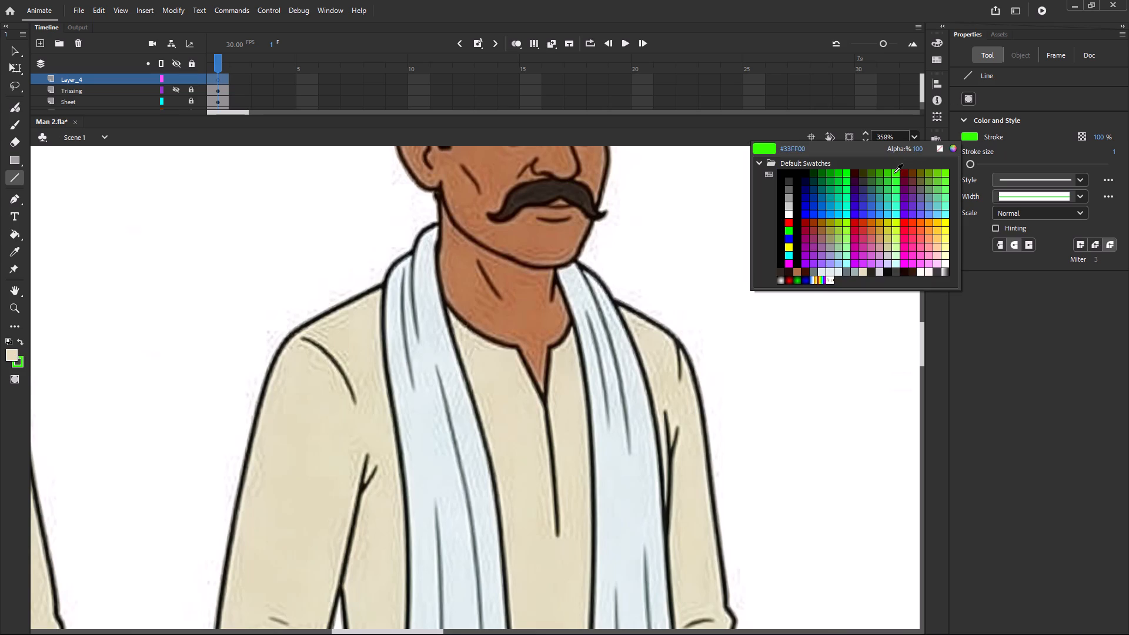
pyautogui.click(895, 173)
pyautogui.moveTo(474, 257); pyautogui.dragTo(497, 297)
pyautogui.press('v')
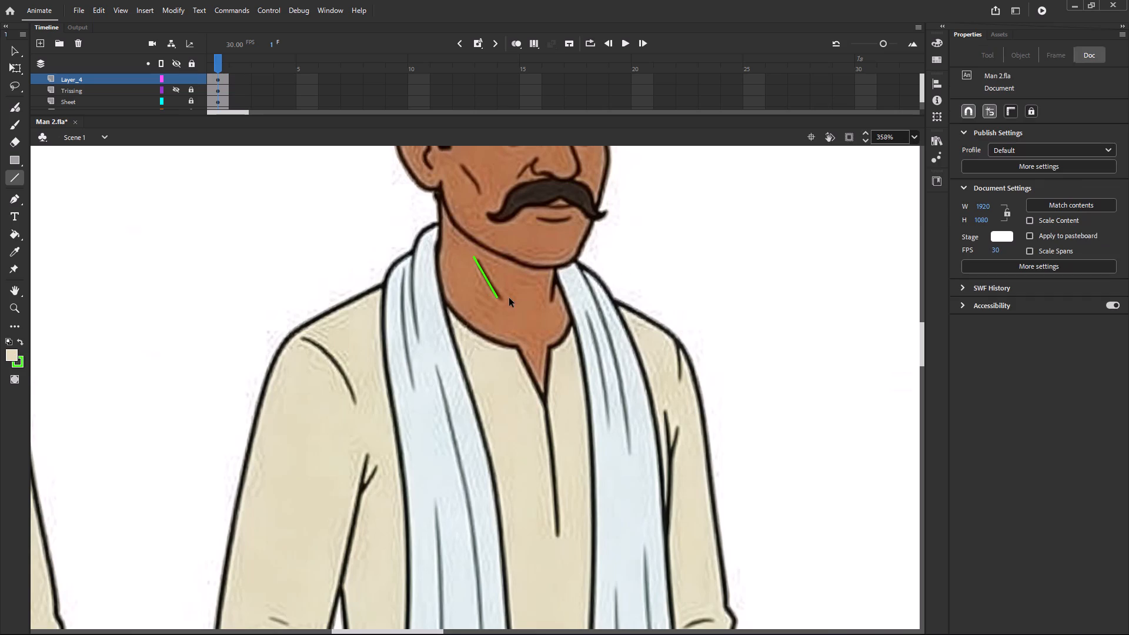
pyautogui.click(486, 275)
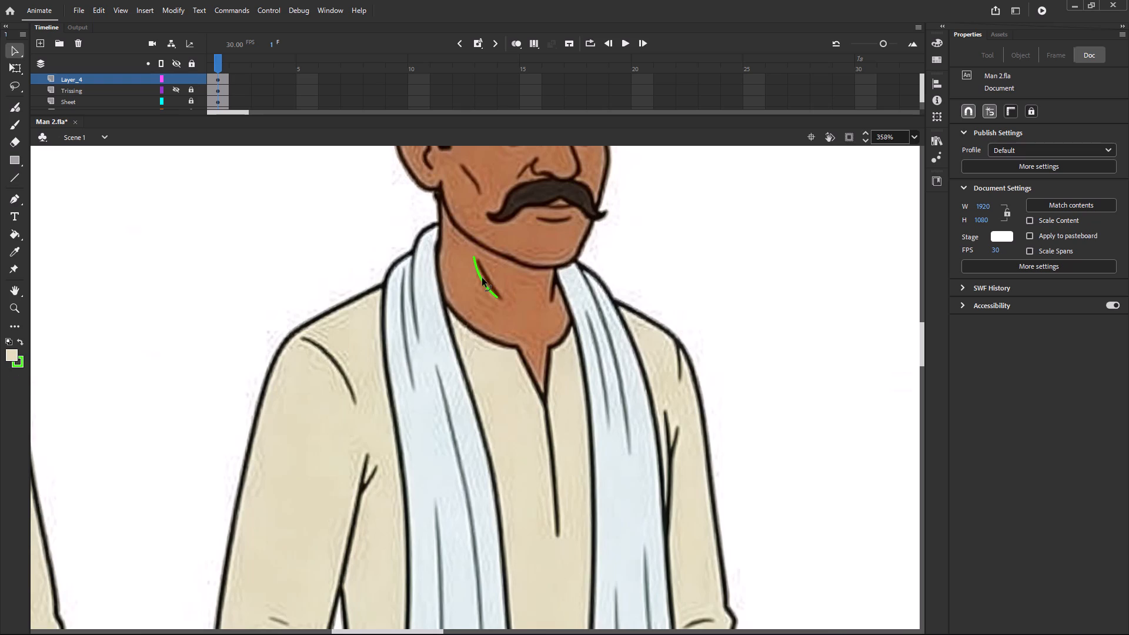
pyautogui.click(494, 295)
pyautogui.click(476, 259)
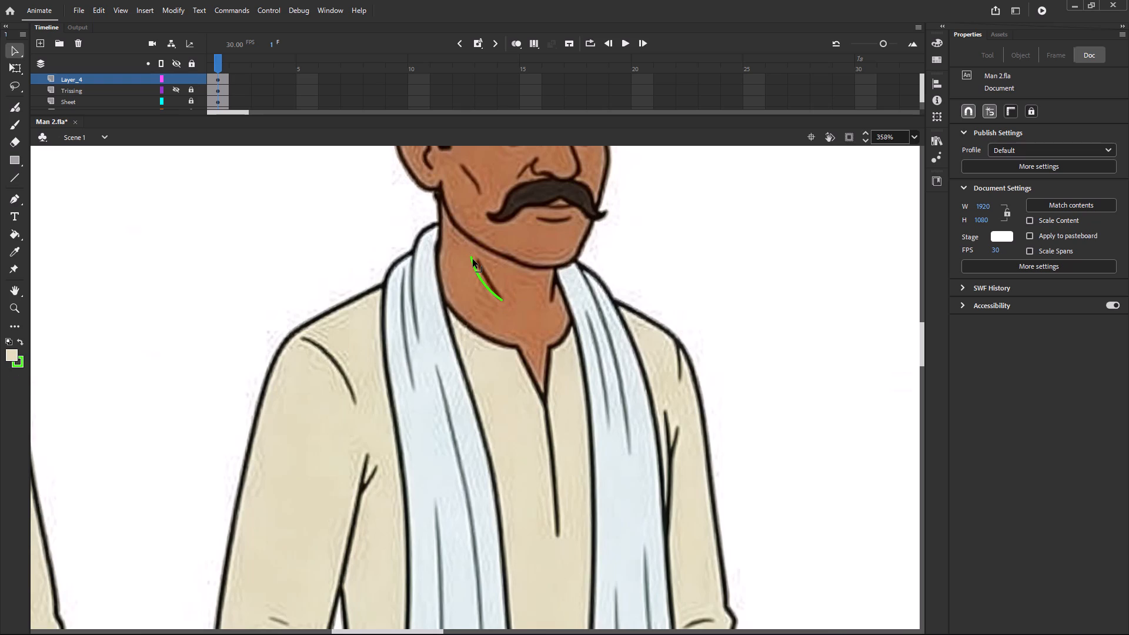
pyautogui.moveTo(478, 274); pyautogui.dragTo(484, 272)
pyautogui.click(471, 258)
pyautogui.click(492, 282)
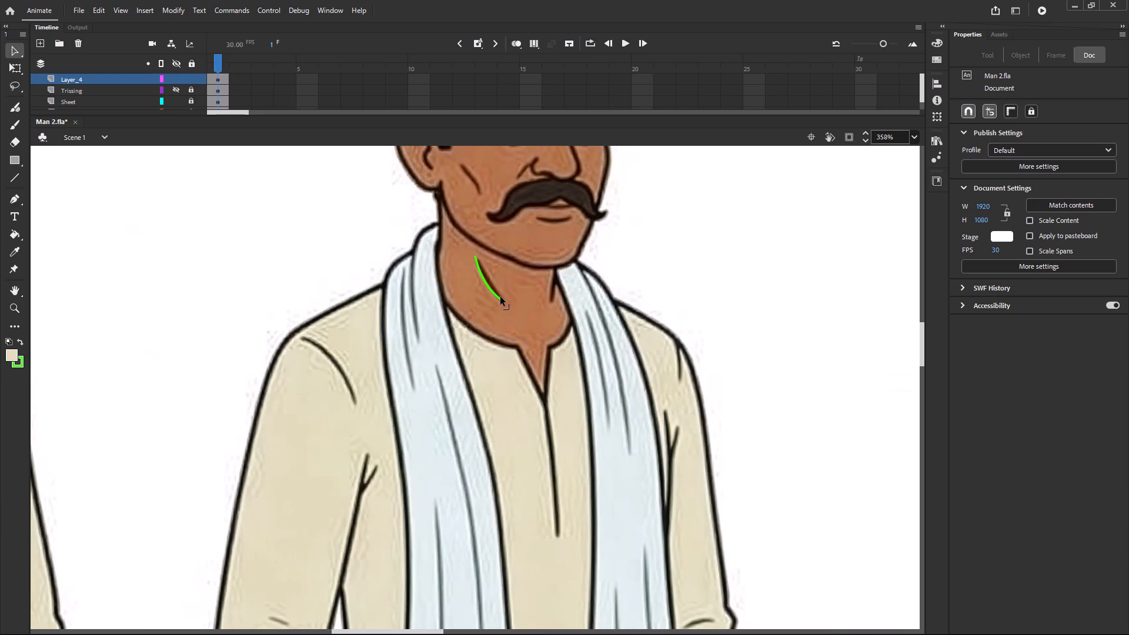
pyautogui.click(500, 299)
# Trace the short far-side neck crease below the chin with a second green line, curved and extended to match the reference.
pyautogui.press('n')
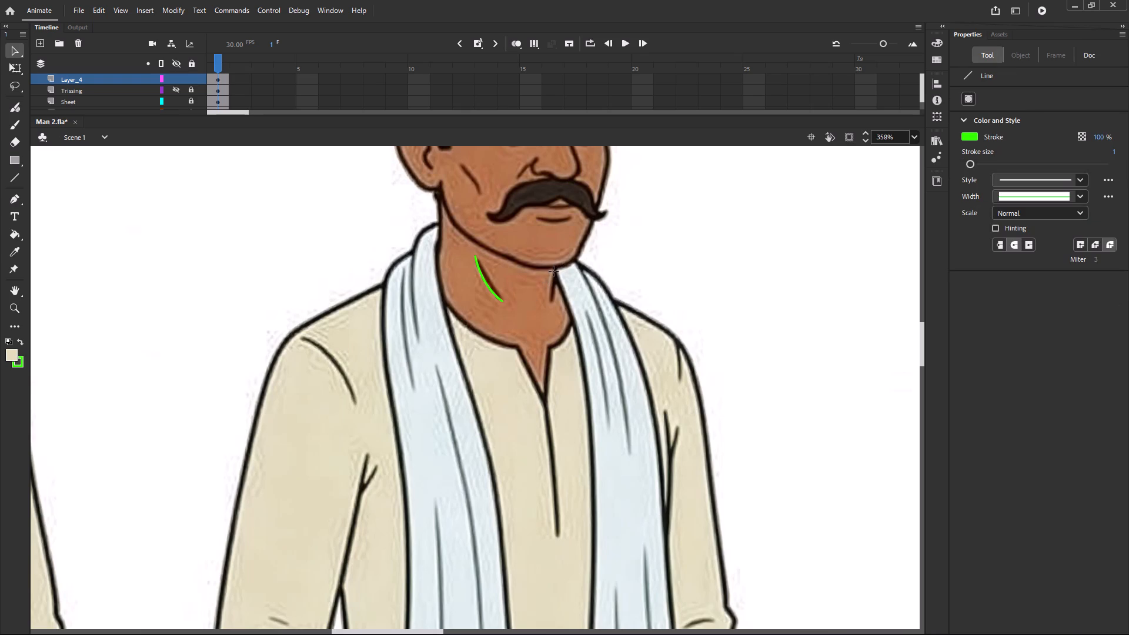
pyautogui.moveTo(554, 267); pyautogui.dragTo(552, 292)
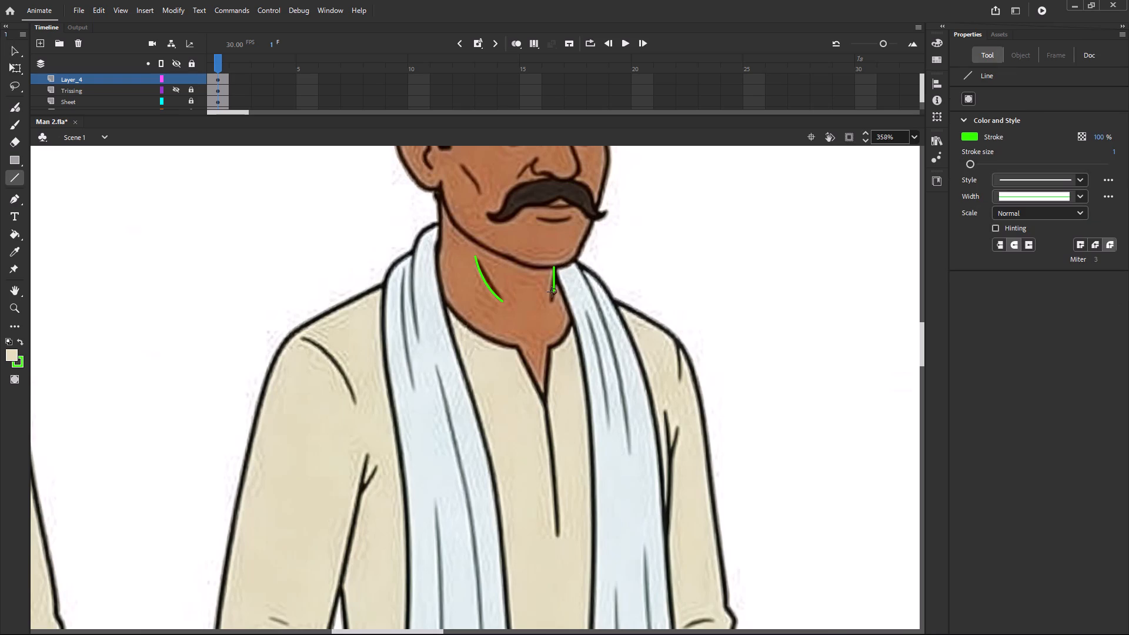
pyautogui.moveTo(552, 292); pyautogui.dragTo(551, 297)
pyautogui.moveTo(551, 297); pyautogui.dragTo(551, 299)
pyautogui.press('v')
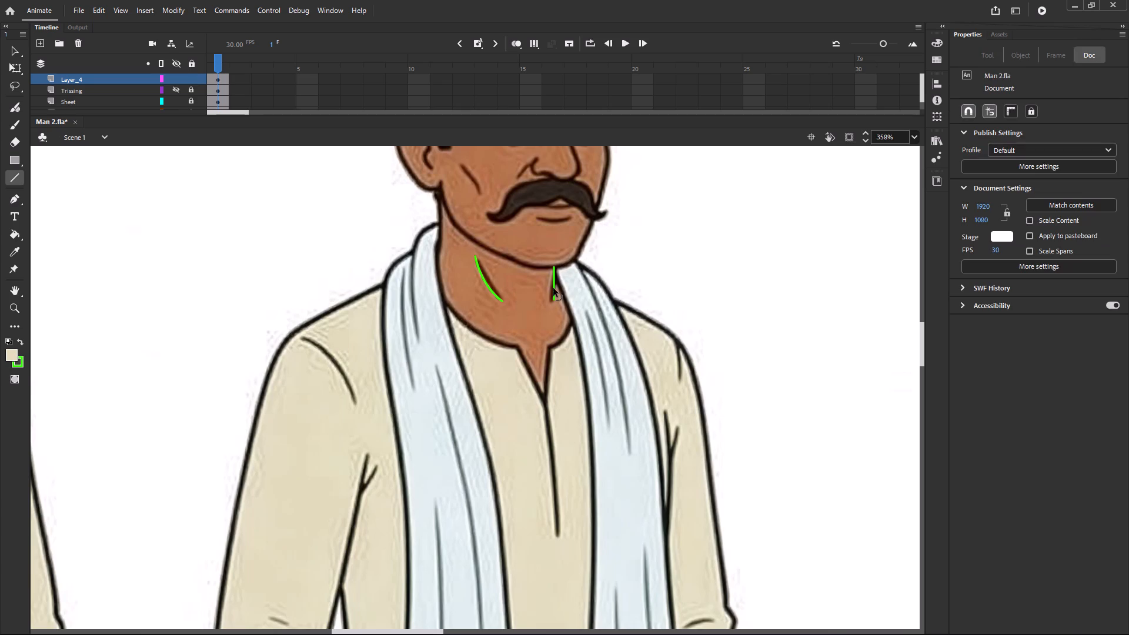
pyautogui.click(554, 285)
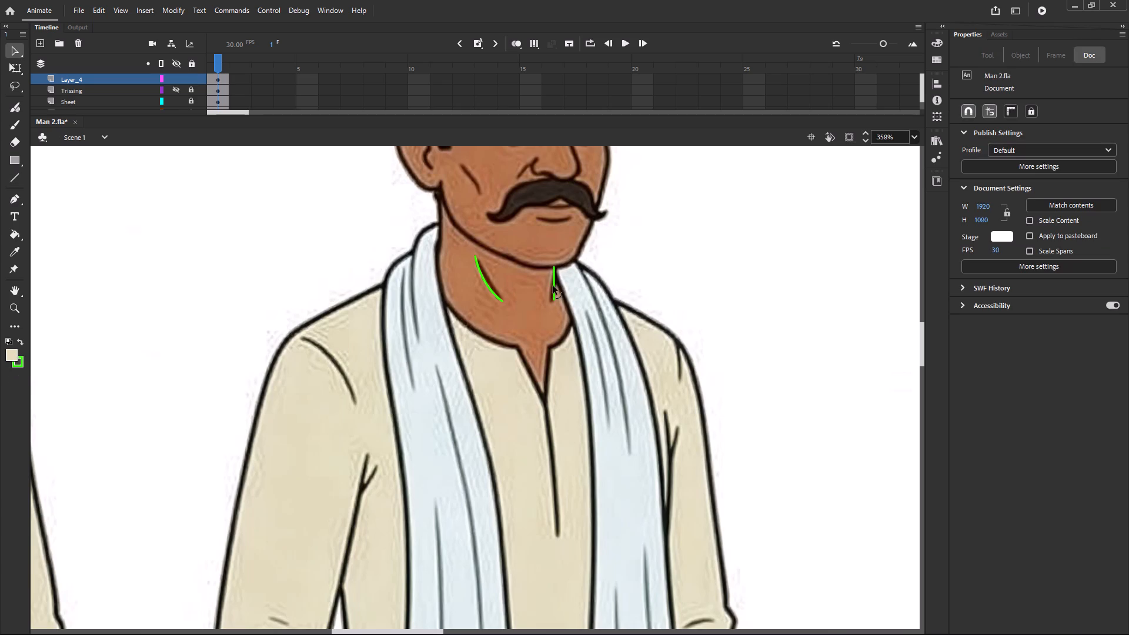
pyautogui.click(553, 285)
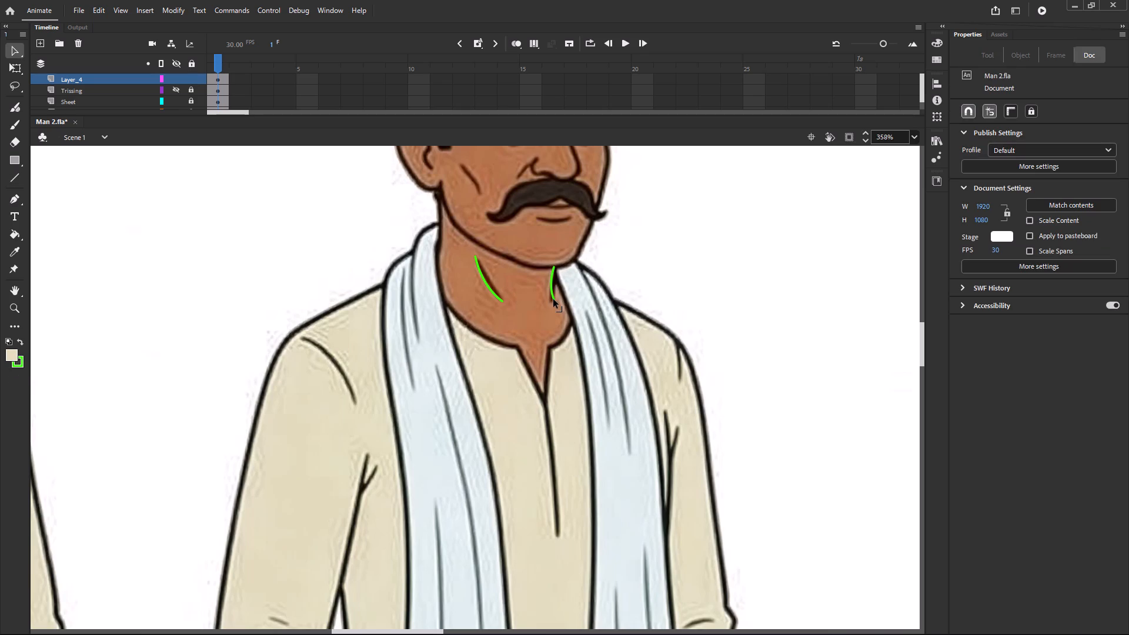
pyautogui.click(553, 299)
# Apply the width profile that tapers at both ends to the two green neck crease lines.
pyautogui.moveTo(423, 227); pyautogui.dragTo(596, 341)
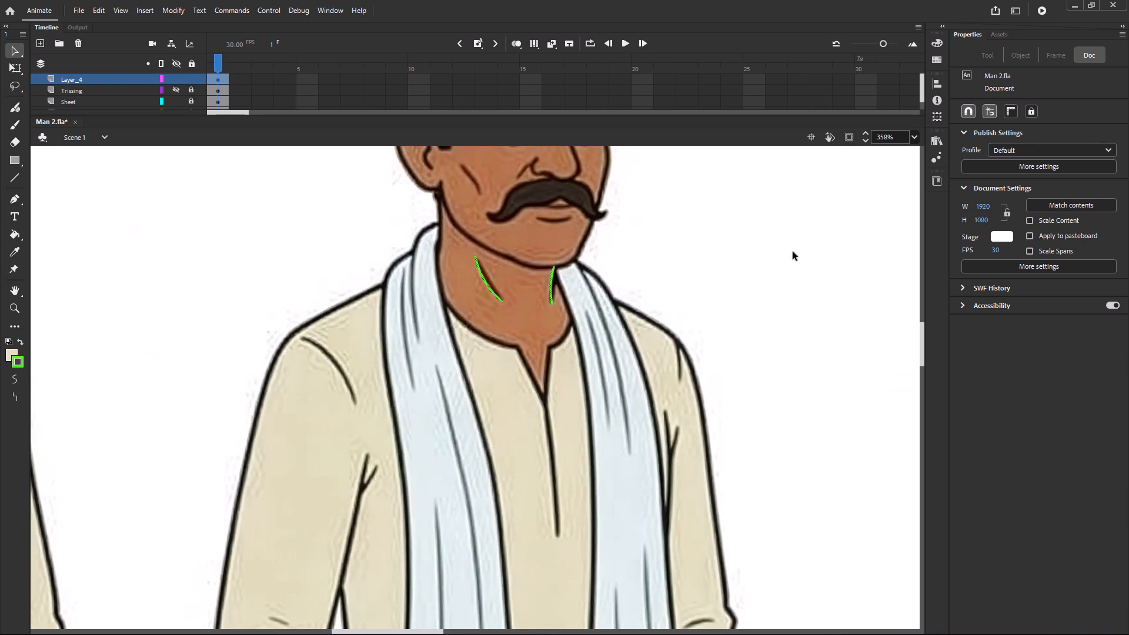
pyautogui.click(1085, 246)
pyautogui.click(1044, 275)
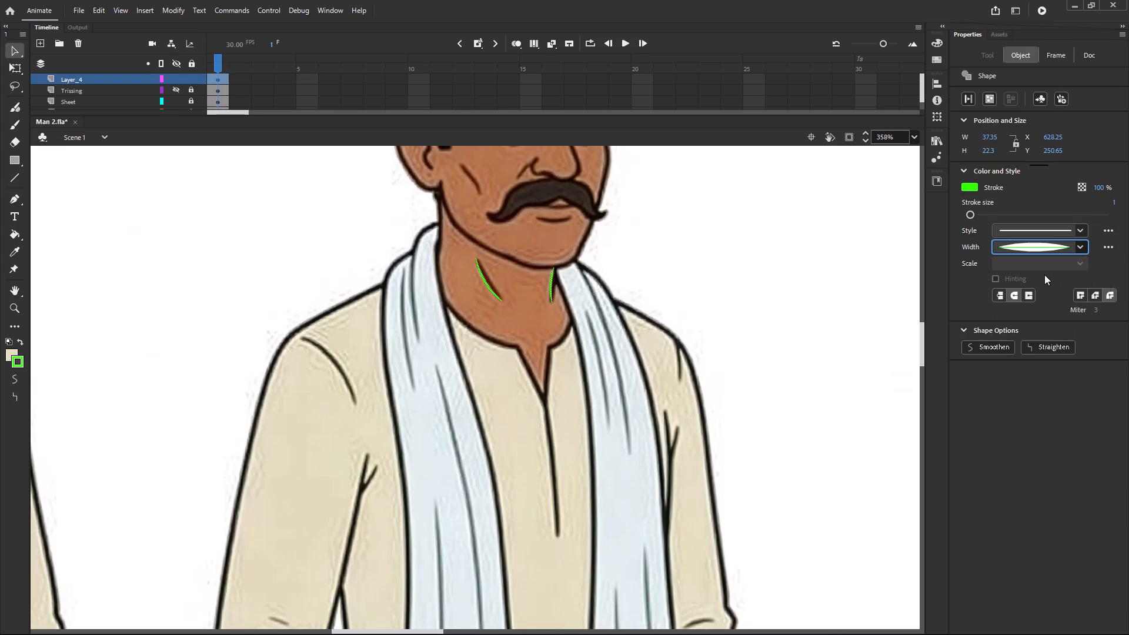
# Show the Trissing layer and recolour both green neck crease lines with the dark brown #3D0F00 sampled from the jaw outline.
pyautogui.click(668, 392)
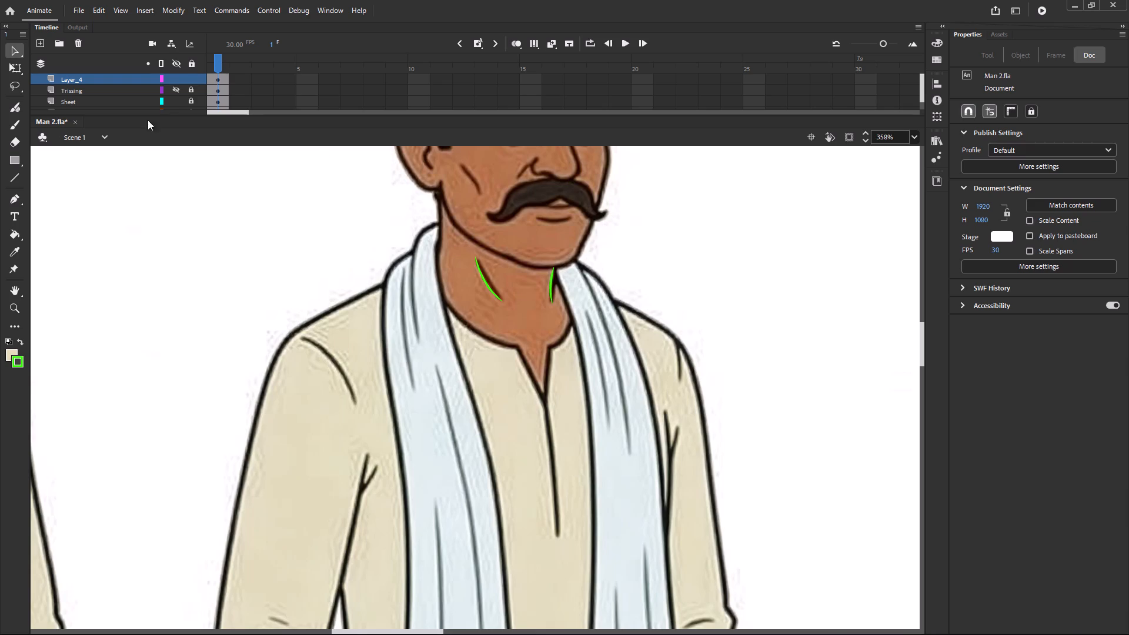
pyautogui.click(178, 86)
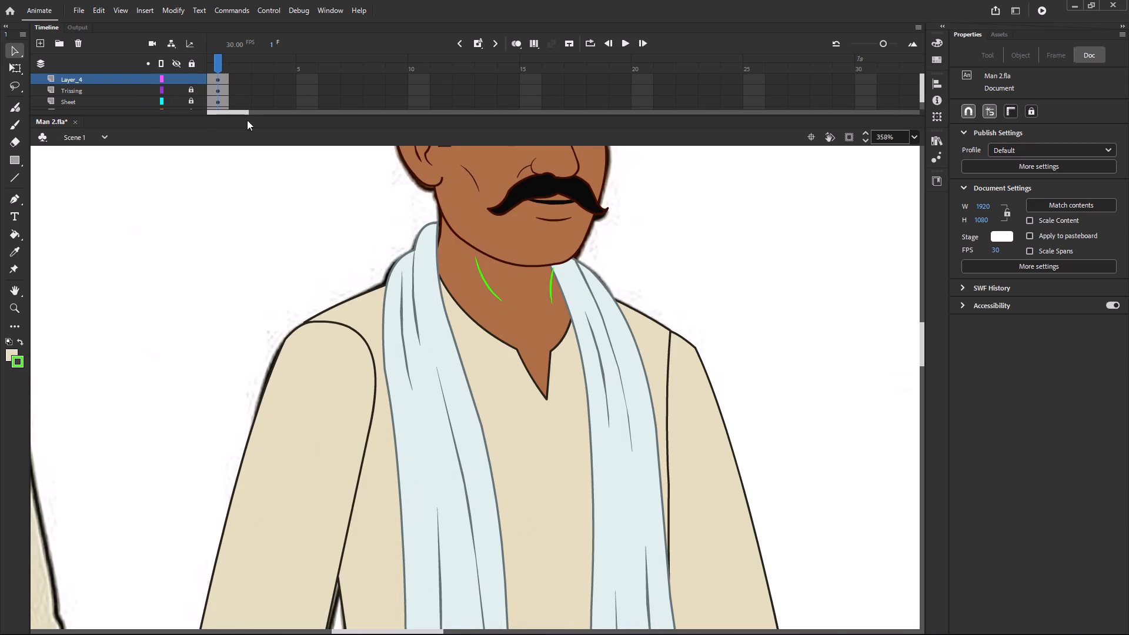
pyautogui.moveTo(455, 248); pyautogui.dragTo(609, 340)
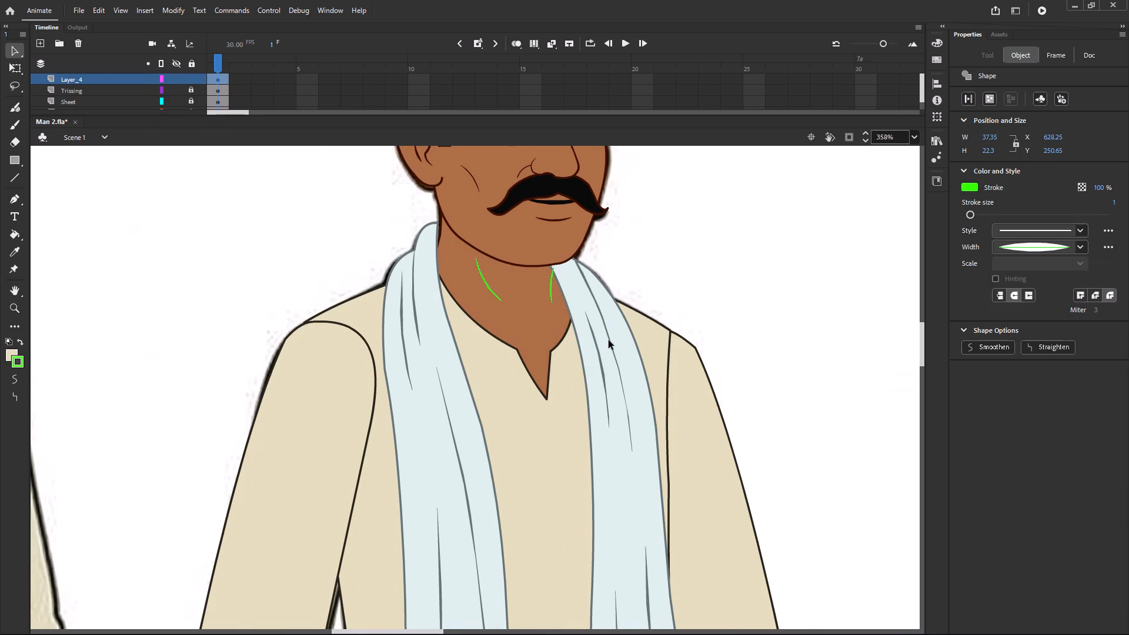
pyautogui.click(970, 183)
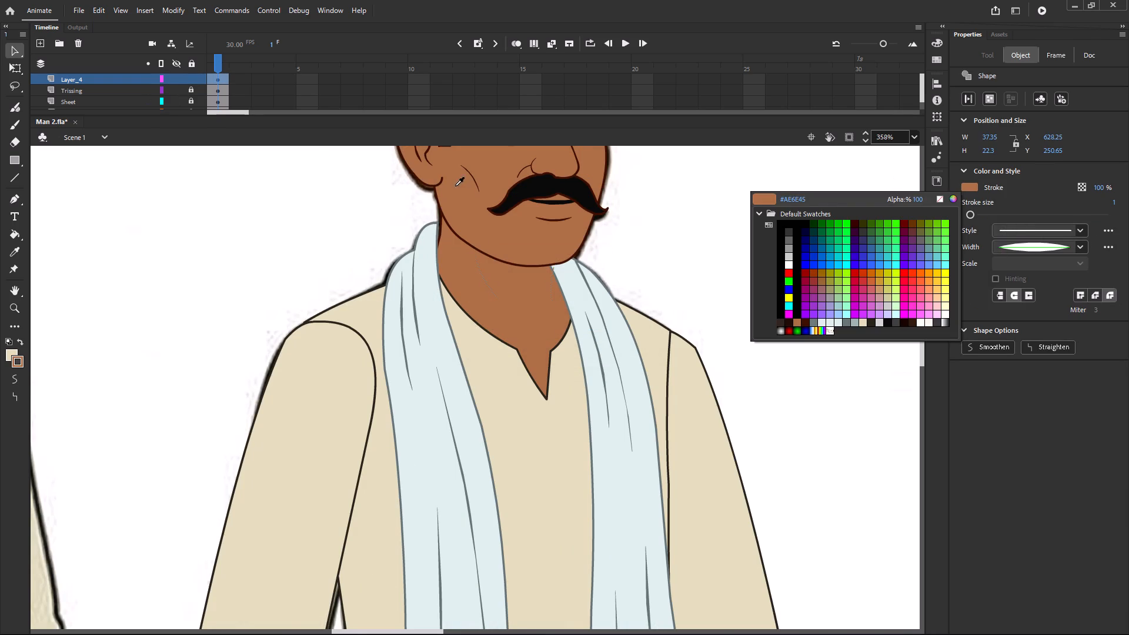
pyautogui.scroll(5, 467, 184)
pyautogui.scroll(-5, 468, 213)
pyautogui.keyDown('ctrl'); pyautogui.scroll(5, 461, 246); pyautogui.keyUp('ctrl')
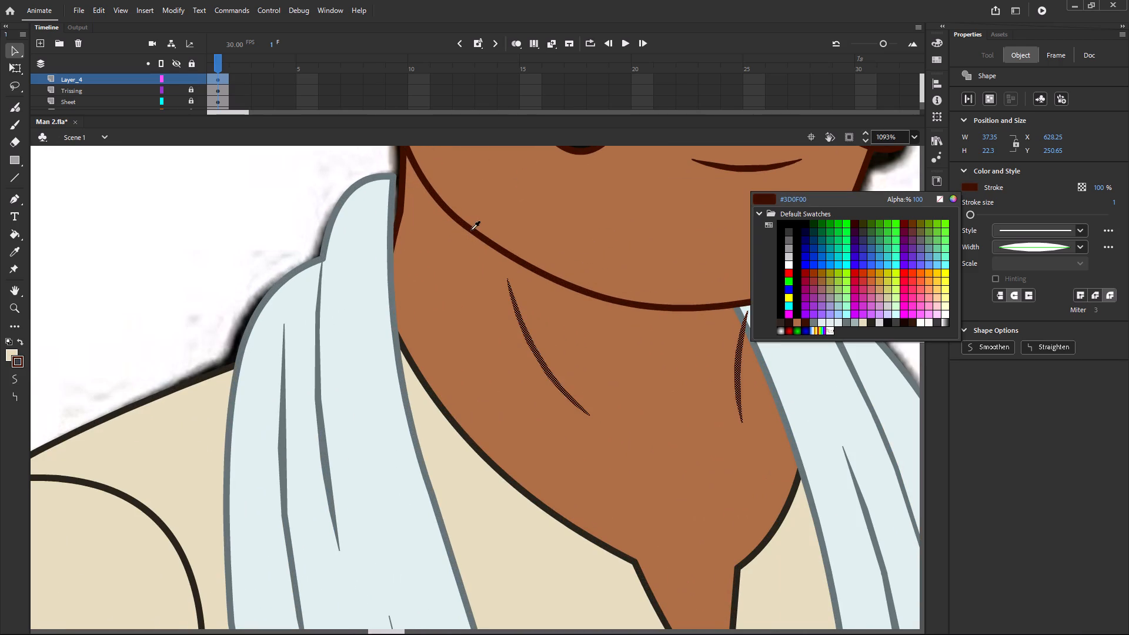
pyautogui.click(472, 230)
# Move the upper end of the far-side neck crease to the point where the jaw outline meets the scarf.
pyautogui.keyDown('ctrl'); pyautogui.scroll(-6, 470, 275); pyautogui.keyUp('ctrl')
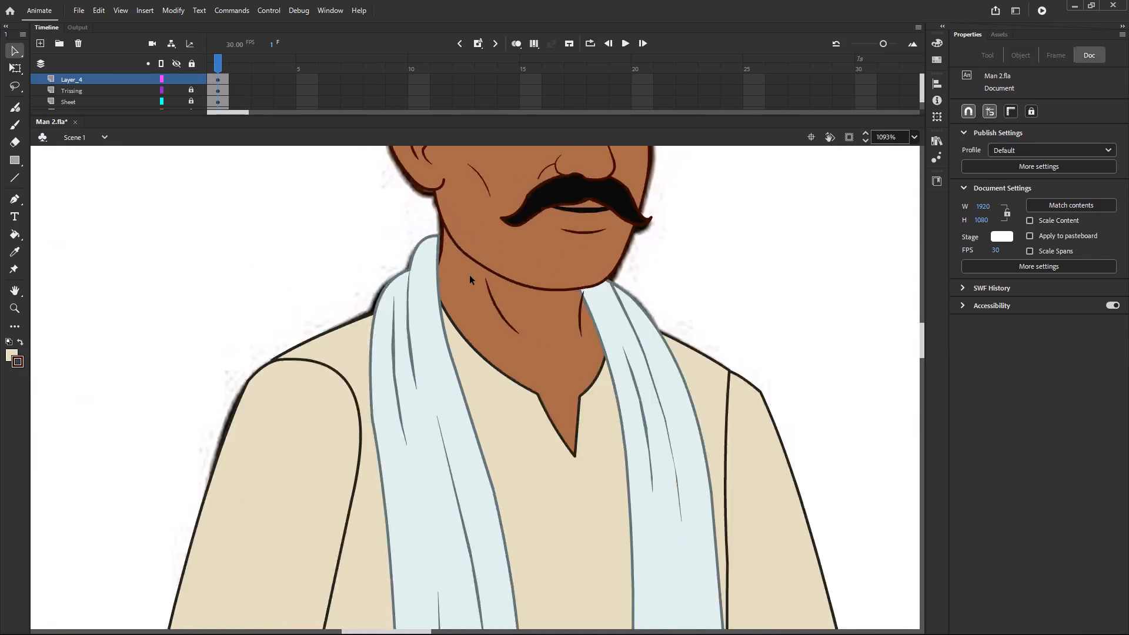
pyautogui.keyDown('ctrl'); pyautogui.scroll(5, 546, 288); pyautogui.keyUp('ctrl')
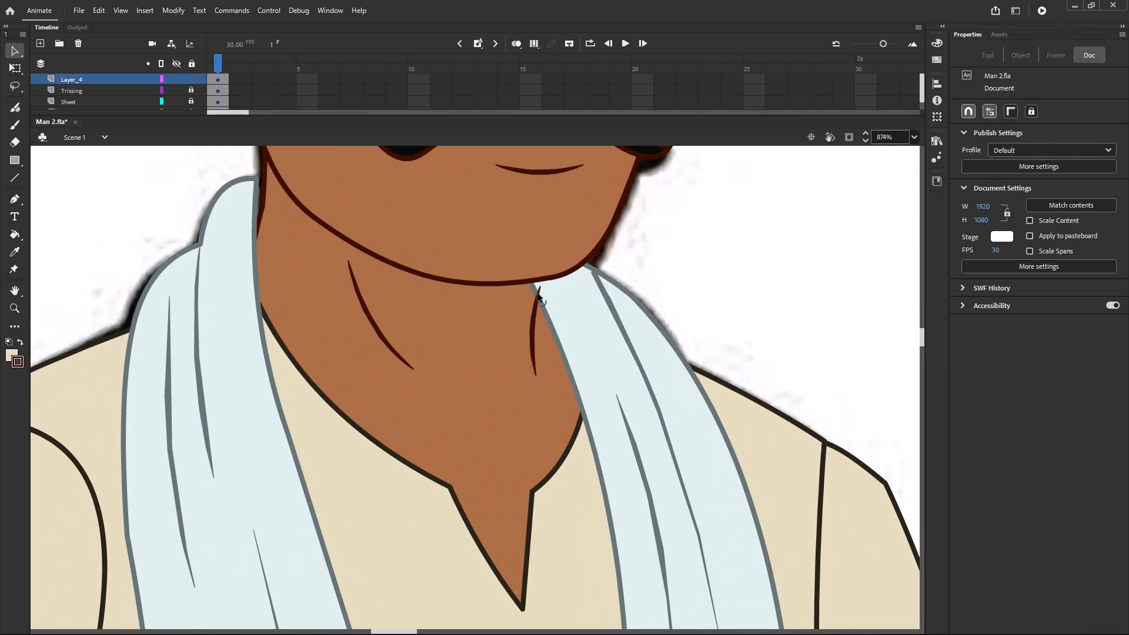
pyautogui.moveTo(537, 293); pyautogui.dragTo(531, 293)
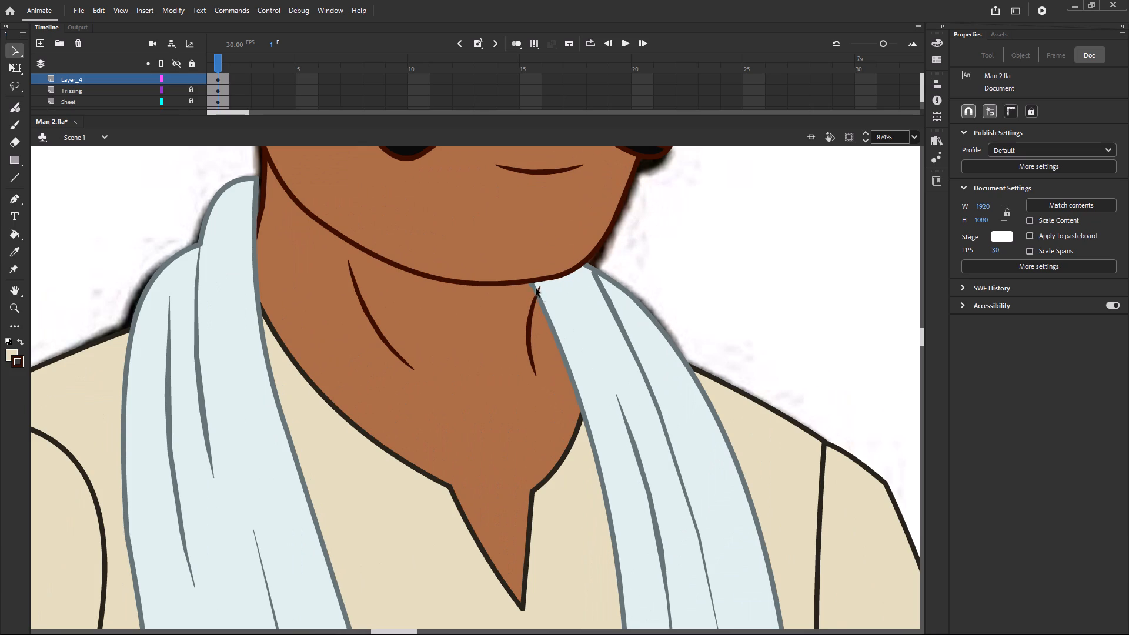
pyautogui.moveTo(537, 288); pyautogui.dragTo(531, 283)
# Apply the Uniform width profile to the far-side neck crease line.
pyautogui.click(526, 323)
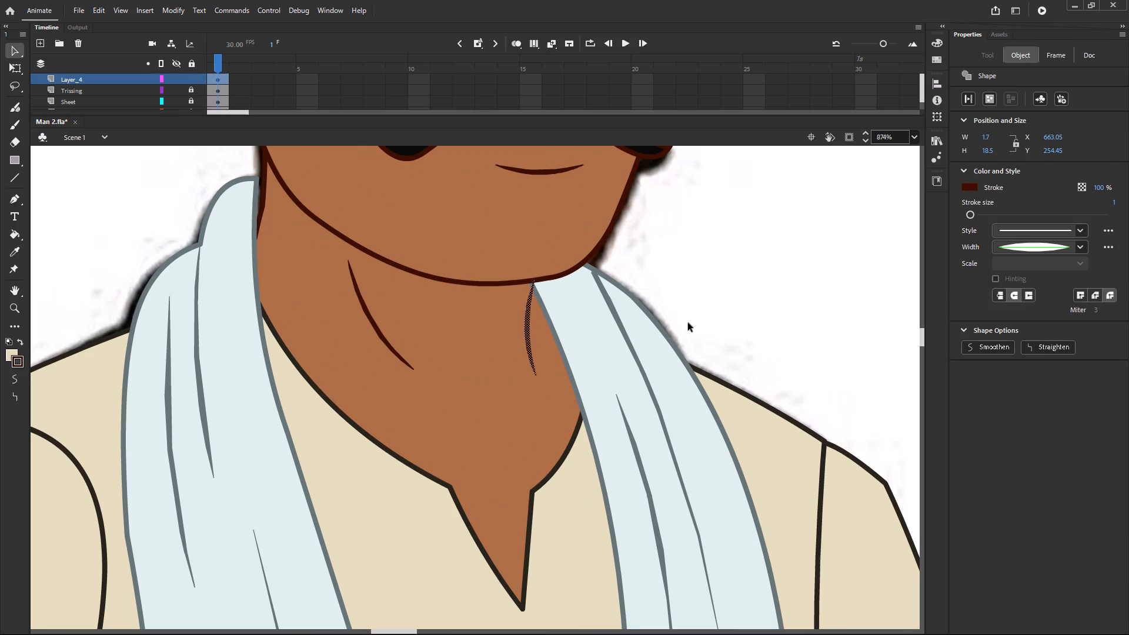
pyautogui.click(1076, 250)
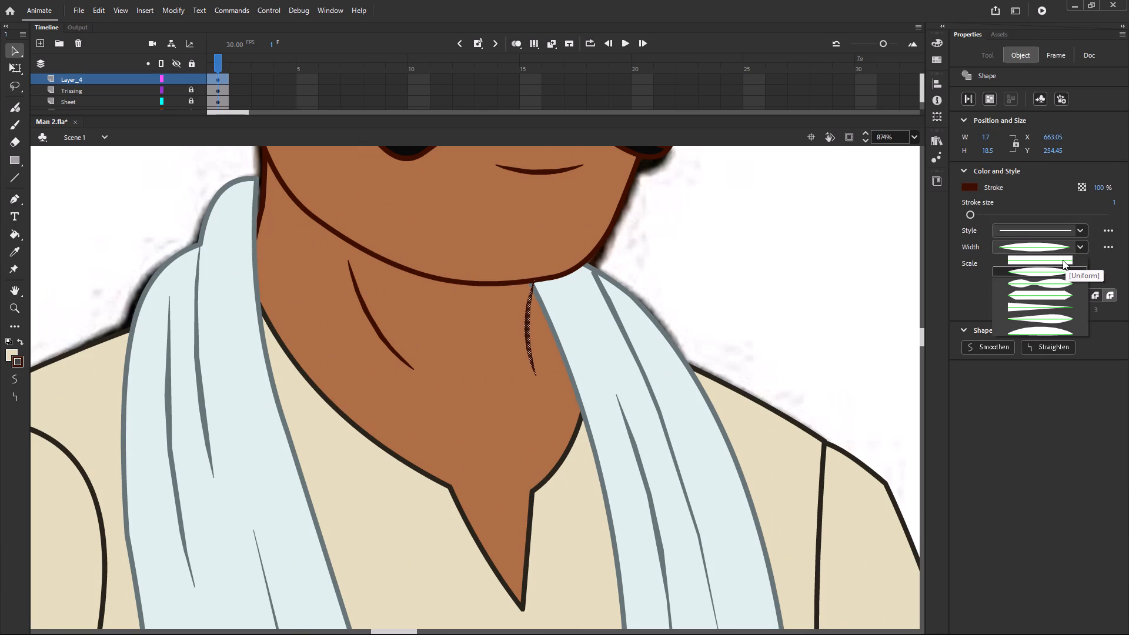
pyautogui.click(1063, 260)
pyautogui.click(724, 325)
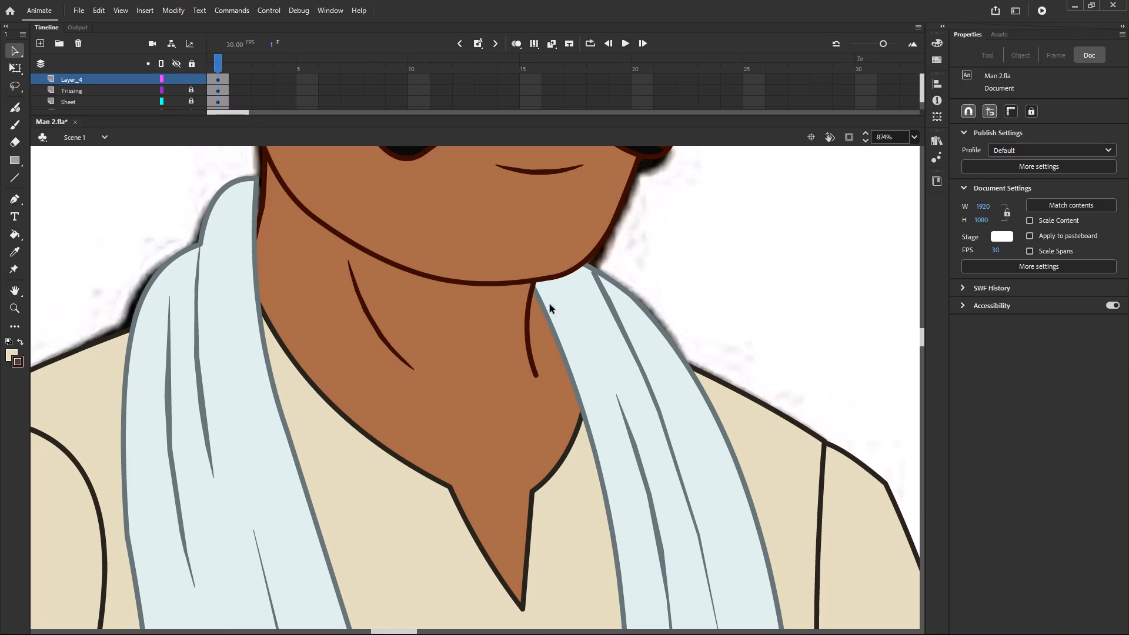
# Reshape the far-side neck crease into a short line curving down from the jaw just inside the scarf's edge.
pyautogui.click(533, 284)
pyautogui.moveTo(535, 367); pyautogui.dragTo(557, 362)
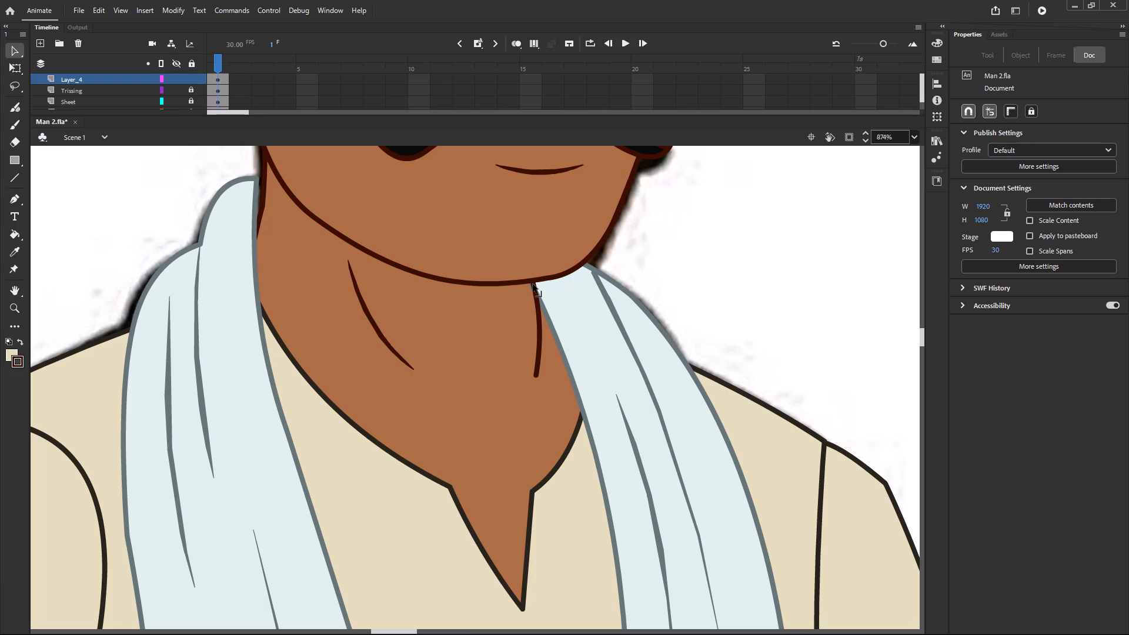
pyautogui.click(533, 284)
pyautogui.moveTo(536, 375); pyautogui.dragTo(555, 357)
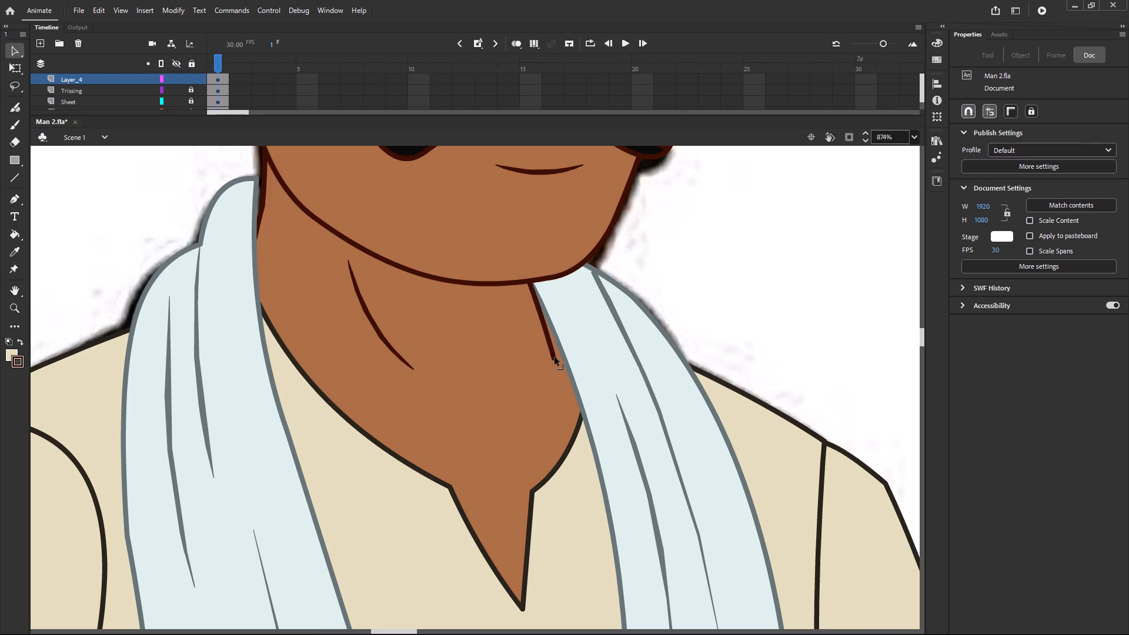
pyautogui.moveTo(555, 357); pyautogui.dragTo(561, 356)
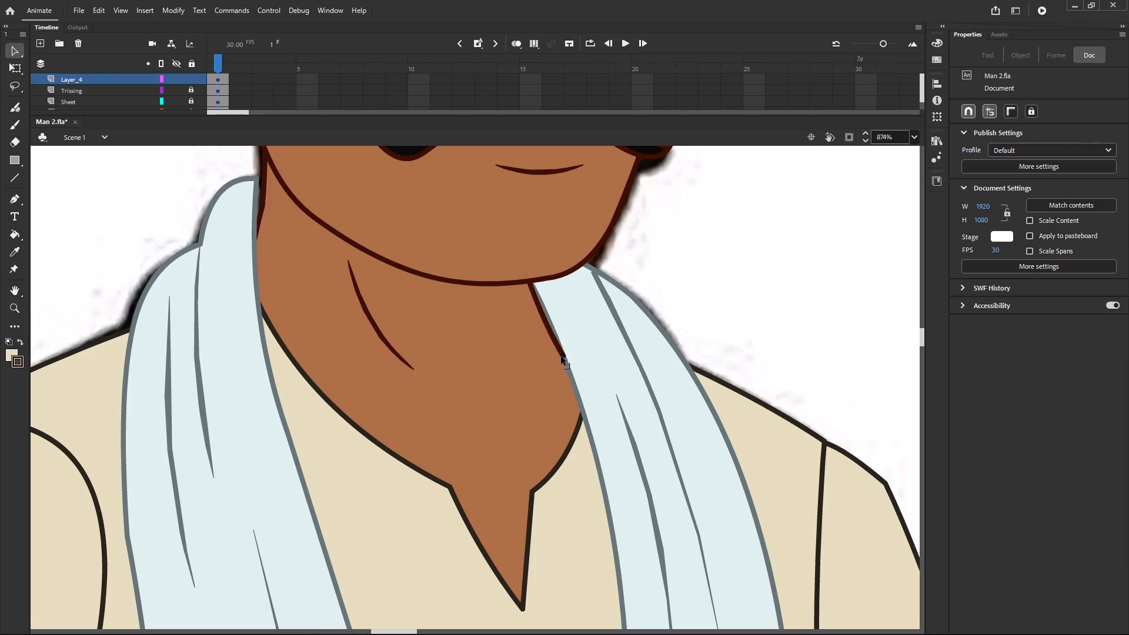
pyautogui.moveTo(561, 356); pyautogui.dragTo(562, 356)
pyautogui.click(546, 327)
pyautogui.click(562, 355)
pyautogui.click(545, 317)
pyautogui.click(560, 349)
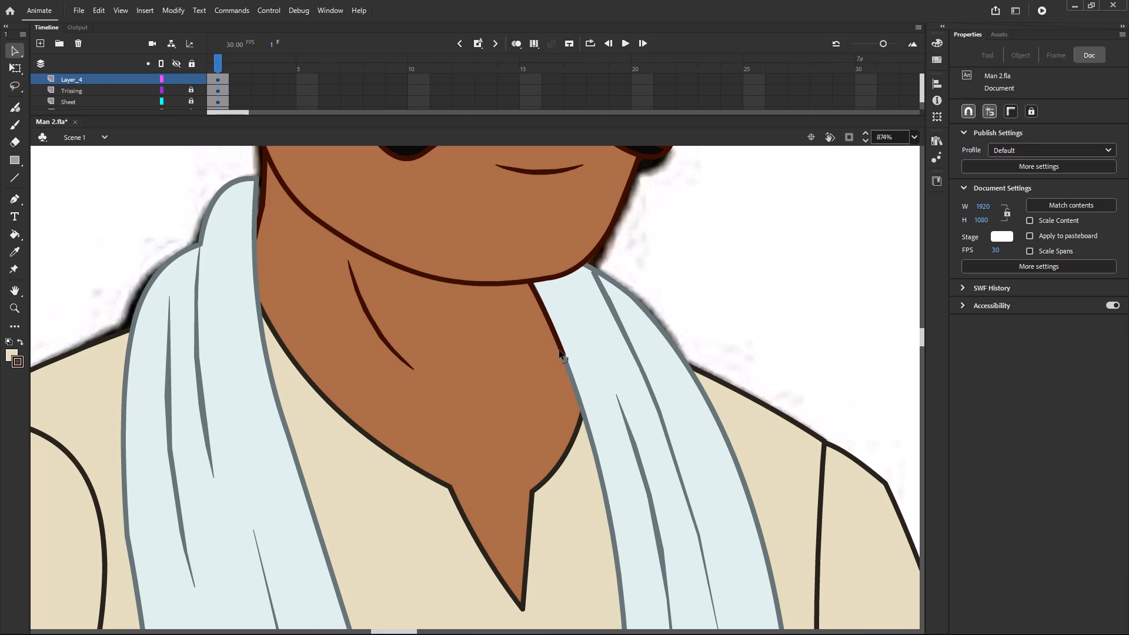
pyautogui.moveTo(562, 352); pyautogui.dragTo(551, 354)
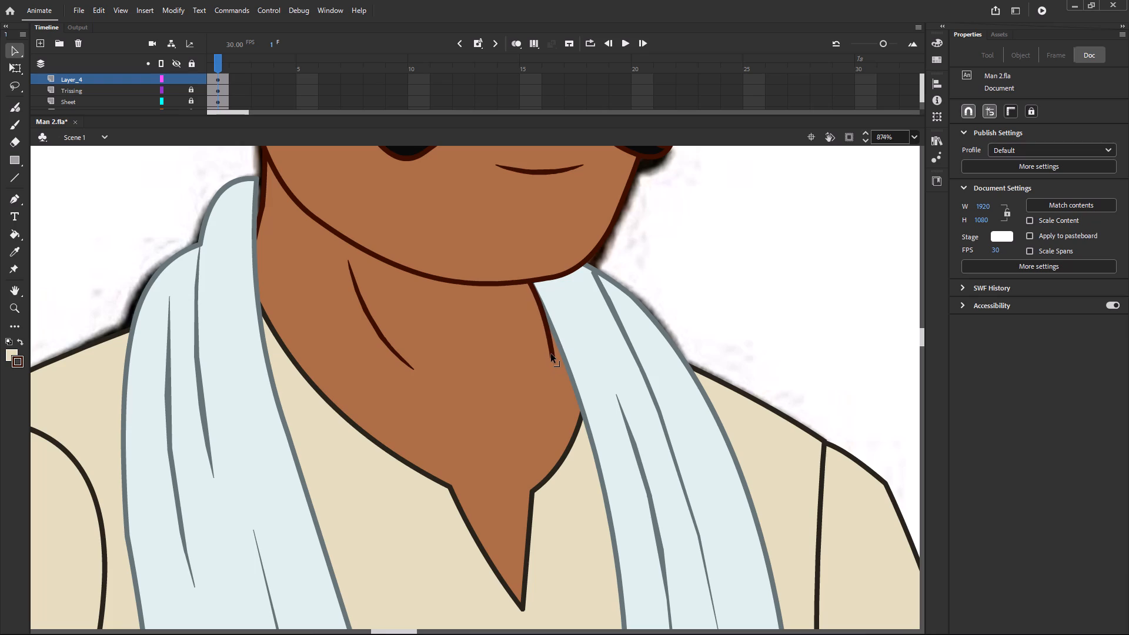
# Group the two neck crease lines and cut them from Layer_4.
pyautogui.keyDown('ctrl'); pyautogui.scroll(-9, 551, 354); pyautogui.keyUp('ctrl')
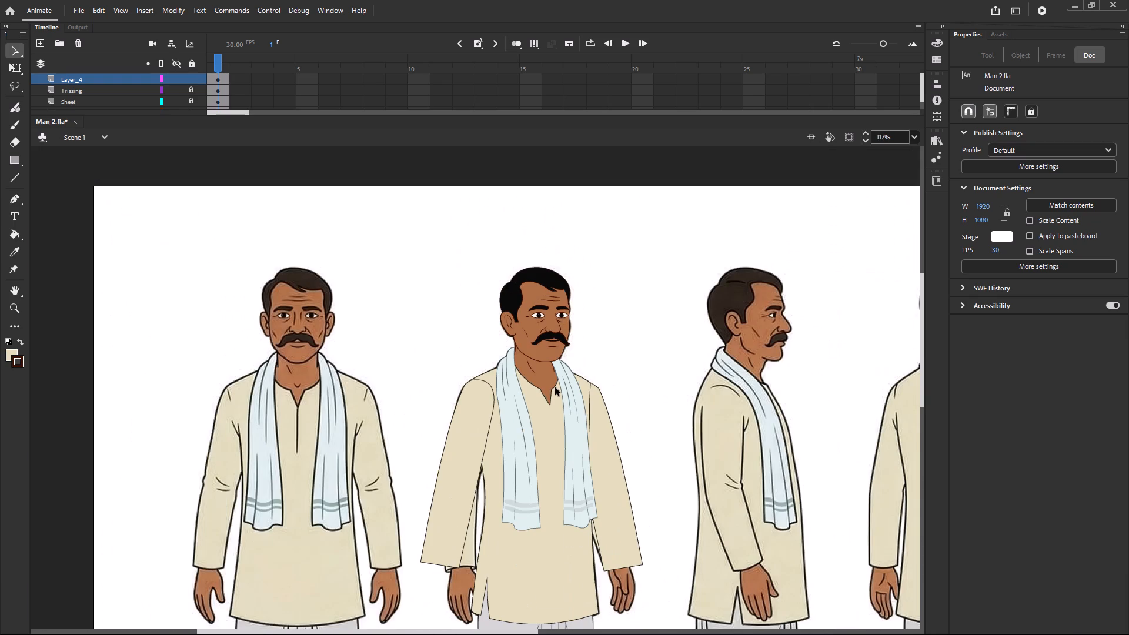
pyautogui.keyDown('ctrl'); pyautogui.scroll(6, 530, 378); pyautogui.keyUp('ctrl')
pyautogui.moveTo(498, 263); pyautogui.dragTo(607, 338)
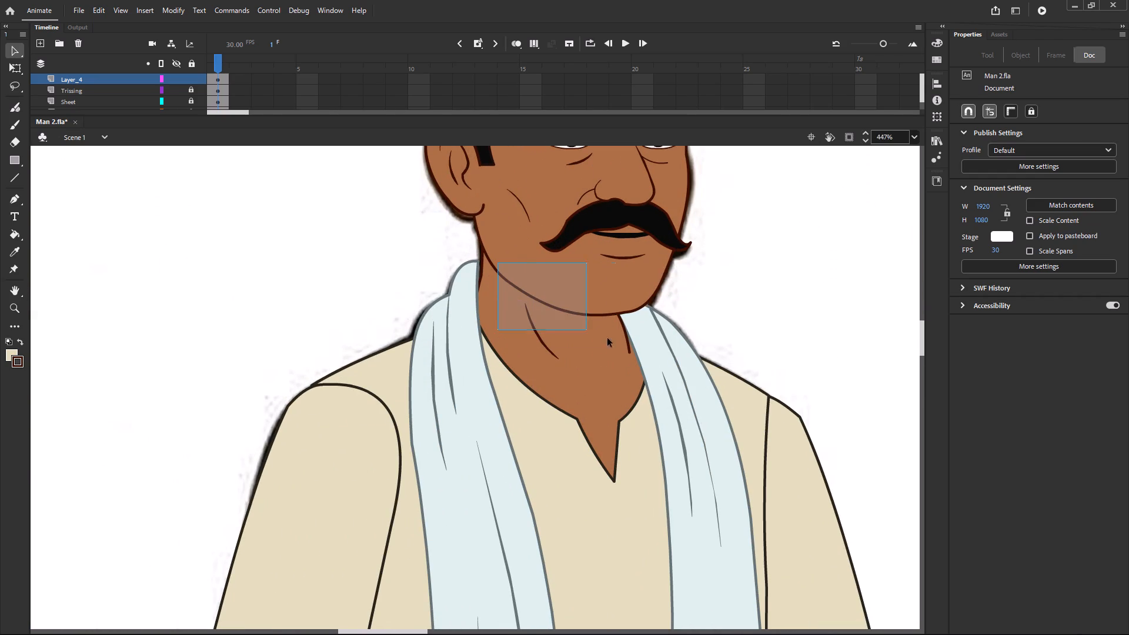
pyautogui.moveTo(607, 338); pyautogui.dragTo(705, 393)
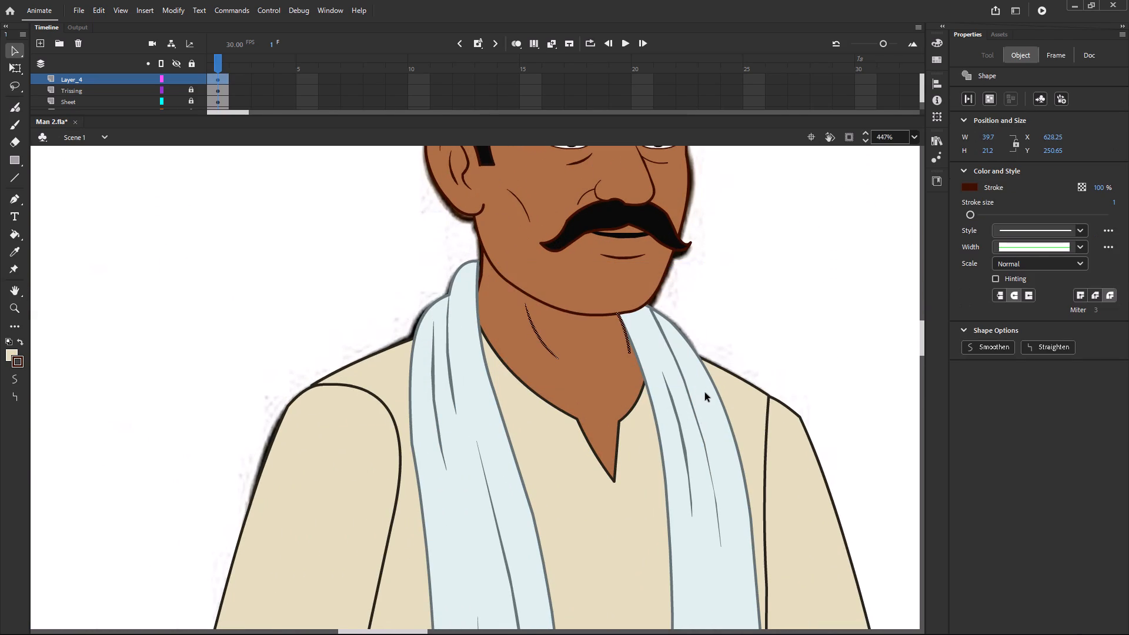
pyautogui.hotkey('ctrl', 'g')
pyautogui.hotkey('ctrl', 'x')
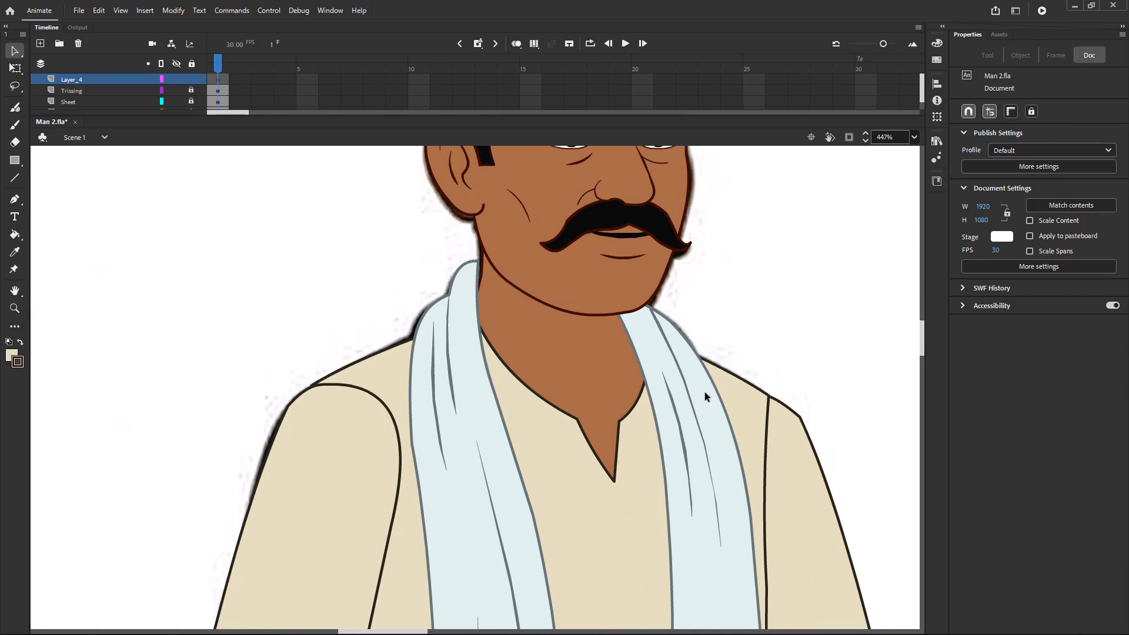
# Unlock the Trissing layer, paste the crease lines in place inside the neck group, and return to Scene 1.
pyautogui.click(223, 89)
pyautogui.click(189, 88)
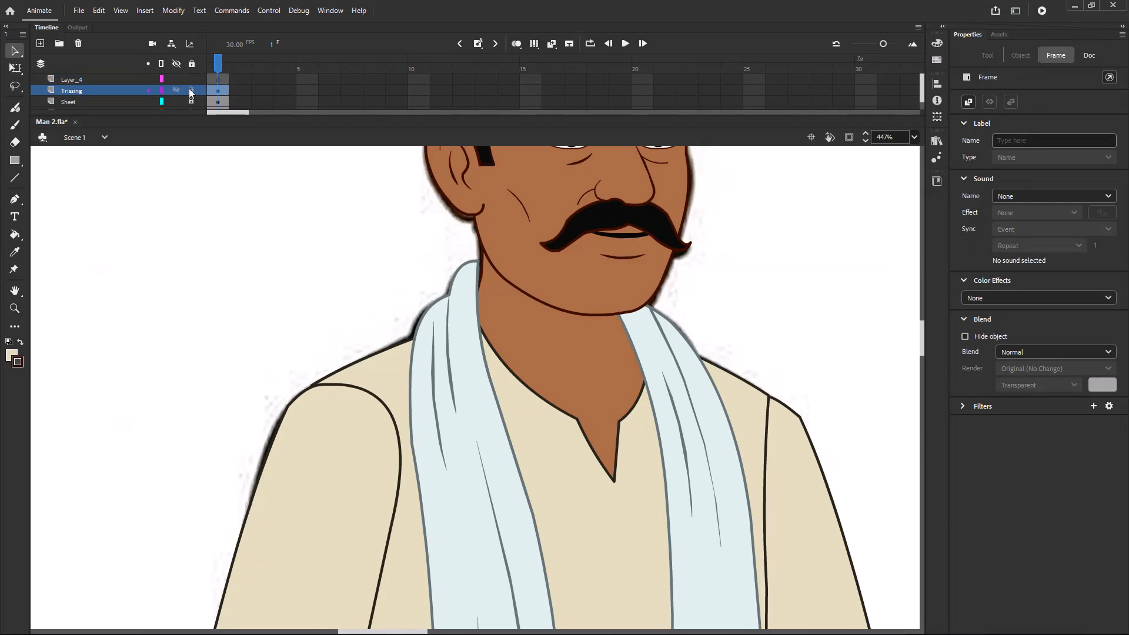
pyautogui.doubleClick(553, 350)
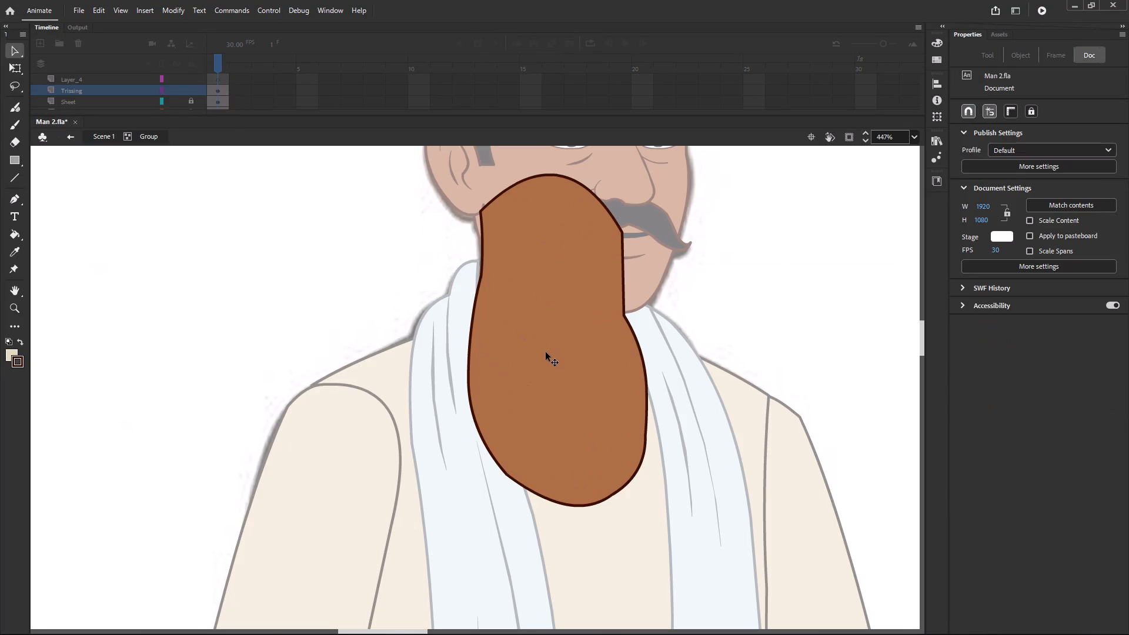
pyautogui.hotkey('ctrl', 'shift', 'v')
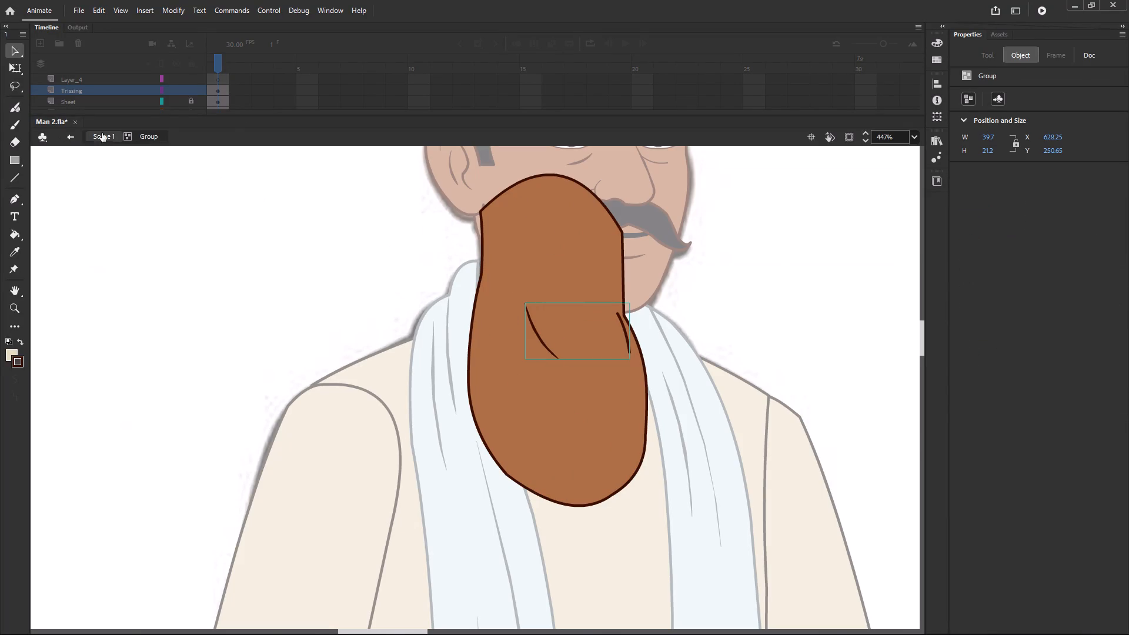
pyautogui.click(109, 136)
pyautogui.click(770, 313)
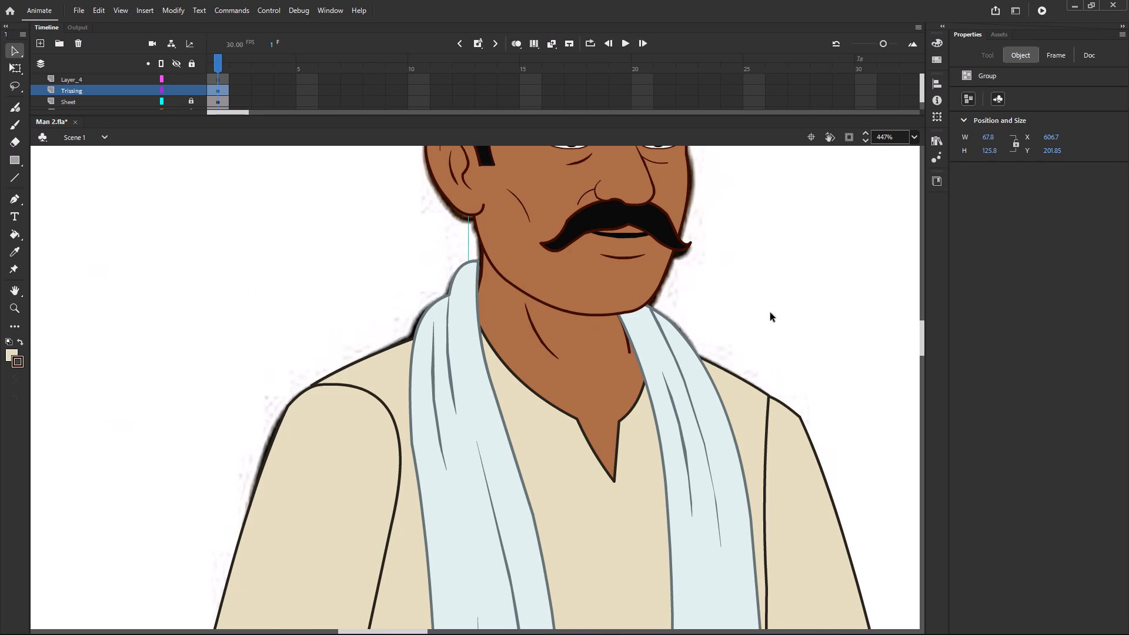
# Delete the emptied Layer_4 and the Sheet reference layer.
pyautogui.keyDown('ctrl'); pyautogui.scroll(-6, 733, 328); pyautogui.keyUp('ctrl')
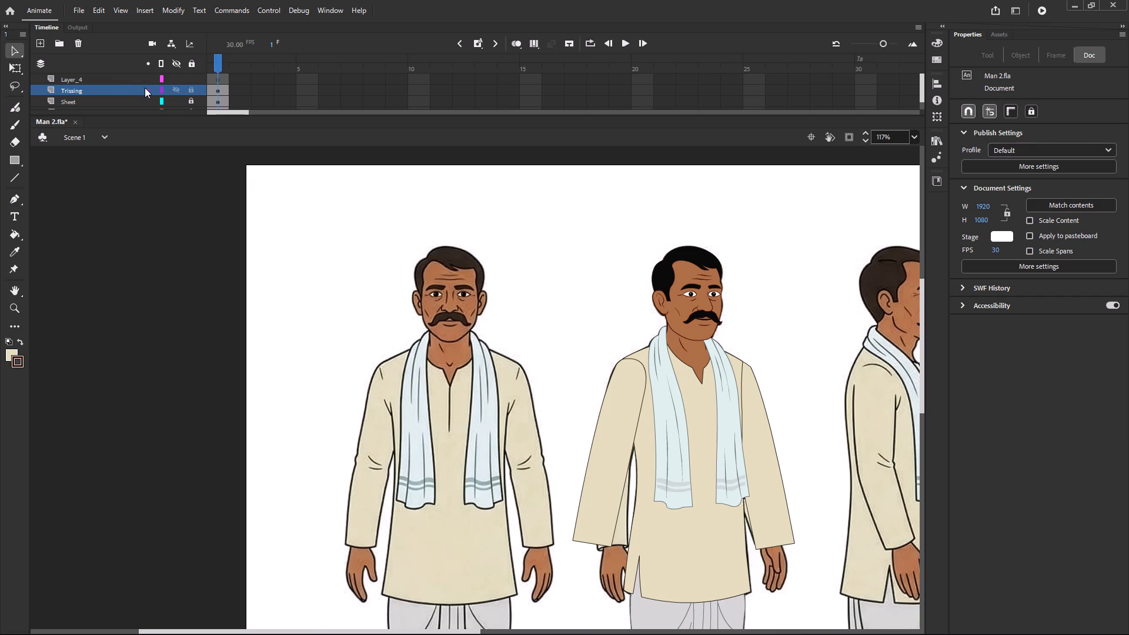
pyautogui.click(103, 74)
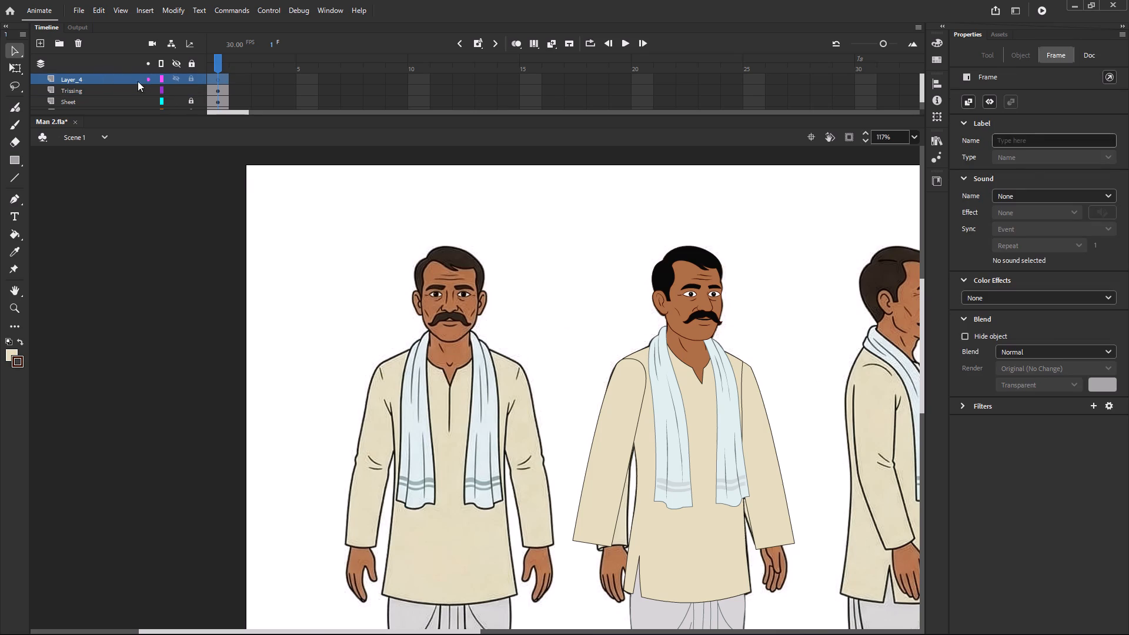
pyautogui.click(81, 44)
pyautogui.click(89, 91)
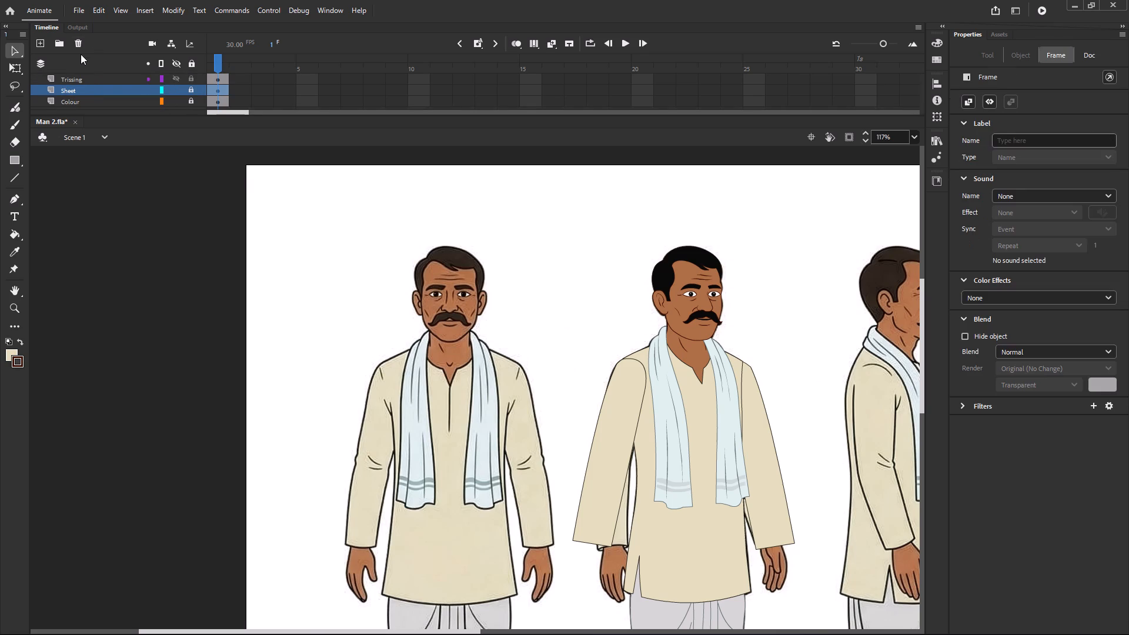
pyautogui.click(77, 46)
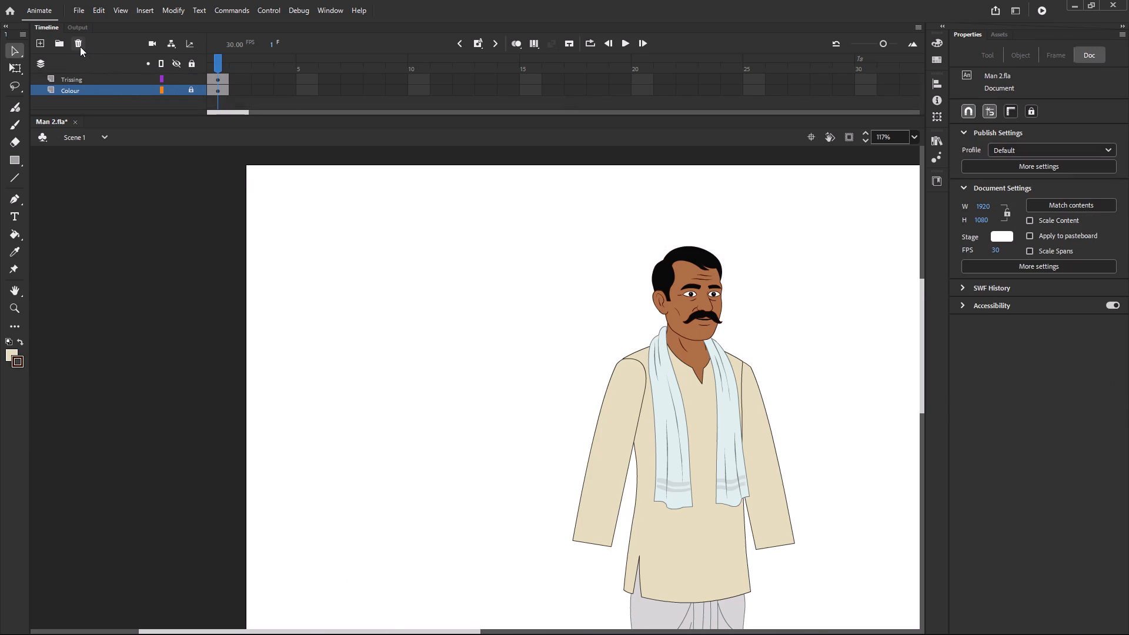
# Delete the Colour layer and save the document.
pyautogui.click(80, 46)
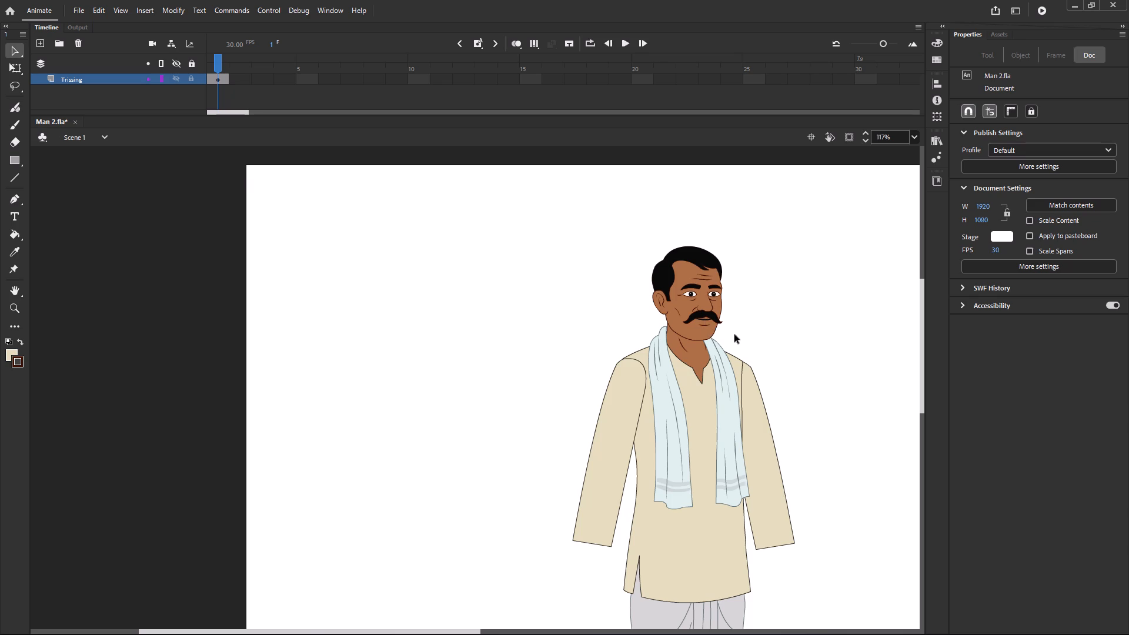
pyautogui.keyDown('ctrl'); pyautogui.scroll(-6, 727, 340); pyautogui.keyUp('ctrl')
pyautogui.hotkey('ctrl', 's')
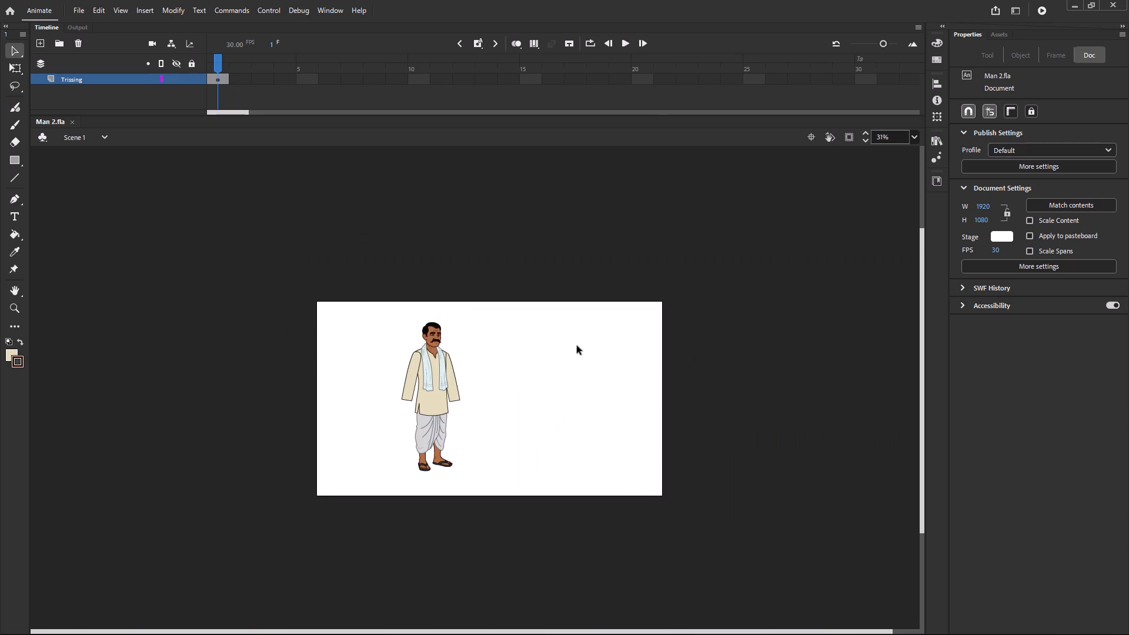
# Move the whole man across to about X 735 near the stage centre and fit the stage in the window.
pyautogui.moveTo(376, 293); pyautogui.dragTo(596, 573)
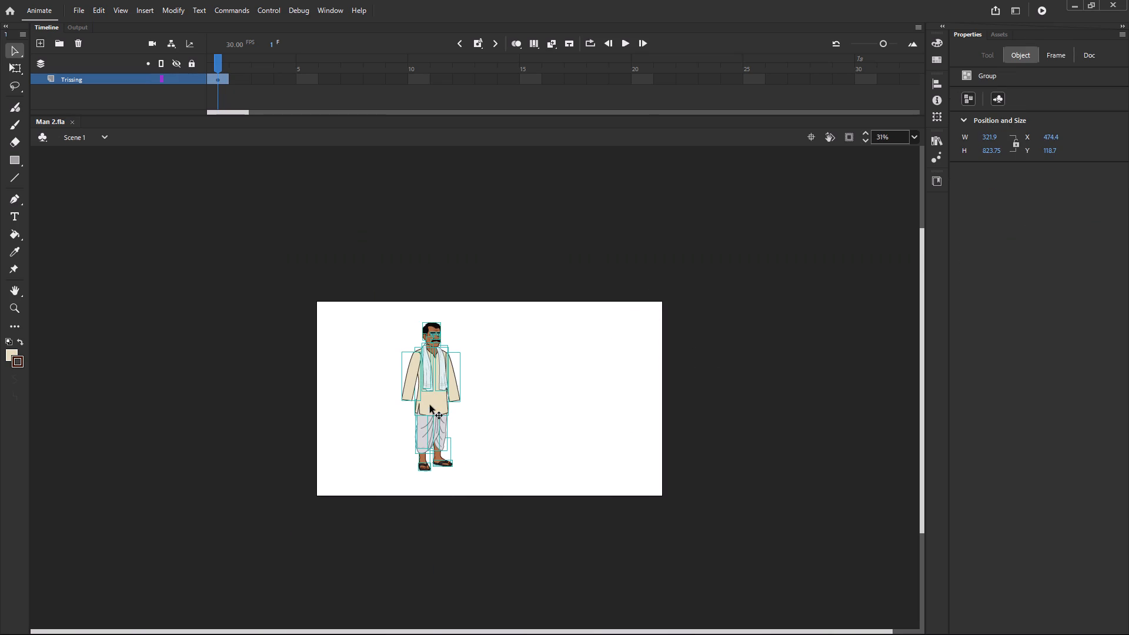
pyautogui.moveTo(430, 405); pyautogui.dragTo(477, 406)
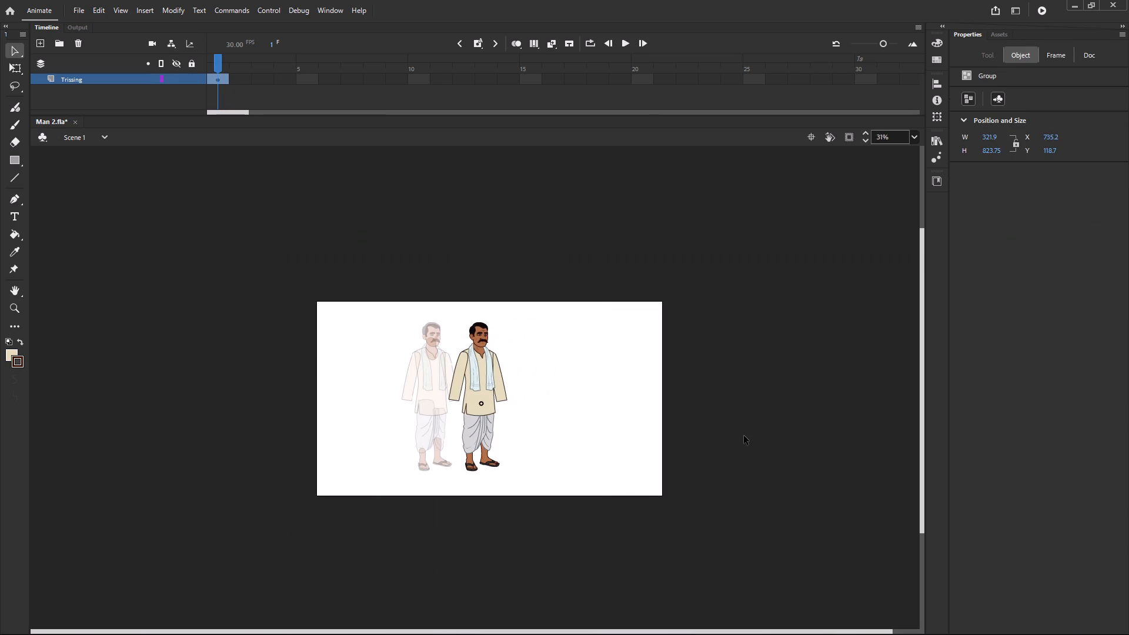
pyautogui.click(744, 436)
pyautogui.click(914, 134)
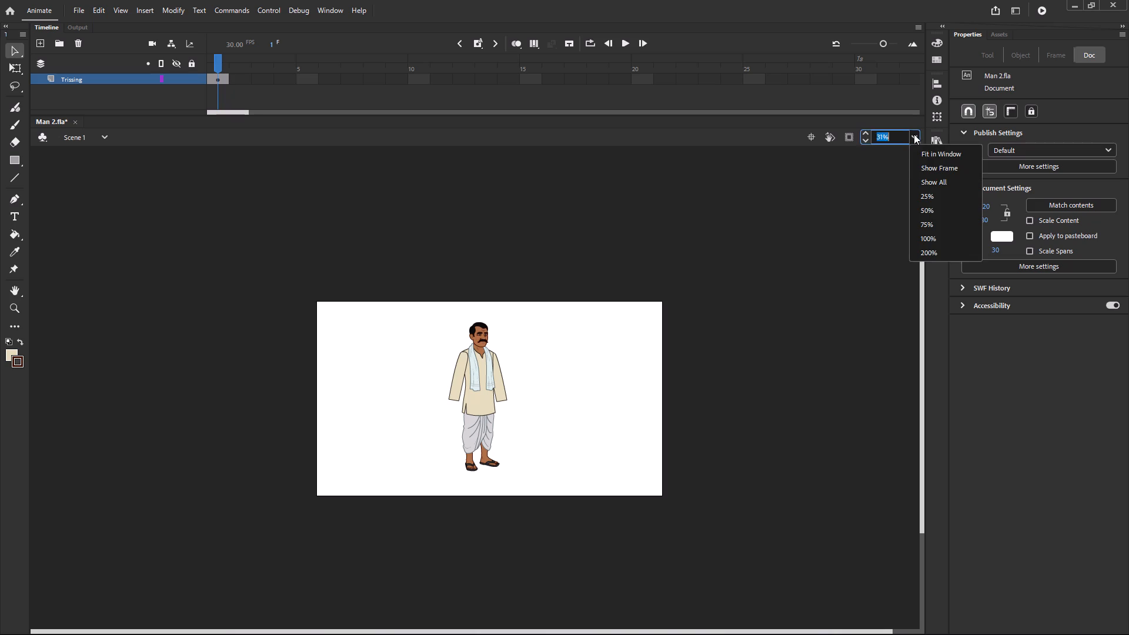
pyautogui.click(934, 157)
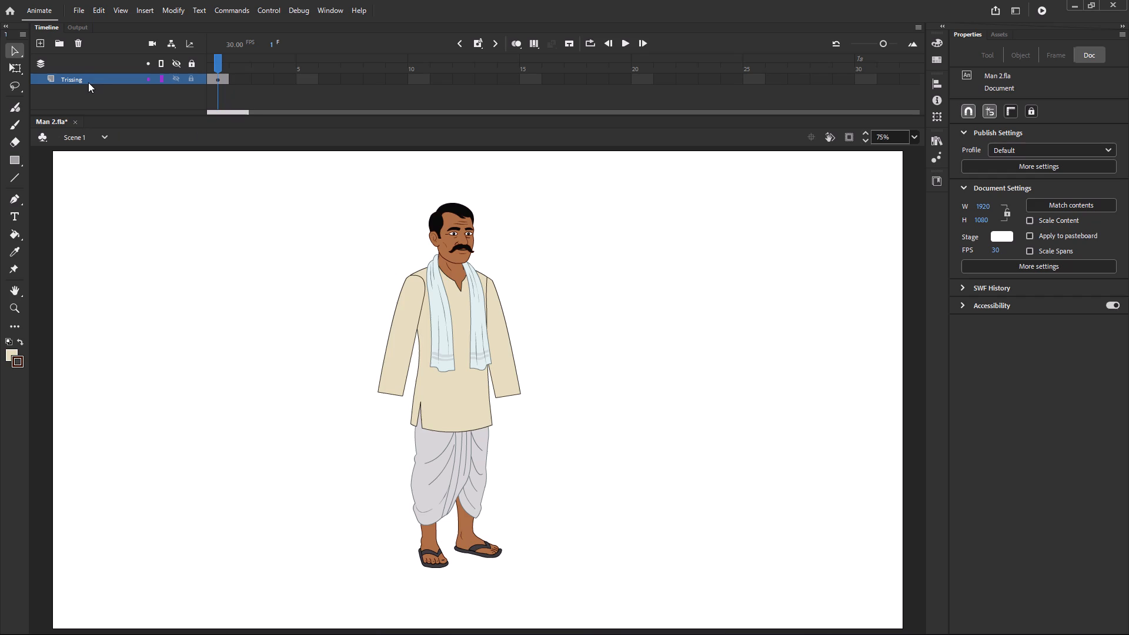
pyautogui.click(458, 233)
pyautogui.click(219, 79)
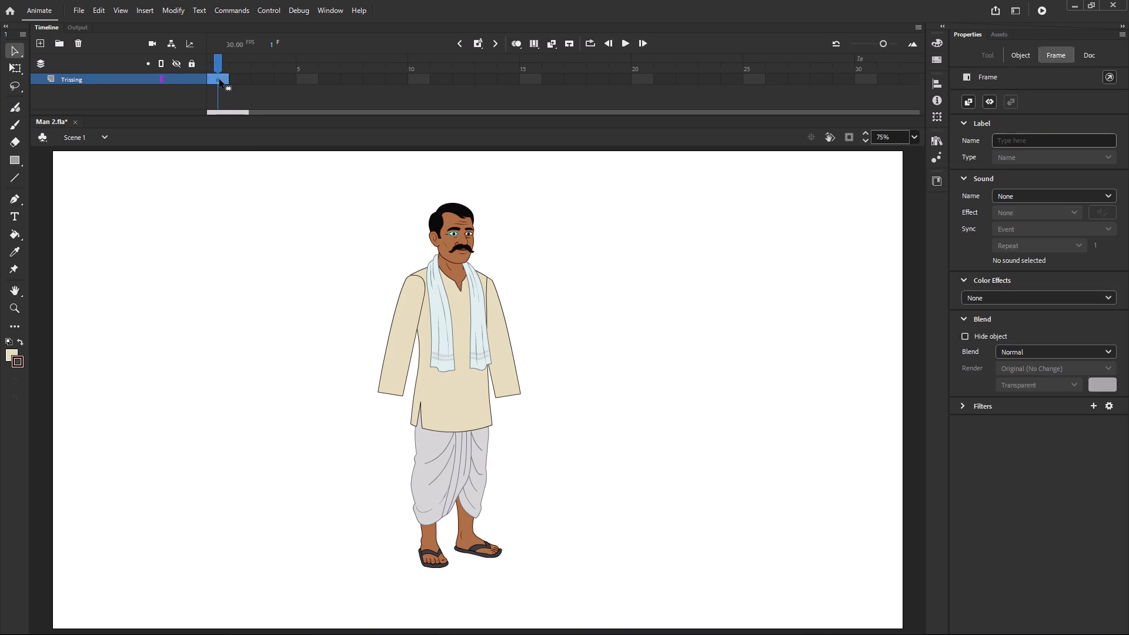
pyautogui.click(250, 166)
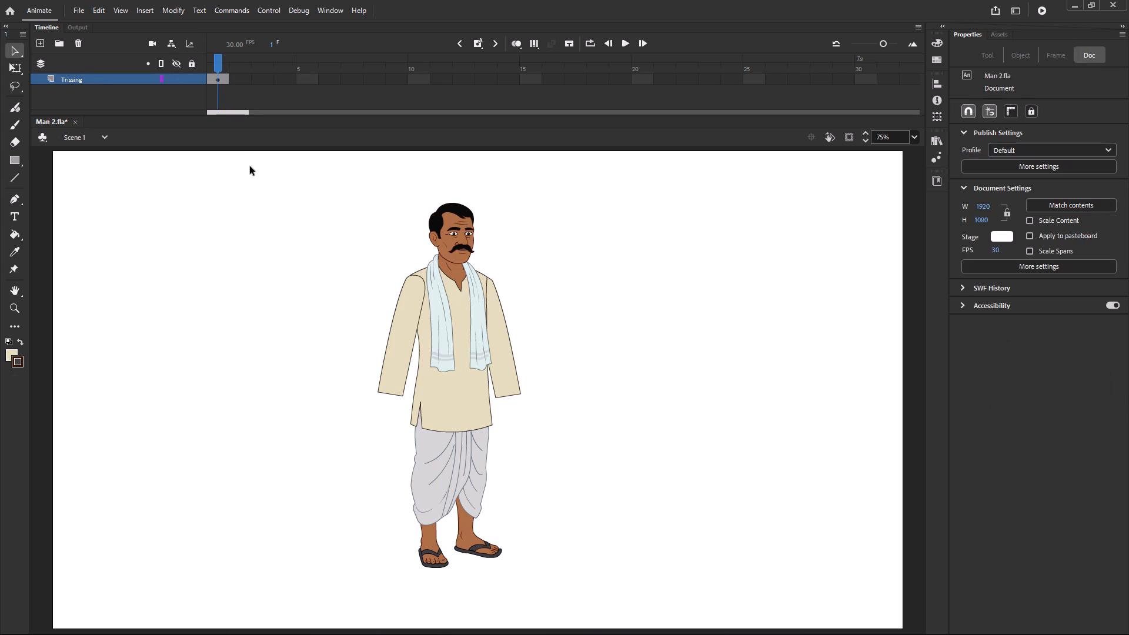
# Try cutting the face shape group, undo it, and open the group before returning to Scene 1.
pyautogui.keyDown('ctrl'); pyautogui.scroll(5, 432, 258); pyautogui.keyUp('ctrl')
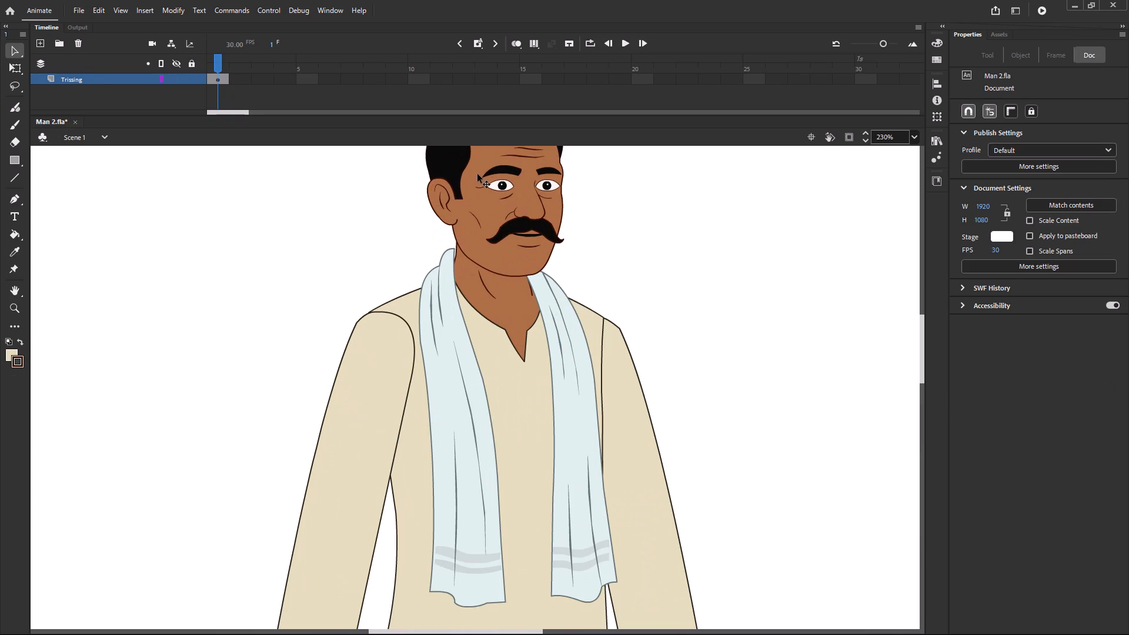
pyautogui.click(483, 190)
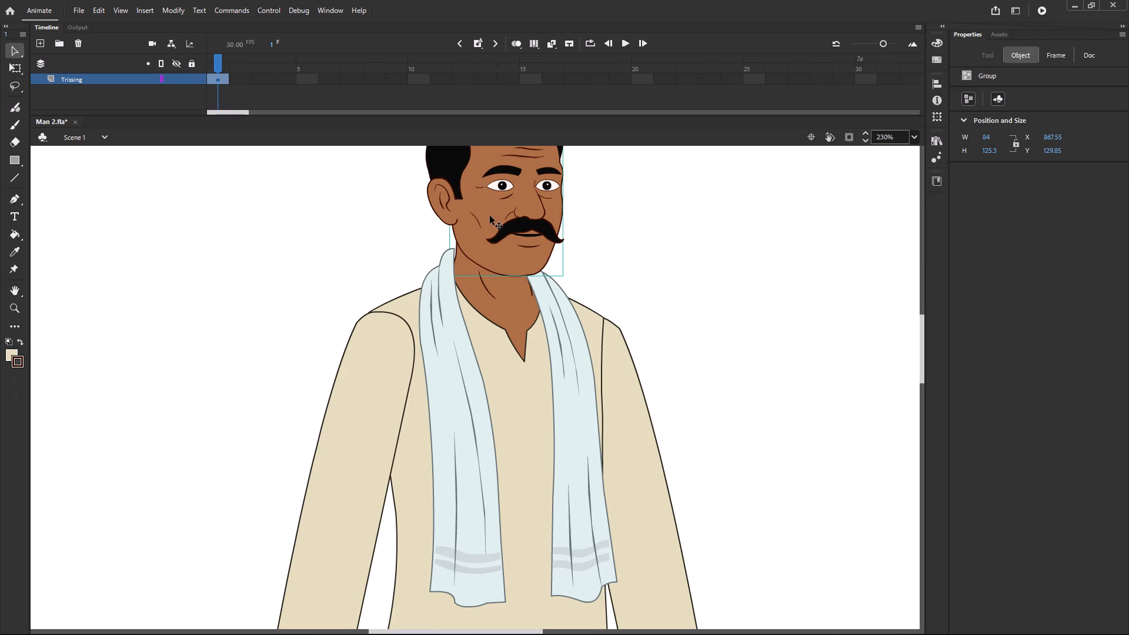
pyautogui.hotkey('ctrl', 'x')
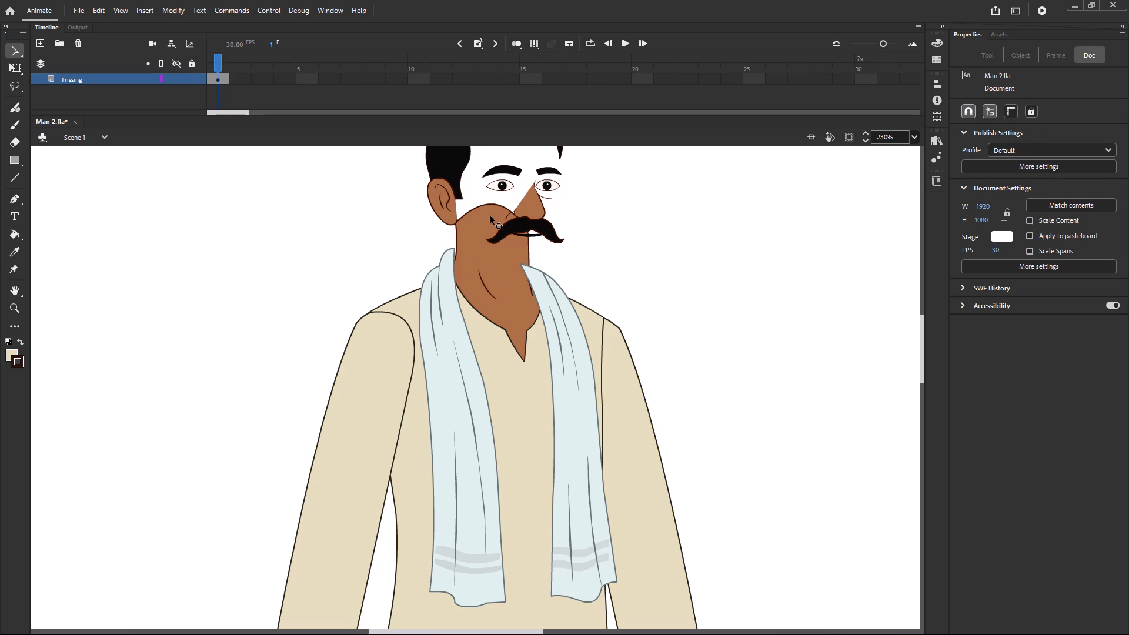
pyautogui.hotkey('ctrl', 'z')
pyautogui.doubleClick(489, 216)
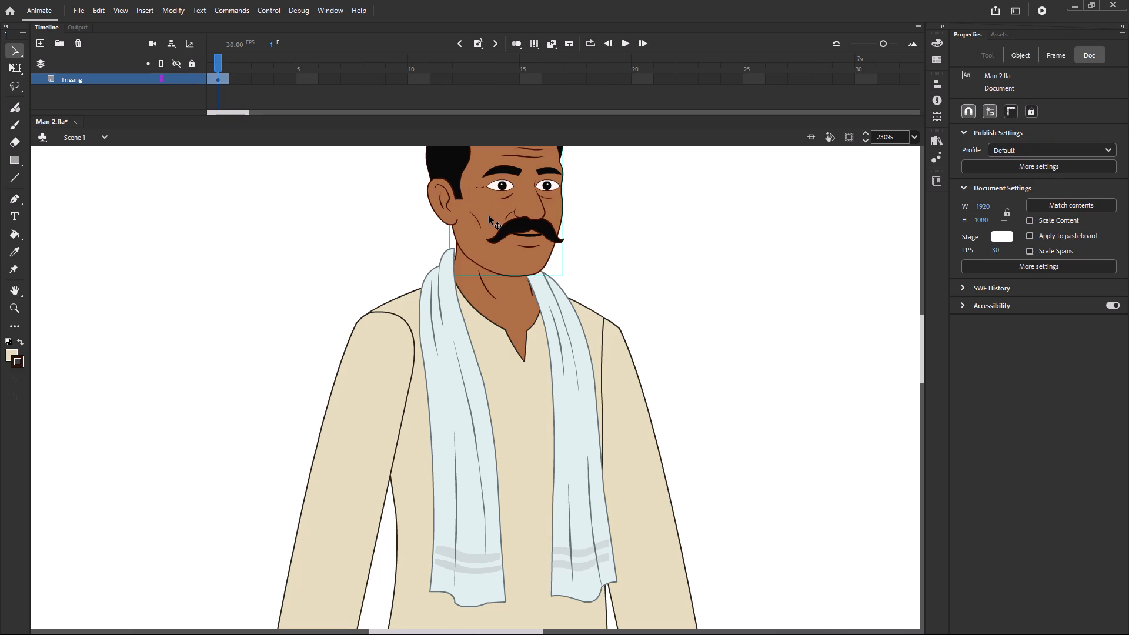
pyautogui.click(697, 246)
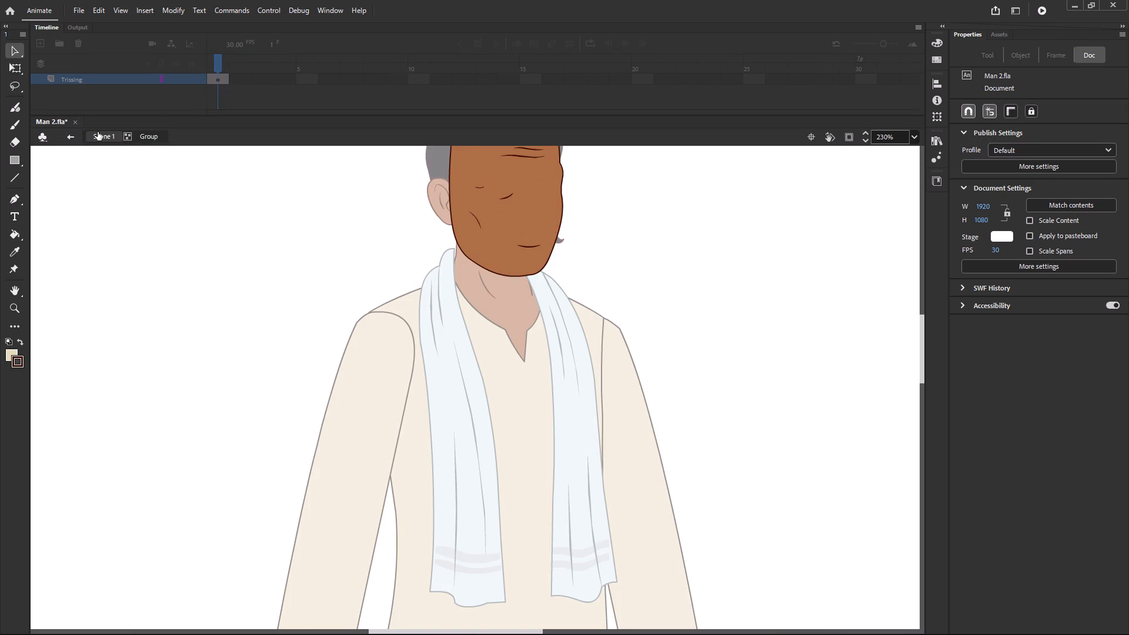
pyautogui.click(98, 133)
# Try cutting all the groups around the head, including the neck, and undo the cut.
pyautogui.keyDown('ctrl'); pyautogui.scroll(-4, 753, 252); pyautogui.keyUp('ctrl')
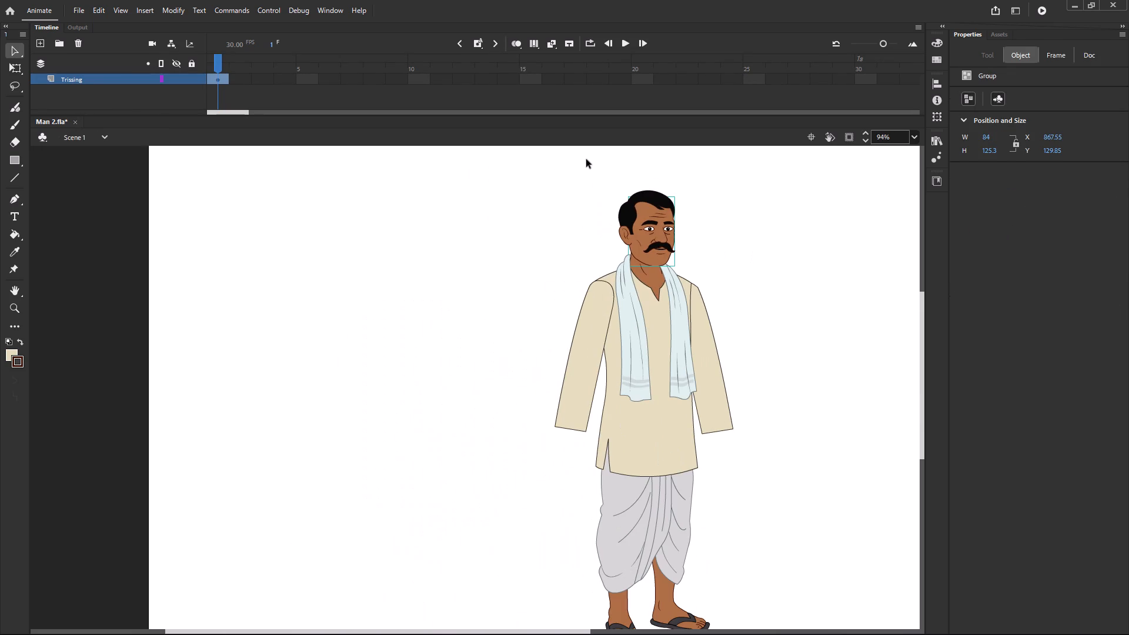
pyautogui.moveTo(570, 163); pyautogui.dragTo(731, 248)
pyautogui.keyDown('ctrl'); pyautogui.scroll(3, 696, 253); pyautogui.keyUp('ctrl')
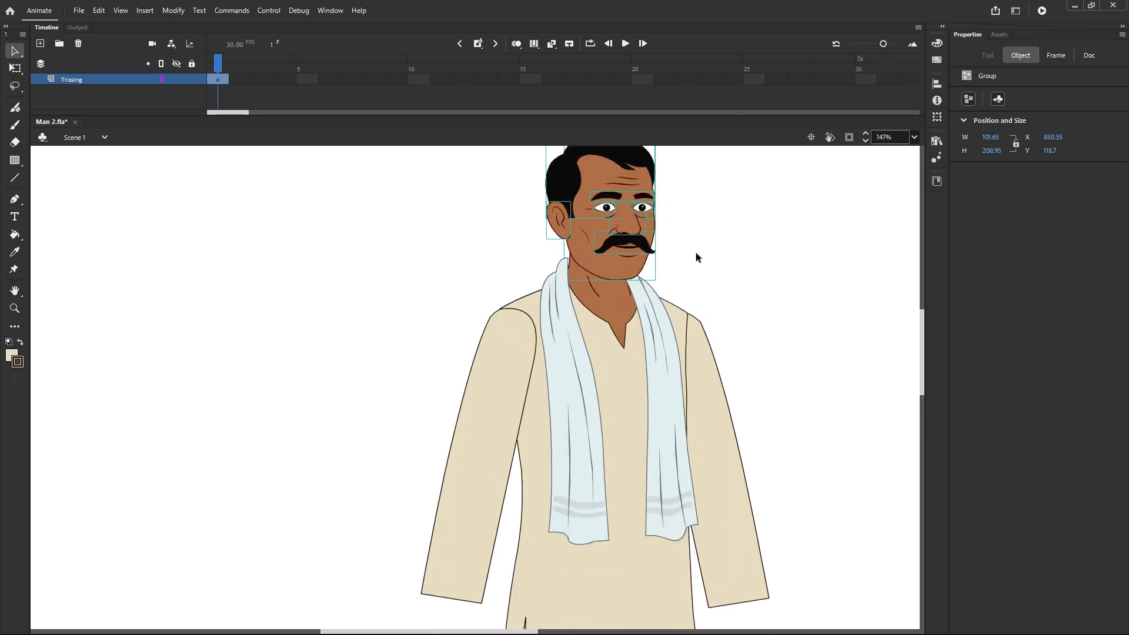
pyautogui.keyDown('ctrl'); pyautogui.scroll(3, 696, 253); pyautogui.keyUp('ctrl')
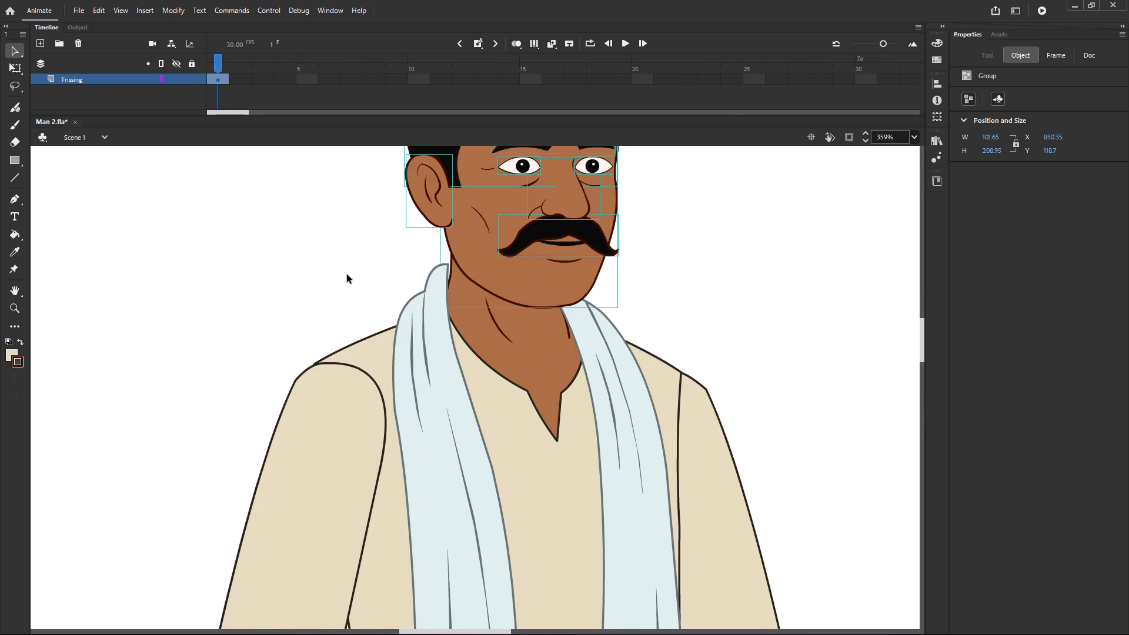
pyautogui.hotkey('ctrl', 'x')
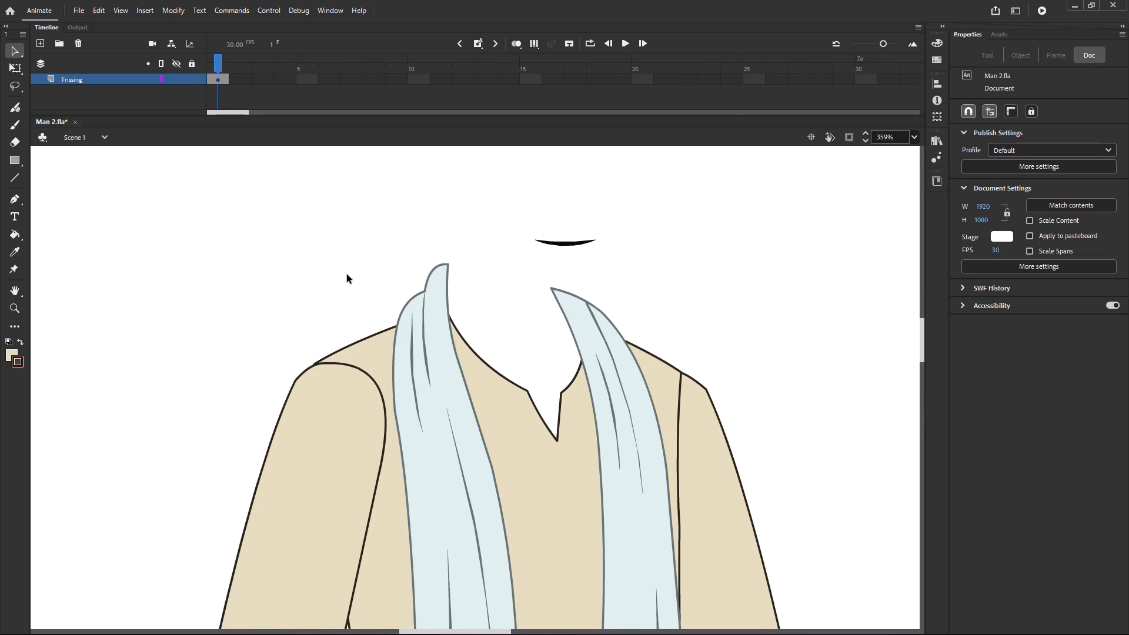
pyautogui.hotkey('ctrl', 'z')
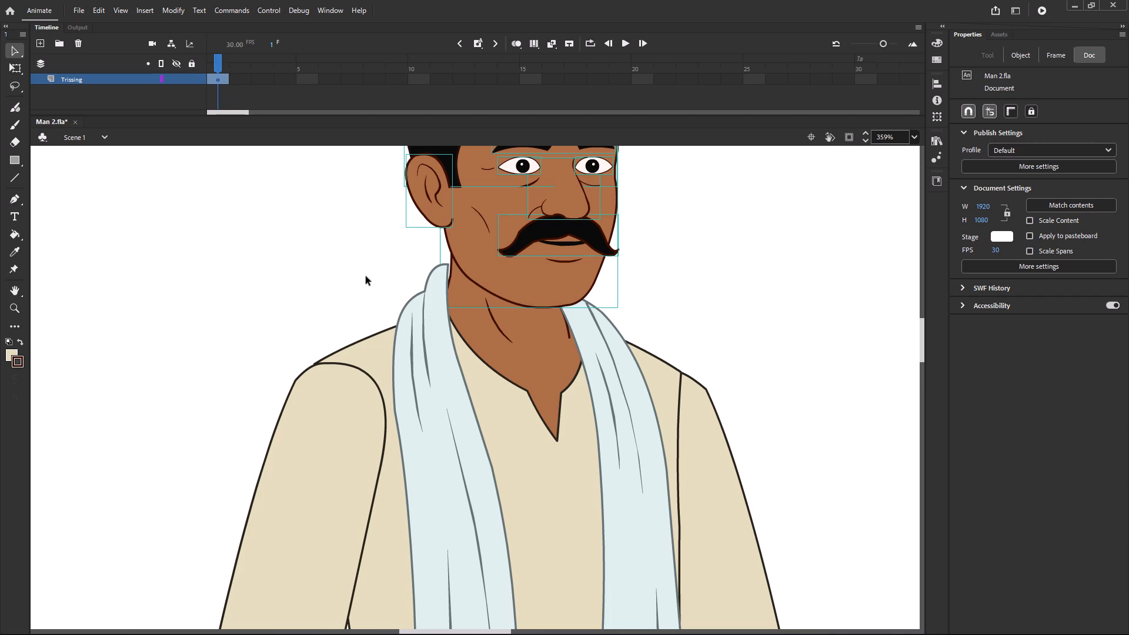
# Select the head's groups together while excluding the neck, testing the selection with a cut and undoing it.
pyautogui.click(692, 249)
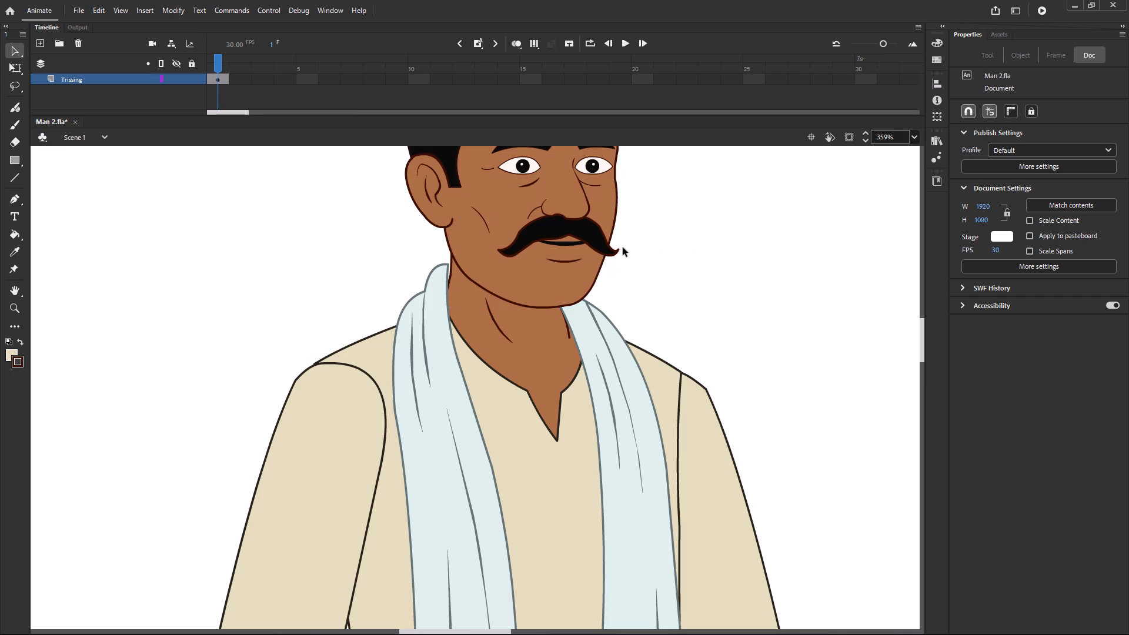
pyautogui.keyDown('ctrl'); pyautogui.scroll(-5, 623, 248); pyautogui.keyUp('ctrl')
pyautogui.moveTo(516, 163); pyautogui.dragTo(684, 263)
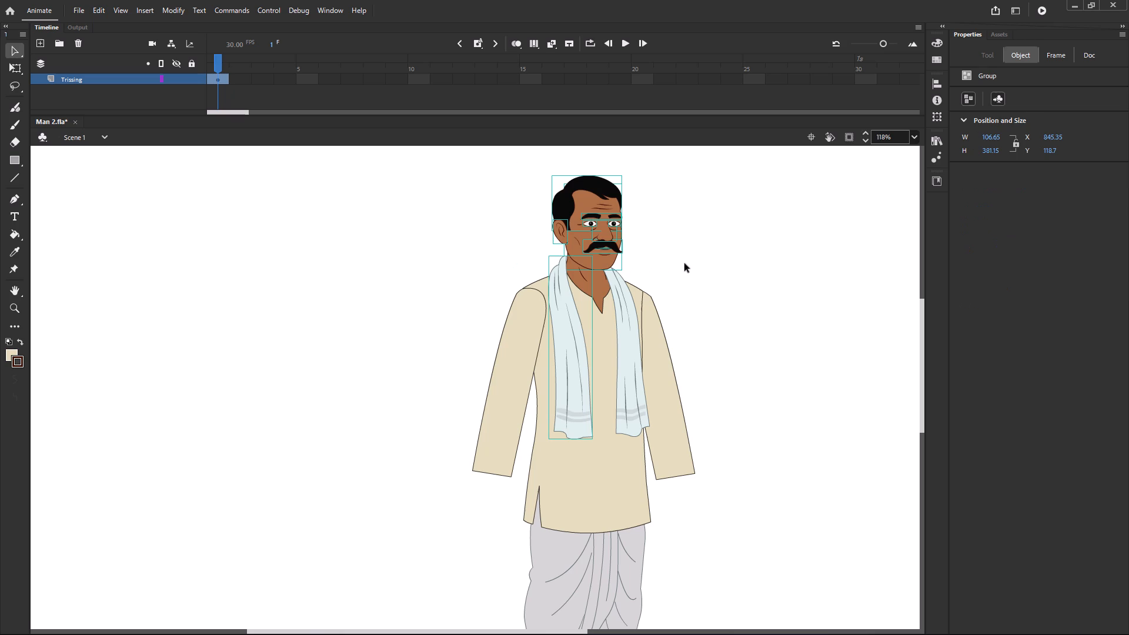
pyautogui.keyDown('shift'); pyautogui.click(556, 300); pyautogui.keyUp('shift')
pyautogui.keyDown('shift'); pyautogui.click(556, 300); pyautogui.keyUp('shift')
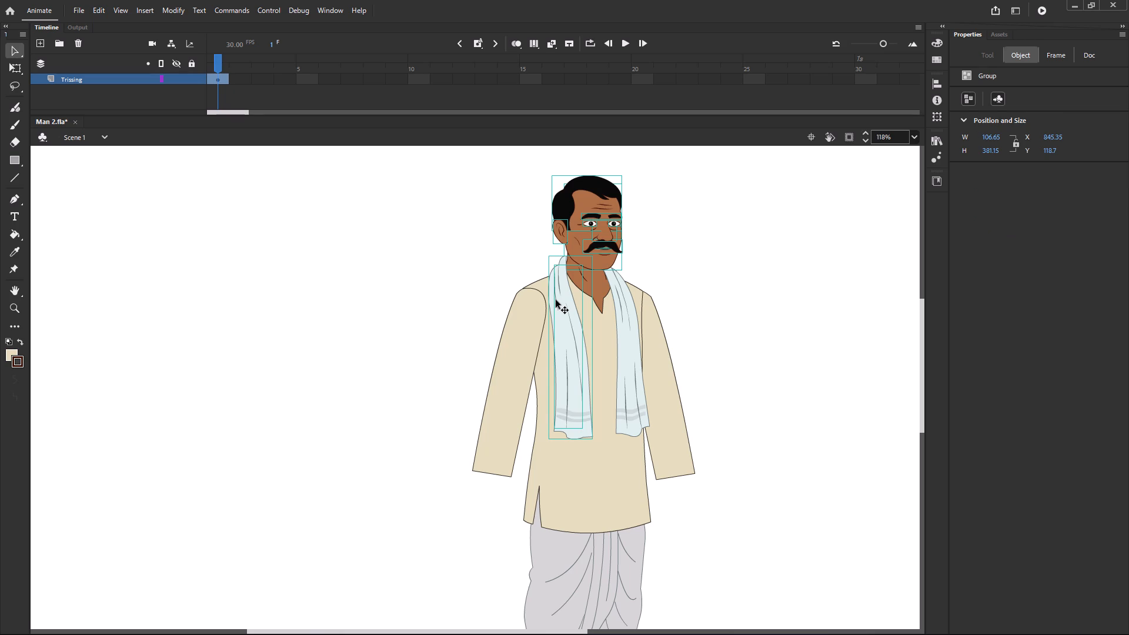
pyautogui.keyDown('shift'); pyautogui.click(579, 276); pyautogui.keyUp('shift')
pyautogui.keyDown('shift'); pyautogui.click(557, 253); pyautogui.keyUp('shift')
pyautogui.hotkey('ctrl', 'x')
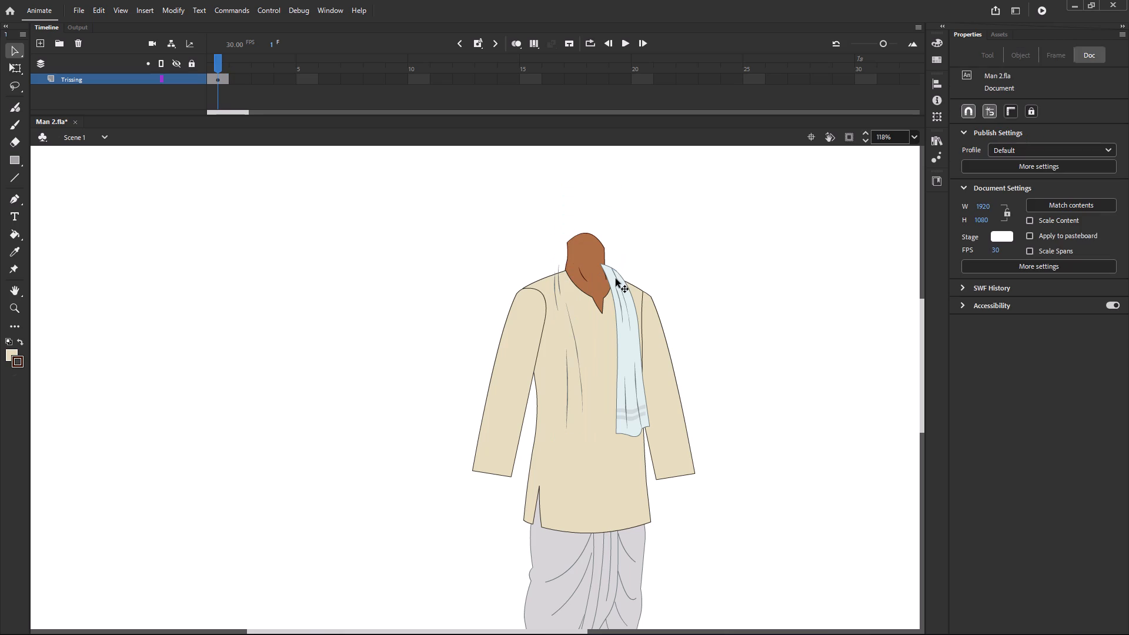
pyautogui.hotkey('ctrl', 'z')
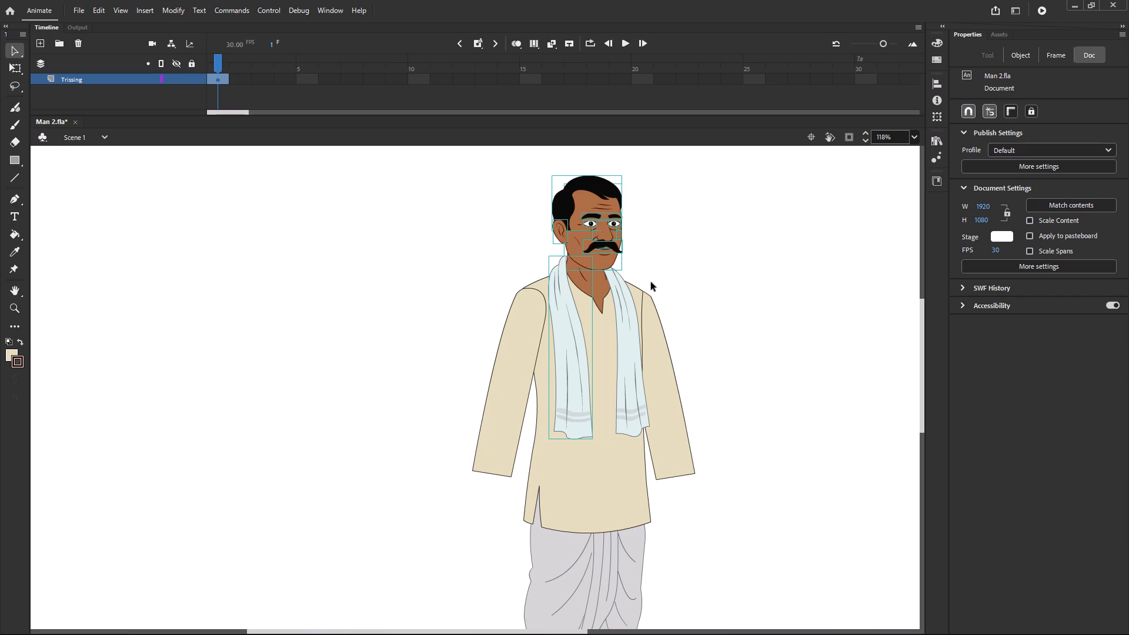
# Cut the head's groups without the scarf or neck from the Trissing layer and paste them in place on a new layer above.
pyautogui.press('space')
pyautogui.press('space')
pyautogui.press('space')
pyautogui.press('space')
pyautogui.press('space')
pyautogui.press('space')
pyautogui.press('space')
pyautogui.press('space')
pyautogui.press('space')
pyautogui.press('space')
pyautogui.press('space')
pyautogui.press('space')
pyautogui.press('space')
pyautogui.press('space')
pyautogui.press('space')
pyautogui.press('space')
pyautogui.press('space')
pyautogui.press('space')
pyautogui.press('space')
pyautogui.press('space')
pyautogui.moveTo(679, 280); pyautogui.dragTo(545, 302)
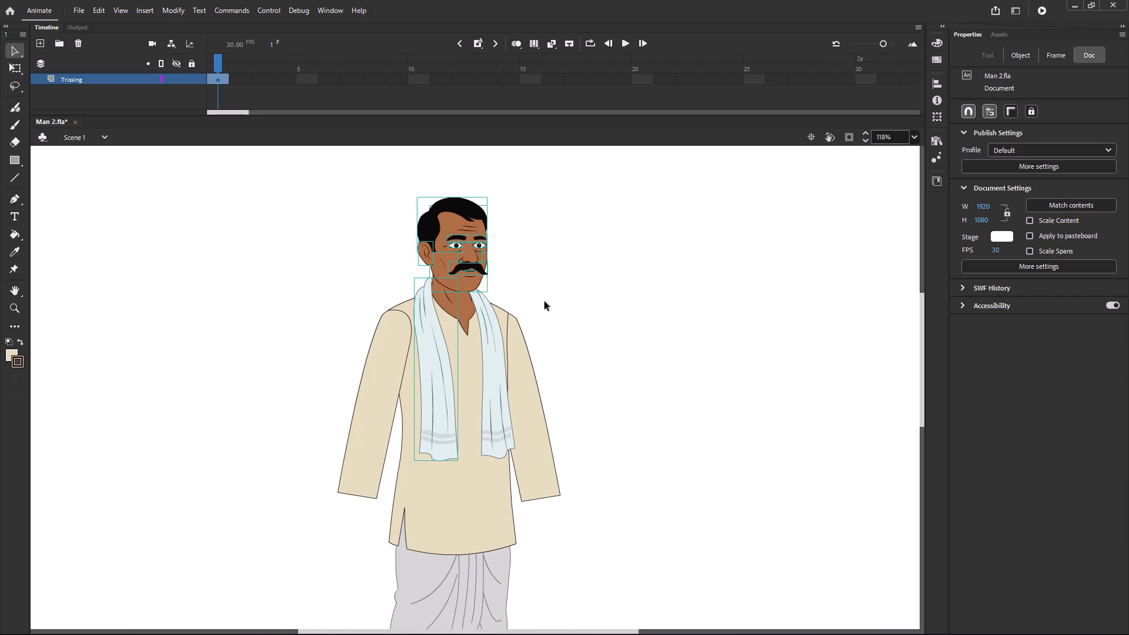
pyautogui.keyDown('ctrl'); pyautogui.scroll(1, 430, 341); pyautogui.keyUp('ctrl')
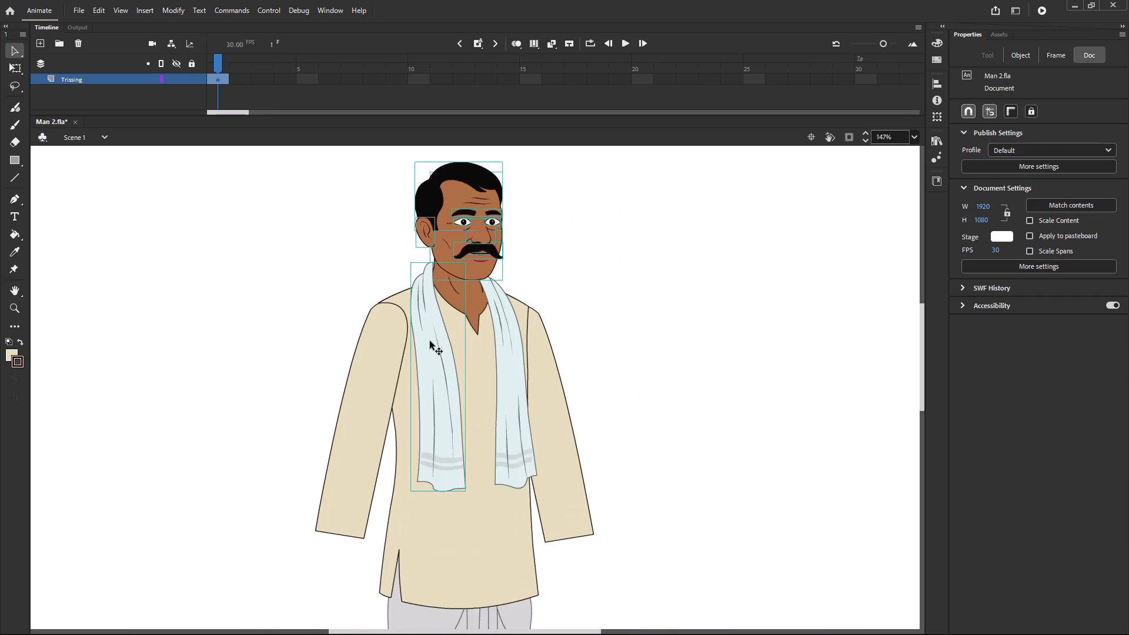
pyautogui.keyDown('ctrl'); pyautogui.scroll(2, 430, 341); pyautogui.keyUp('ctrl')
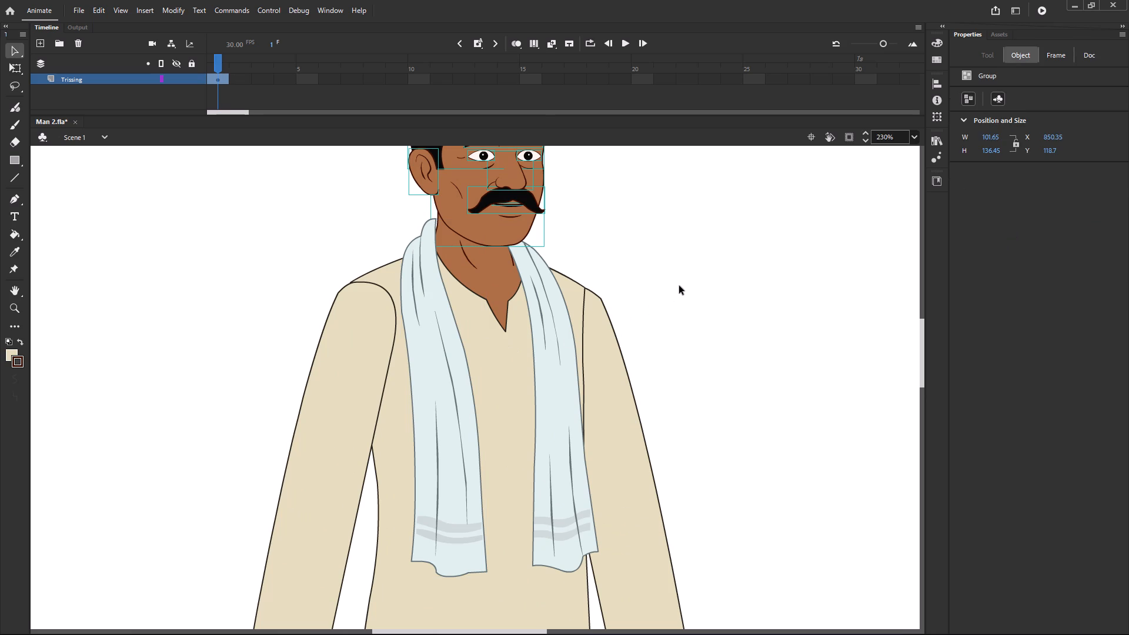
pyautogui.hotkey('ctrl', 'x')
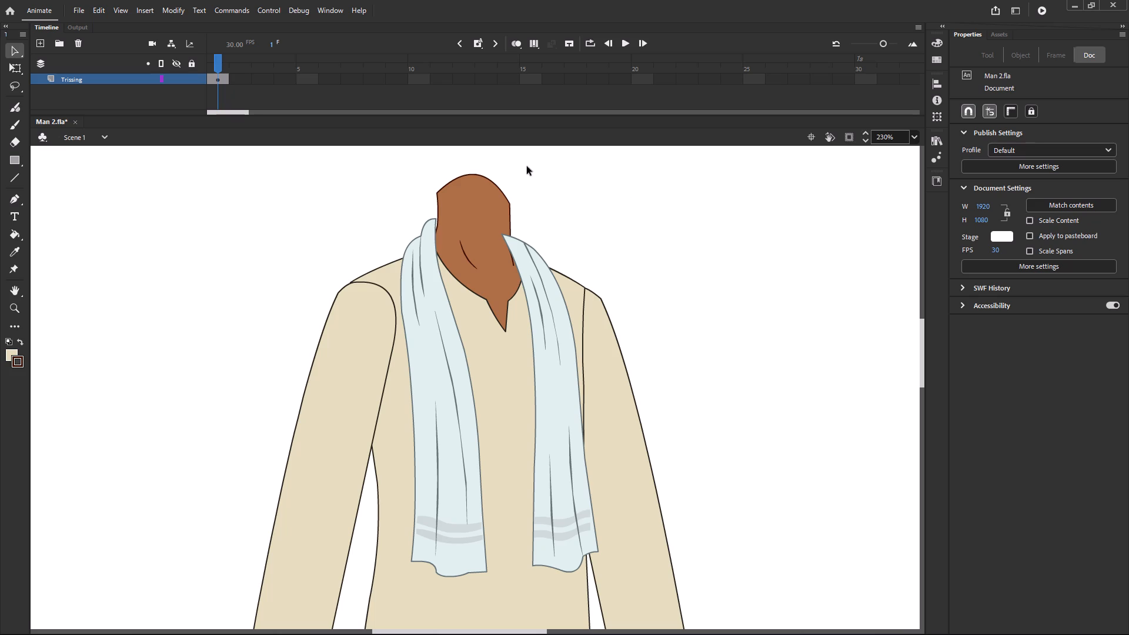
pyautogui.click(39, 46)
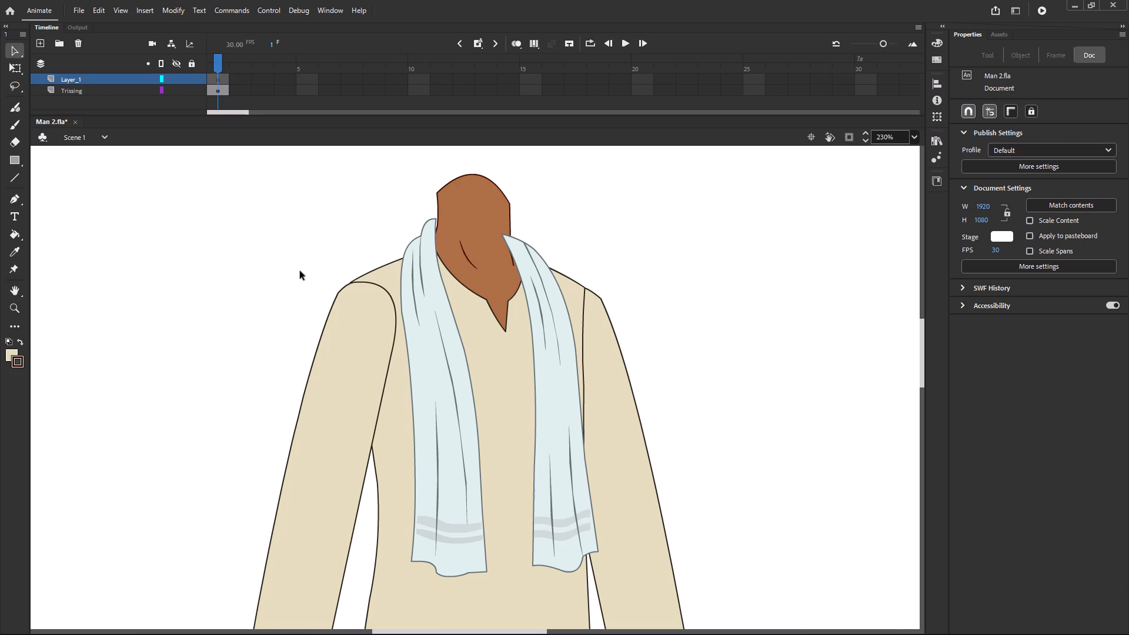
pyautogui.click(217, 78)
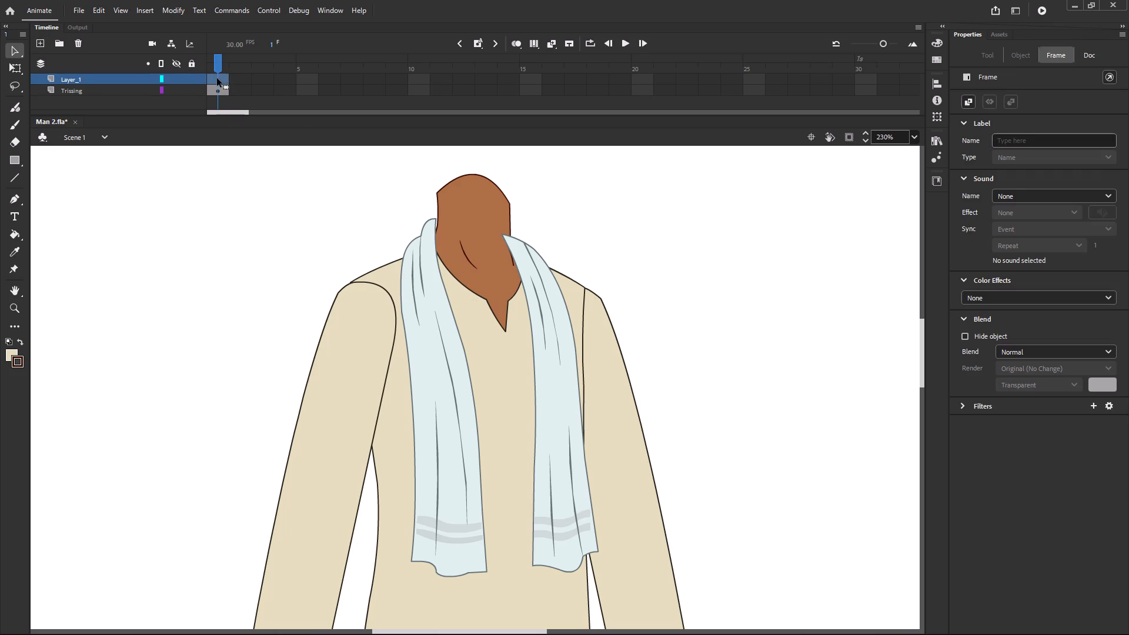
pyautogui.hotkey('ctrl', 'shift', 'v')
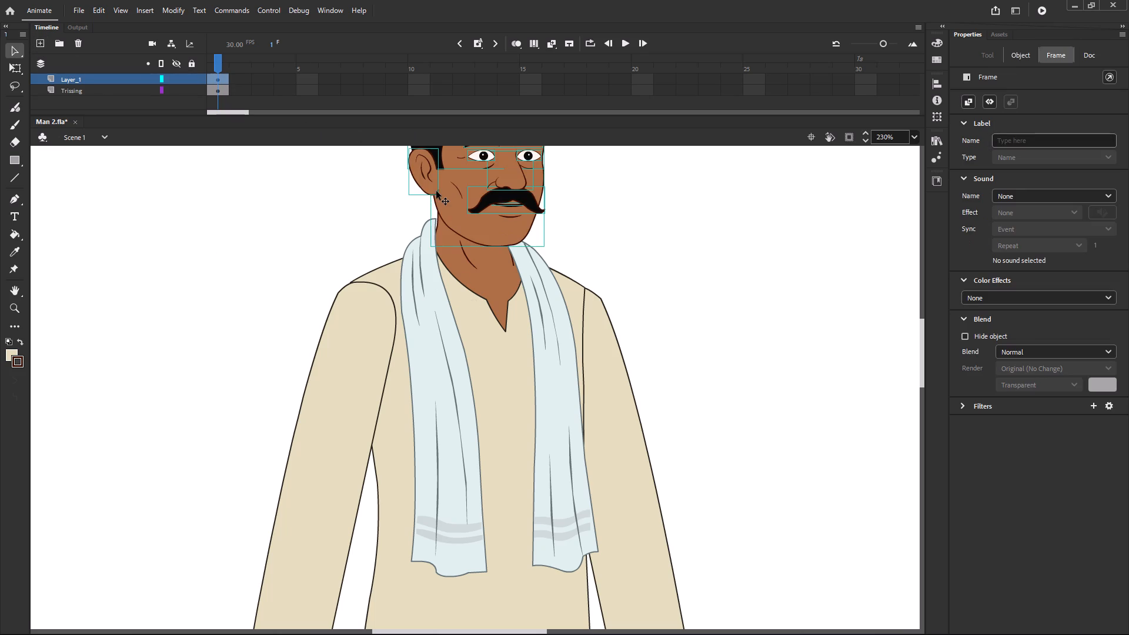
# Hide the Trissing layer to isolate the head parts.
pyautogui.click(176, 91)
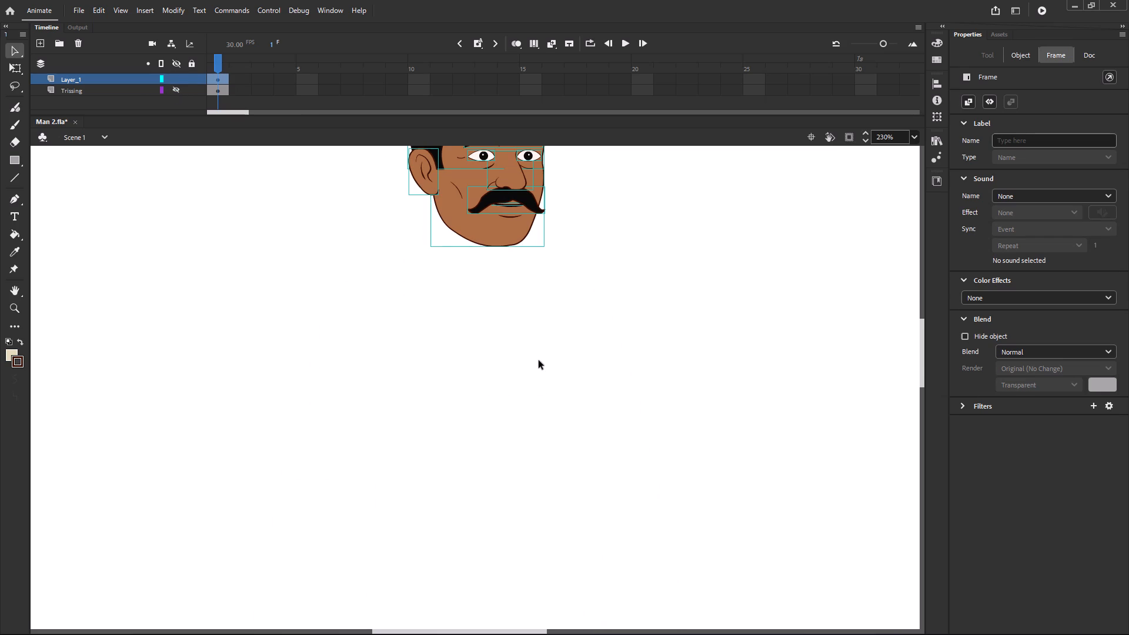
pyautogui.scroll(1, 539, 360)
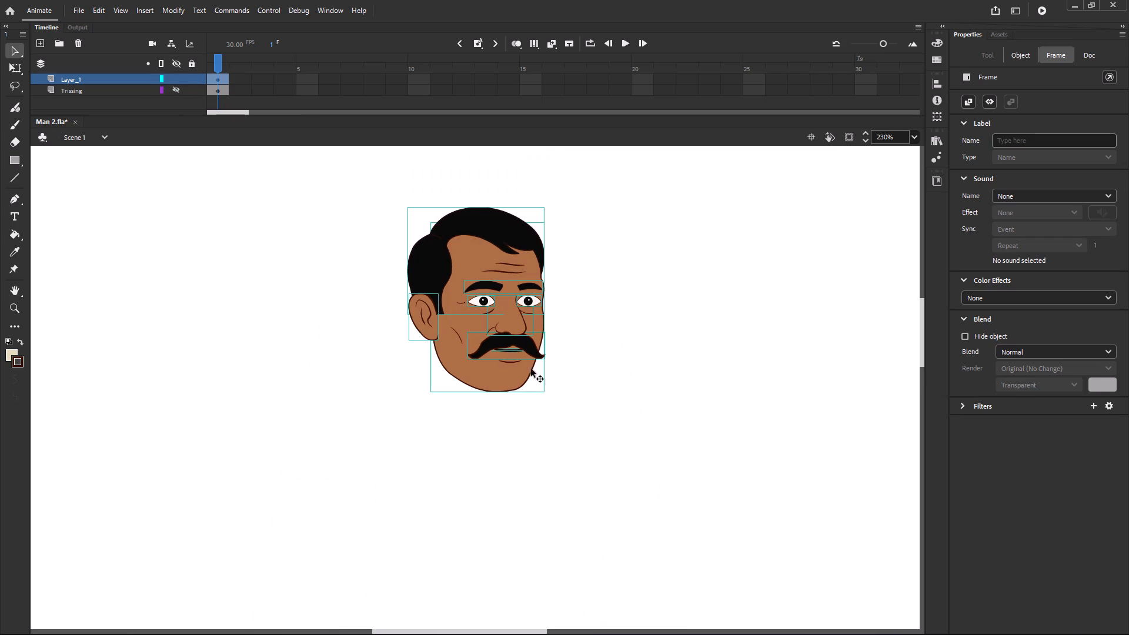
# Rename the new layer that holds the head parts as Head.
pyautogui.doubleClick(78, 78)
pyautogui.moveTo(96, 81); pyautogui.dragTo(55, 81)
pyautogui.press('BackSpace')
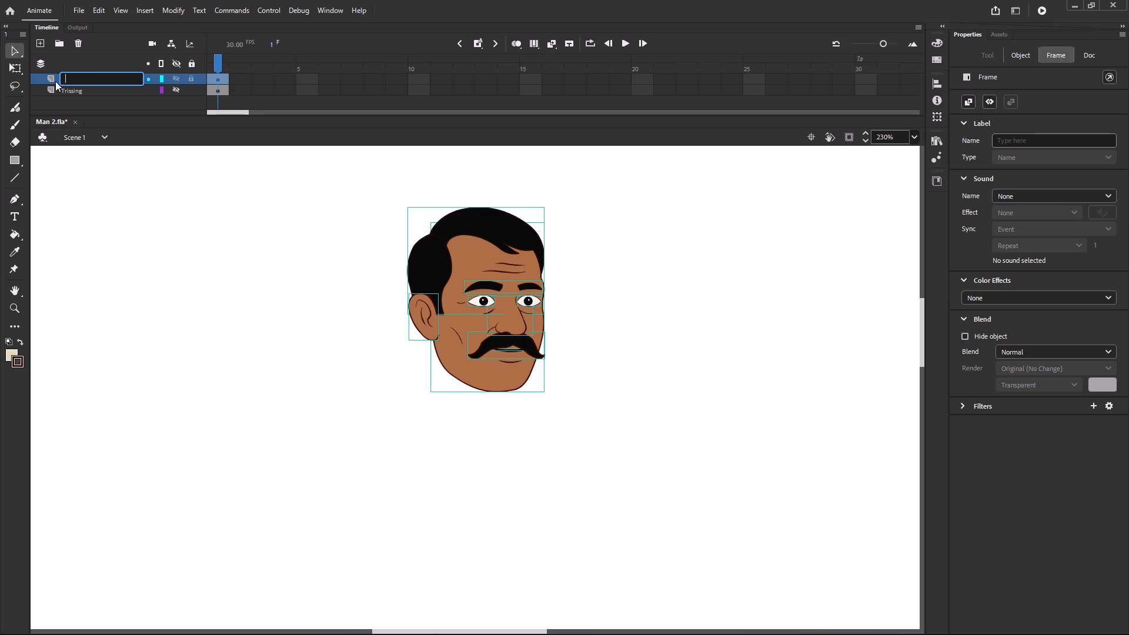
pyautogui.write('ead')
pyautogui.click(194, 251)
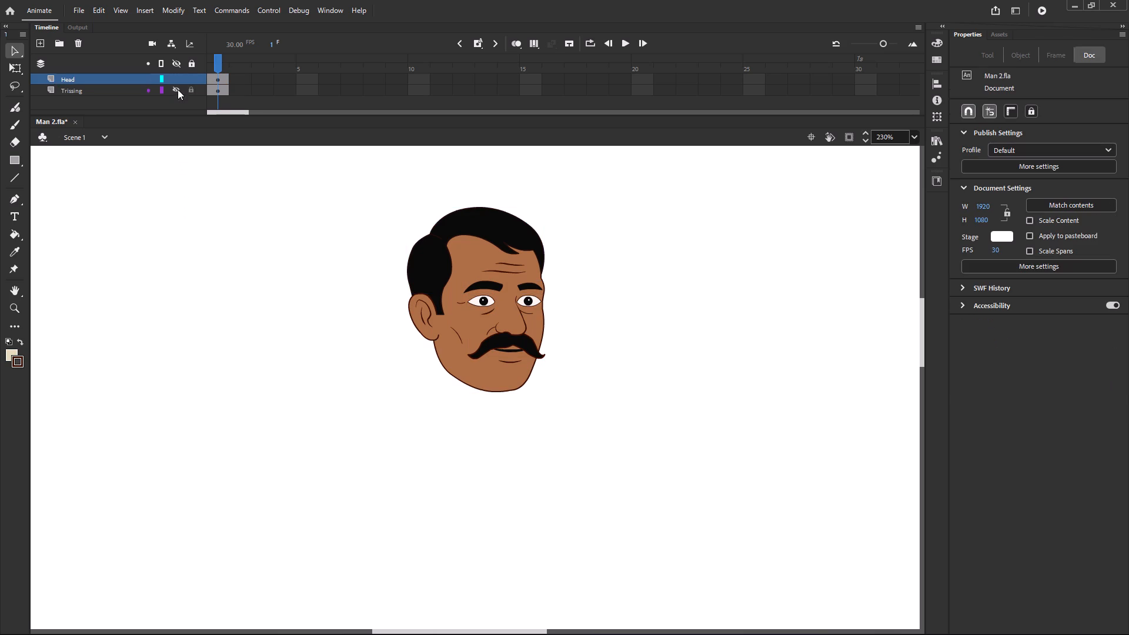
# Make the Trissing layer visible again.
pyautogui.click(178, 90)
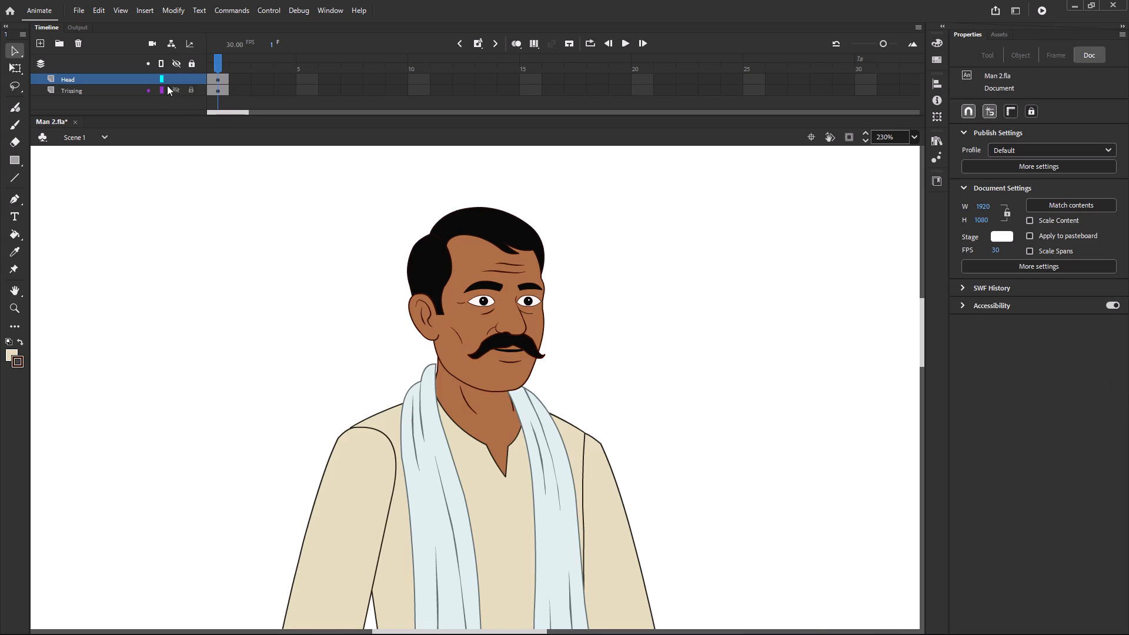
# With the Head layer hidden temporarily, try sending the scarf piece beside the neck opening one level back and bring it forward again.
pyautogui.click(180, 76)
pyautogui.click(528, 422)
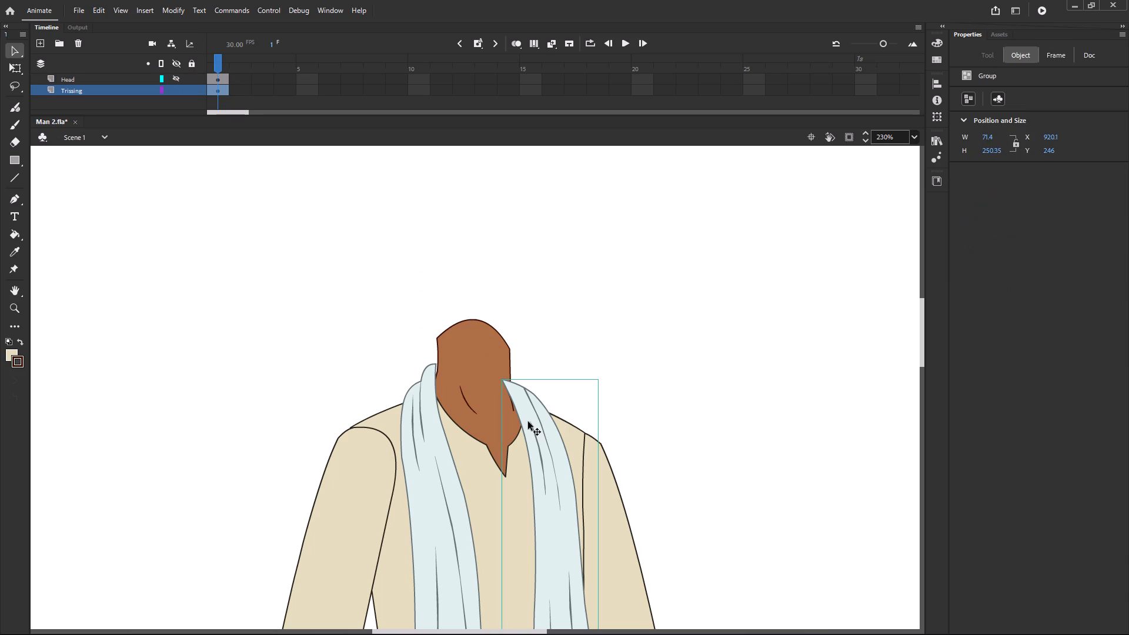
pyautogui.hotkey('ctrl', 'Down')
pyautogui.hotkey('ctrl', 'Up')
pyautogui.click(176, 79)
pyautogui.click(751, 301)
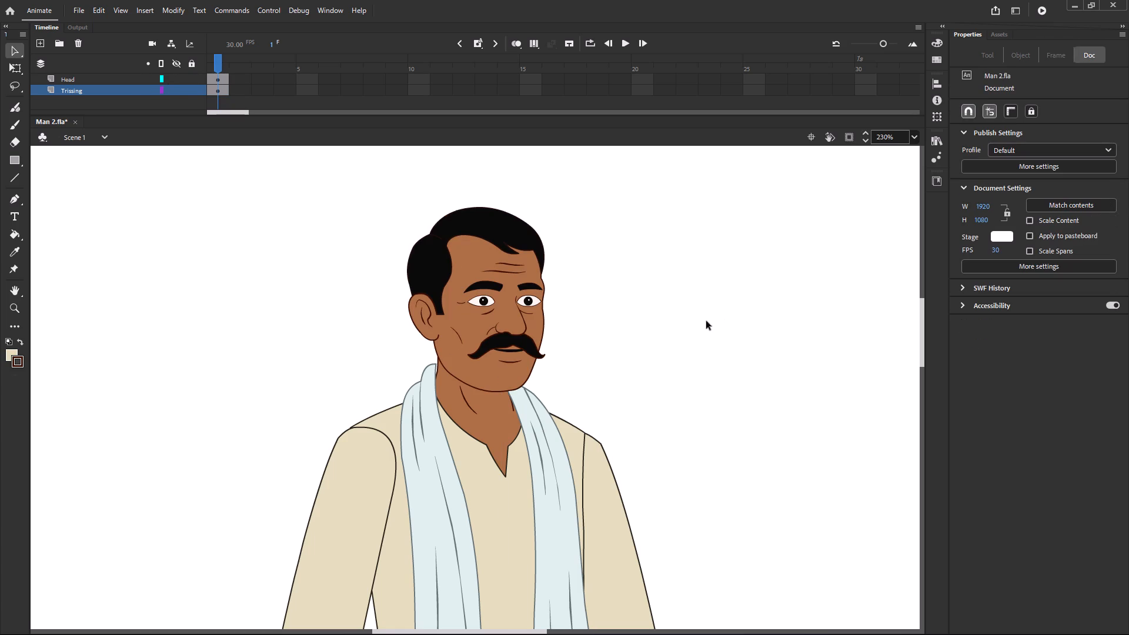
# Inside the group of the scarf piece below the ear, move its top corner slightly toward the neck, and return to Scene 1.
pyautogui.keyDown('ctrl'); pyautogui.scroll(5, 496, 457); pyautogui.keyUp('ctrl')
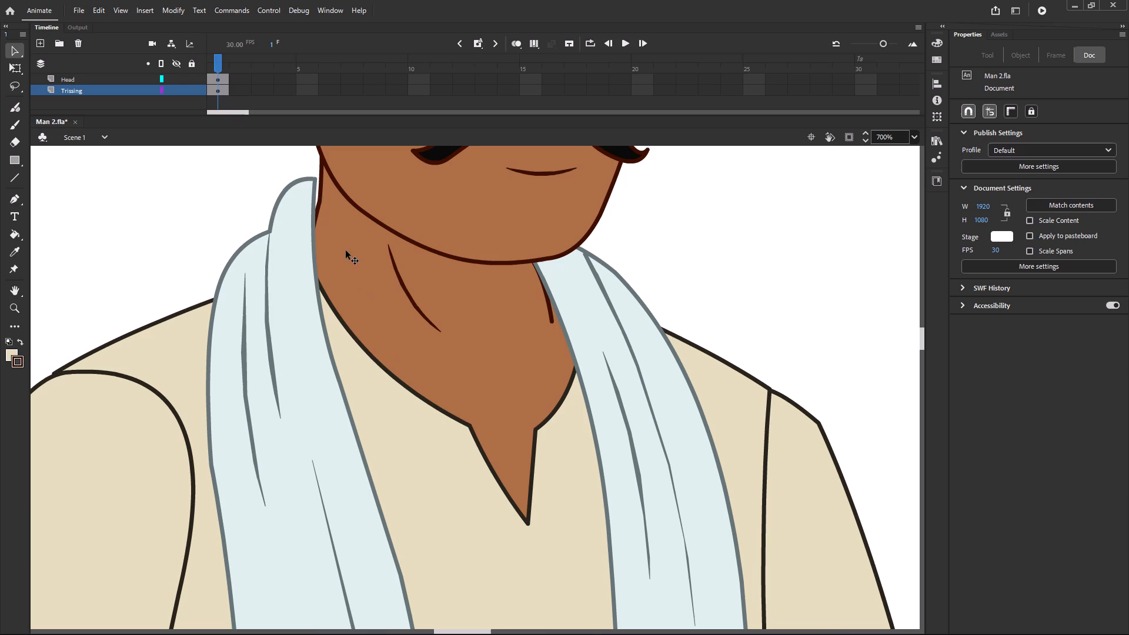
pyautogui.keyDown('ctrl'); pyautogui.scroll(-6, 322, 268); pyautogui.keyUp('ctrl')
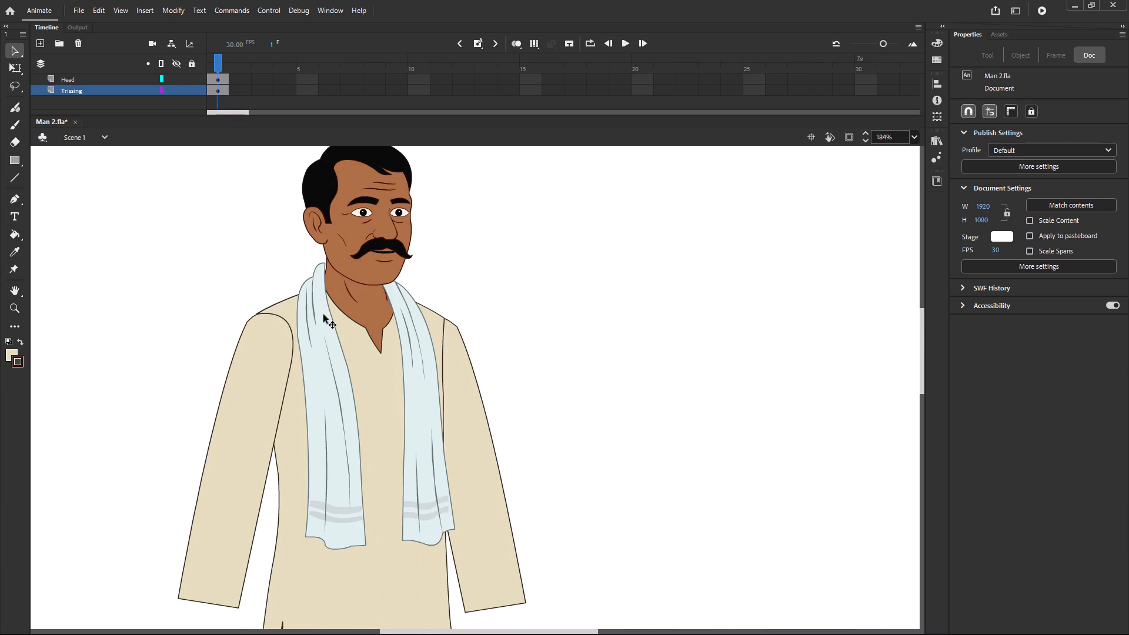
pyautogui.keyDown('ctrl'); pyautogui.scroll(2, 322, 313); pyautogui.keyUp('ctrl')
pyautogui.doubleClick(321, 303)
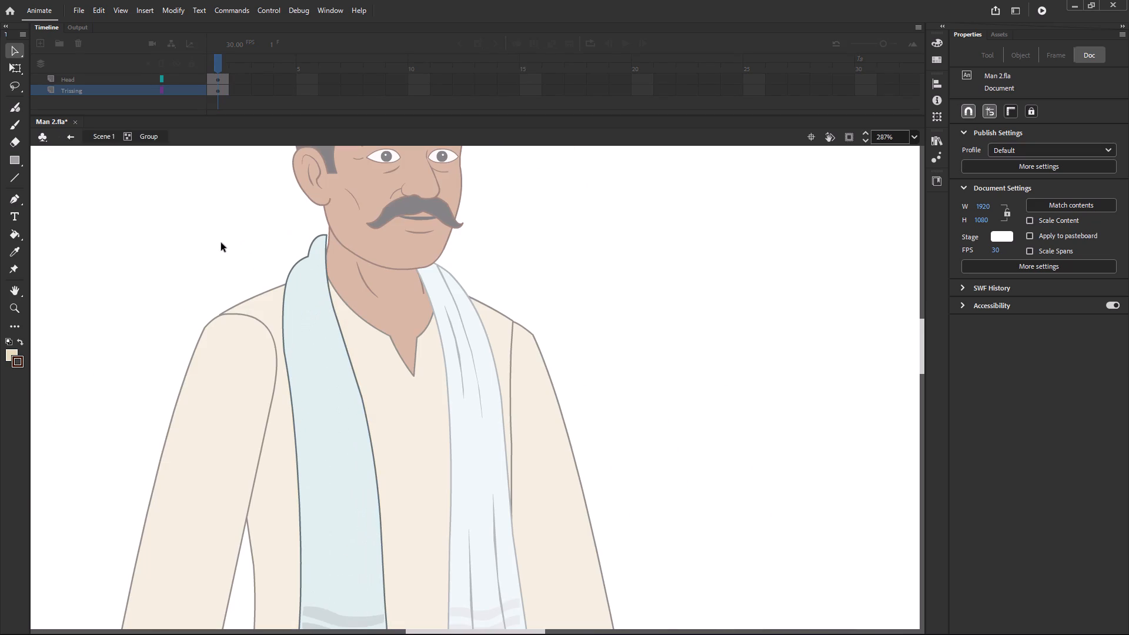
pyautogui.click(221, 243)
pyautogui.keyDown('ctrl'); pyautogui.scroll(5, 310, 239); pyautogui.keyUp('ctrl')
pyautogui.keyDown('ctrl'); pyautogui.scroll(2, 359, 235); pyautogui.keyUp('ctrl')
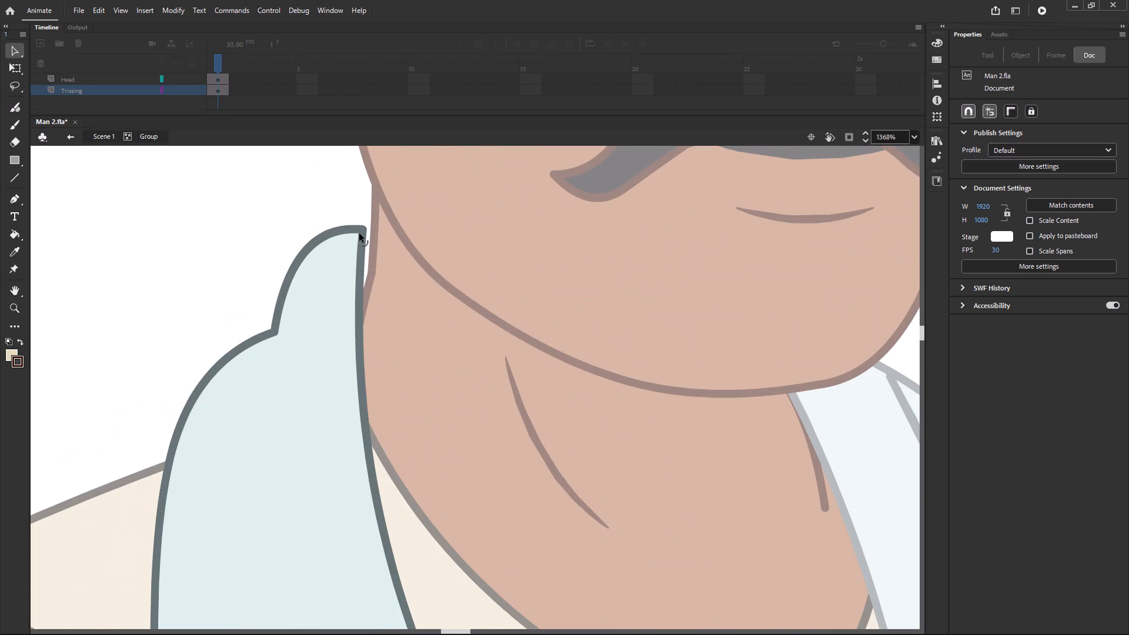
pyautogui.moveTo(363, 230); pyautogui.dragTo(369, 231)
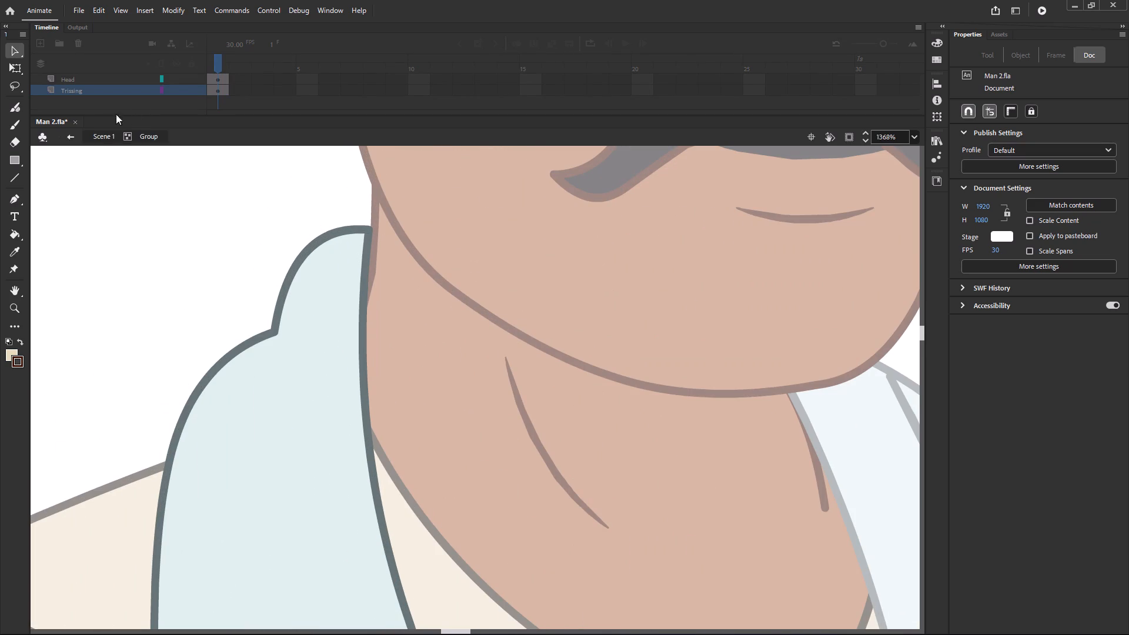
pyautogui.click(106, 134)
# Toggle the Head layer's visibility repeatedly to check the head's separation from the full body.
pyautogui.keyDown('ctrl'); pyautogui.scroll(-8, 139, 206); pyautogui.keyUp('ctrl')
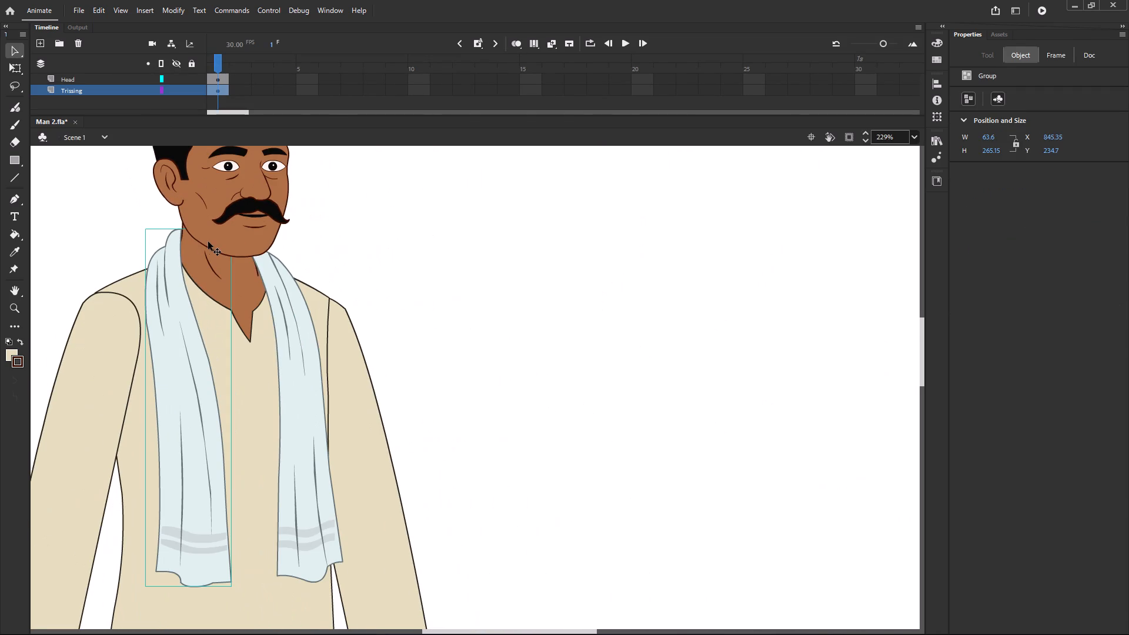
pyautogui.keyDown('ctrl'); pyautogui.scroll(-4, 208, 242); pyautogui.keyUp('ctrl')
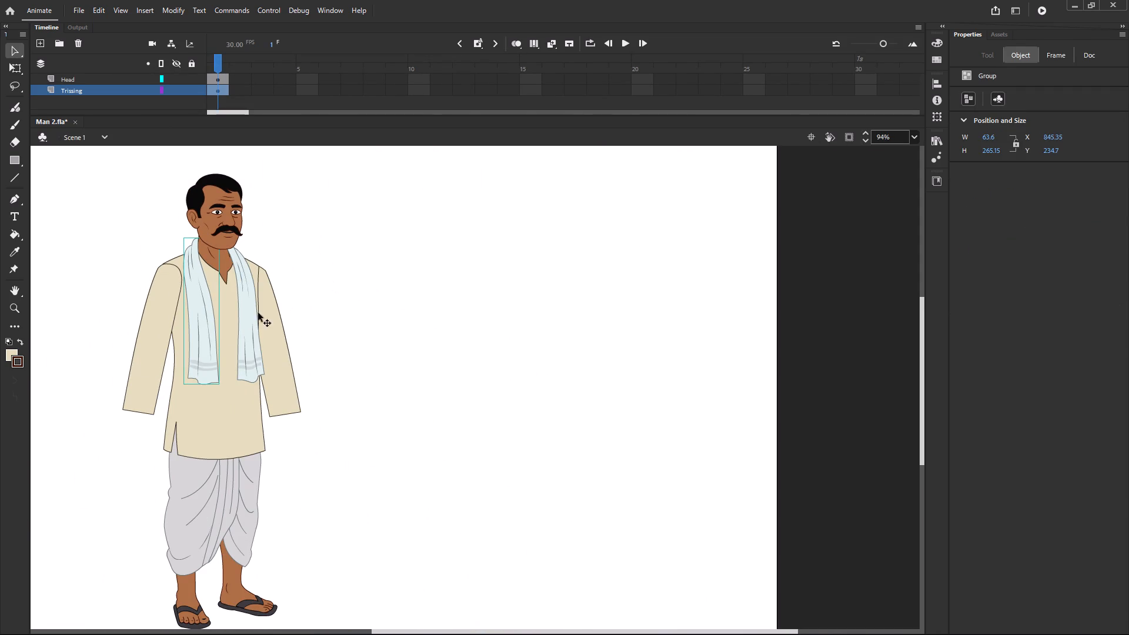
pyautogui.click(410, 336)
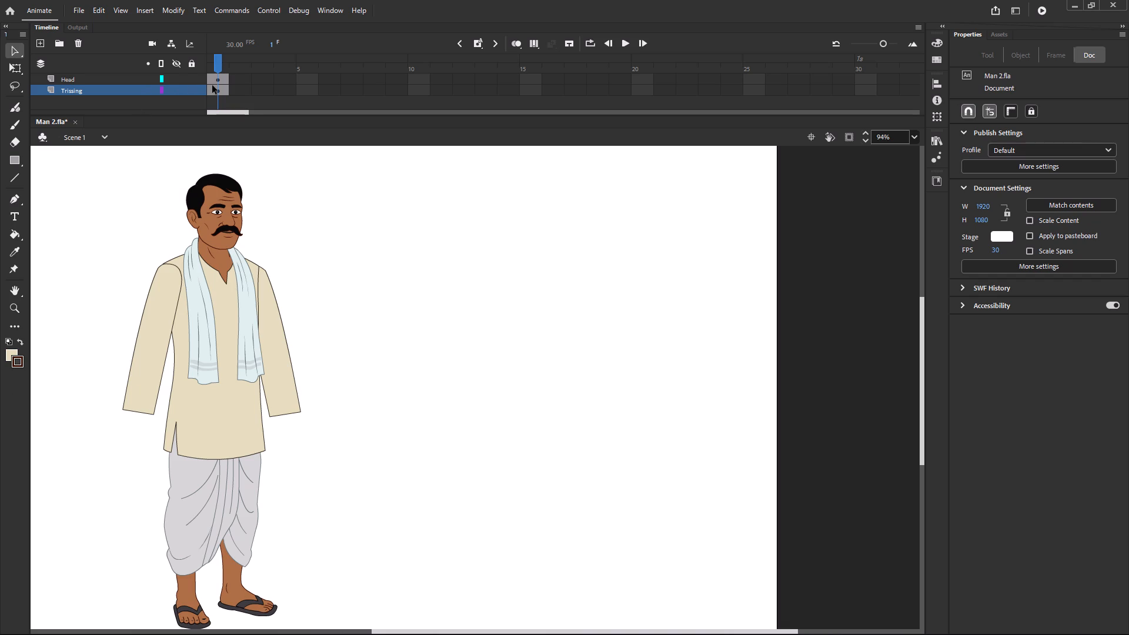
pyautogui.click(179, 79)
pyautogui.click(179, 79)
pyautogui.click(179, 79)
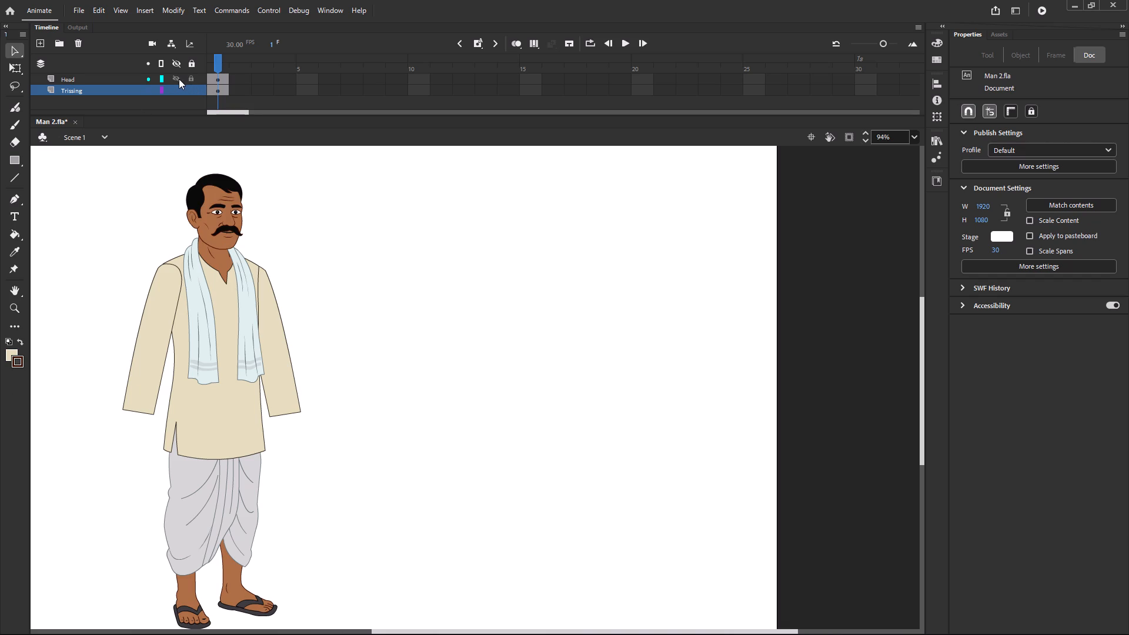
pyautogui.click(179, 79)
pyautogui.click(179, 79)
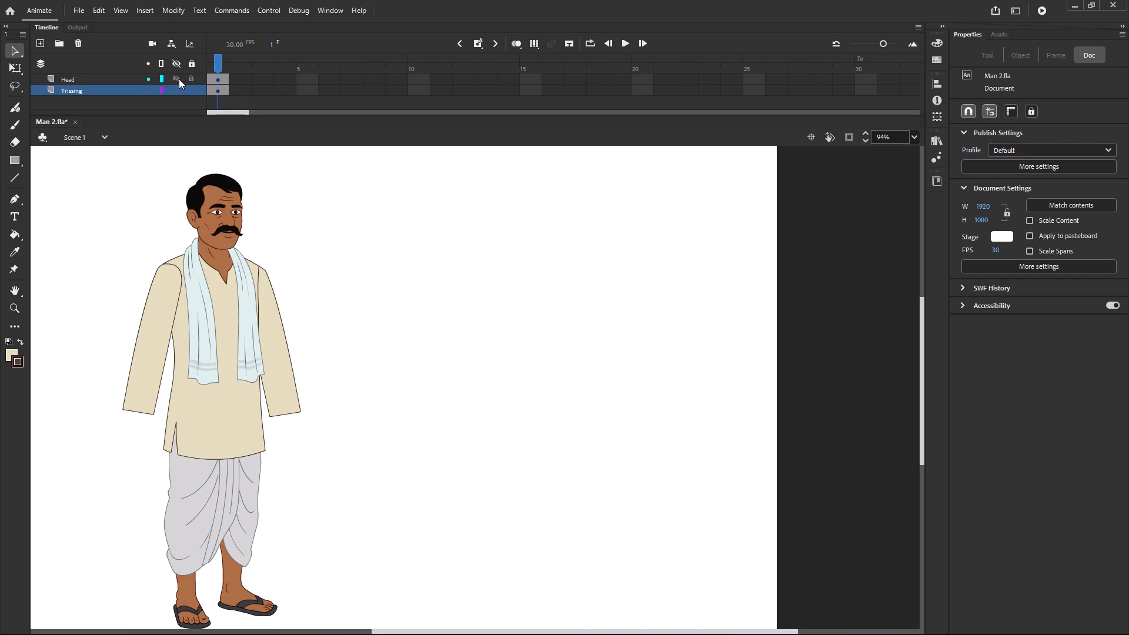
pyautogui.click(179, 79)
pyautogui.click(179, 79)
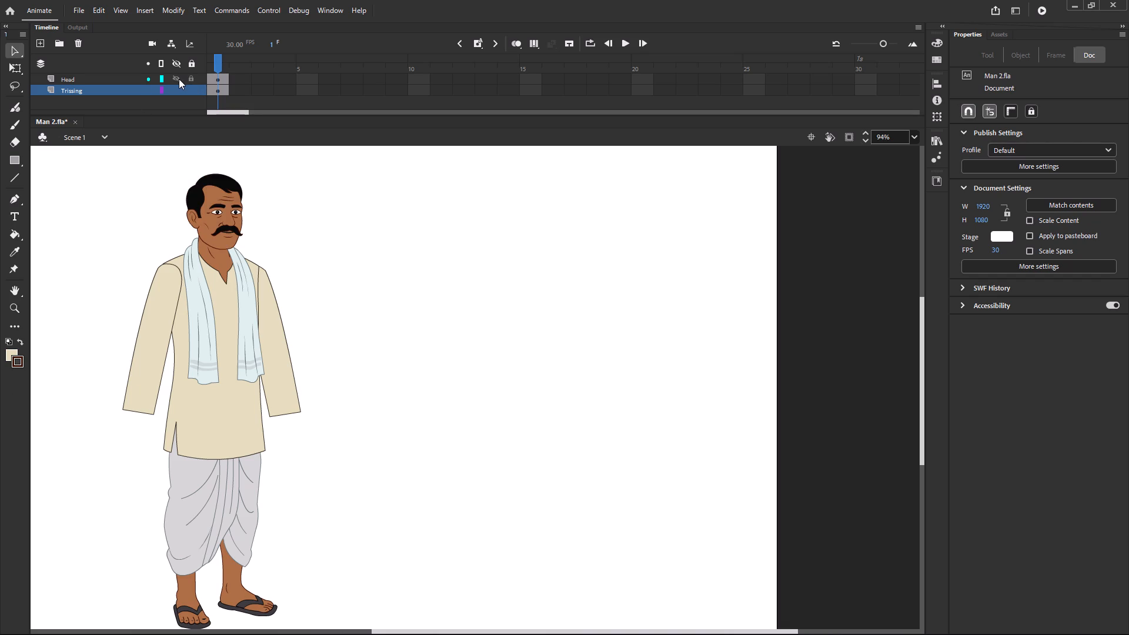
pyautogui.click(179, 79)
pyautogui.click(179, 79)
# Convert all artwork on the Head layer into a Graphic symbol named Head with bottom-left registration.
pyautogui.click(219, 213)
pyautogui.moveTo(147, 149); pyautogui.dragTo(265, 213)
pyautogui.click(322, 211)
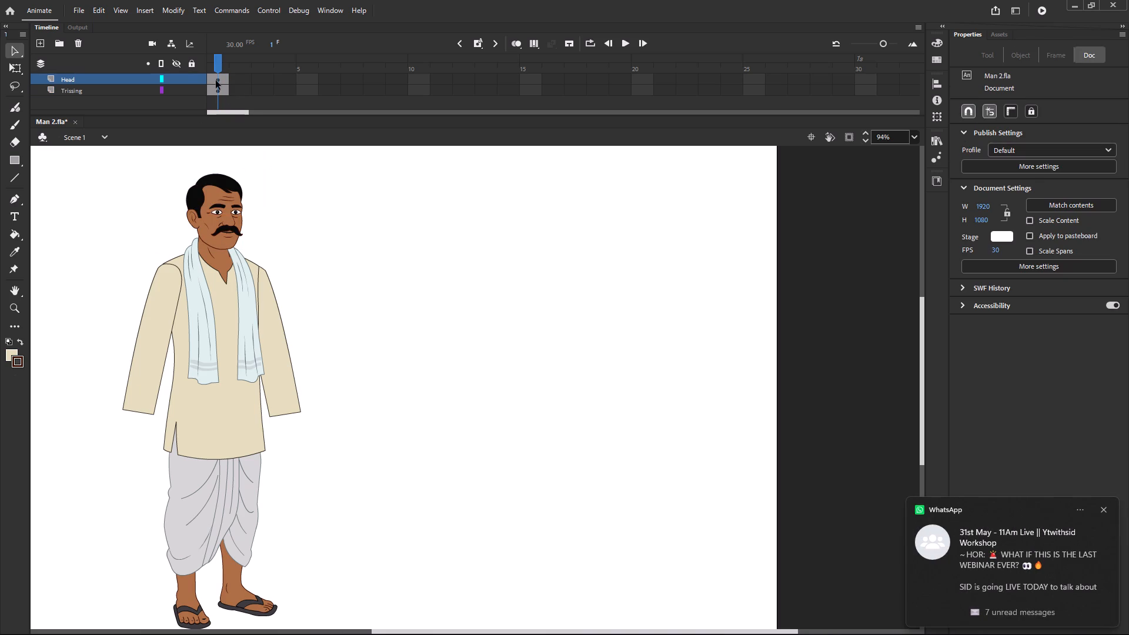
pyautogui.click(216, 81)
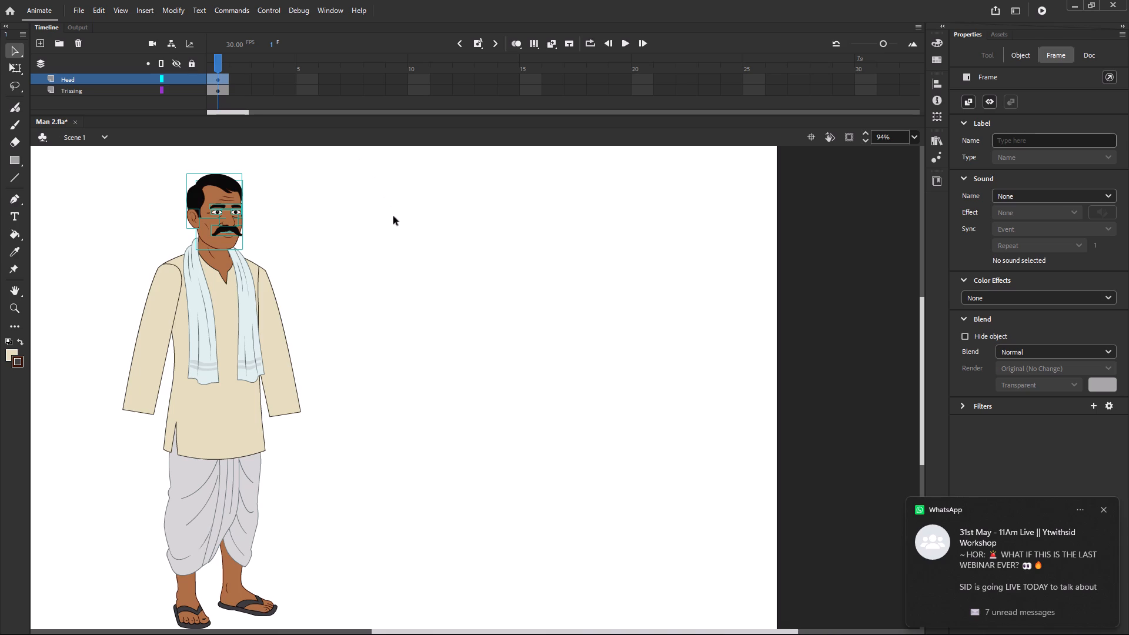
pyautogui.press('F8')
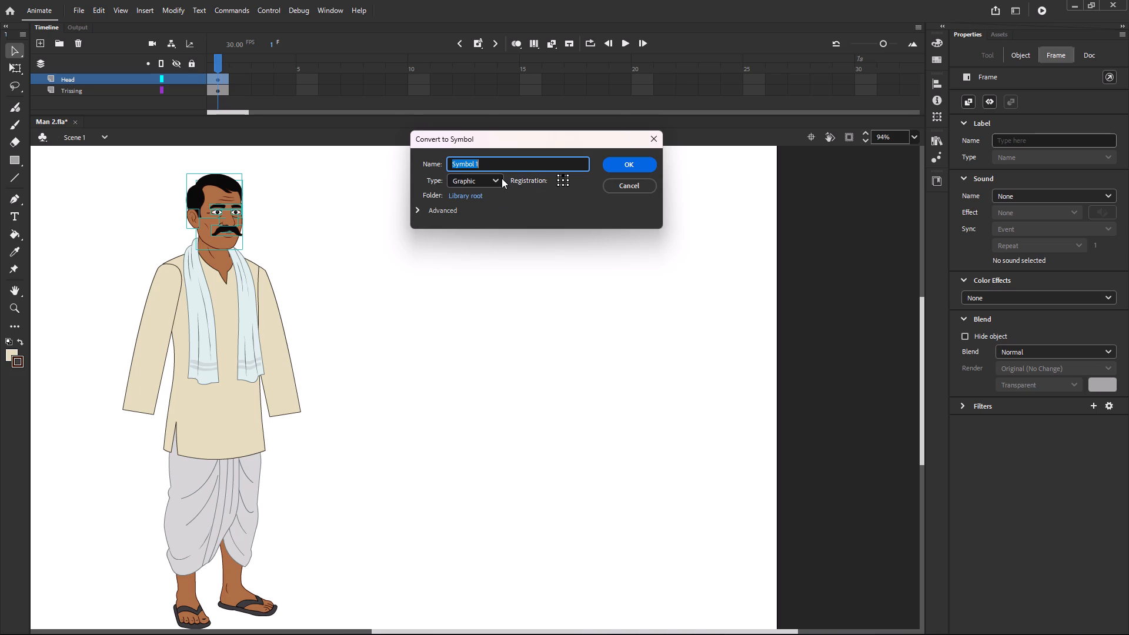
pyautogui.moveTo(504, 167); pyautogui.dragTo(423, 169)
pyautogui.press('BackSpace')
pyautogui.press('h')
pyautogui.write('ead')
pyautogui.click(564, 179)
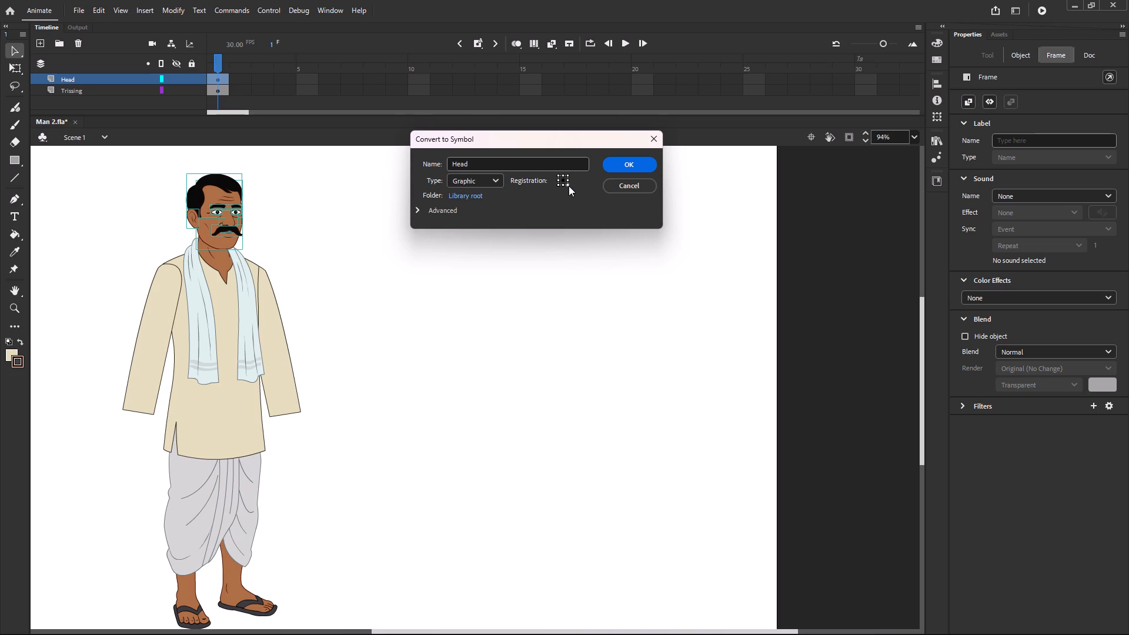
pyautogui.click(569, 186)
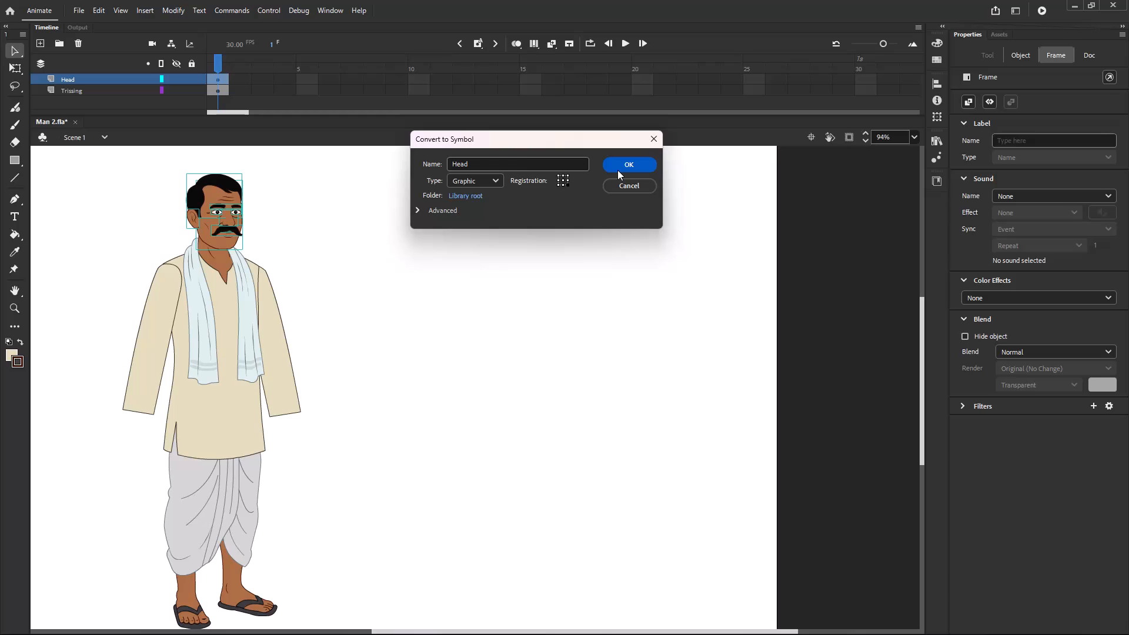
pyautogui.click(557, 186)
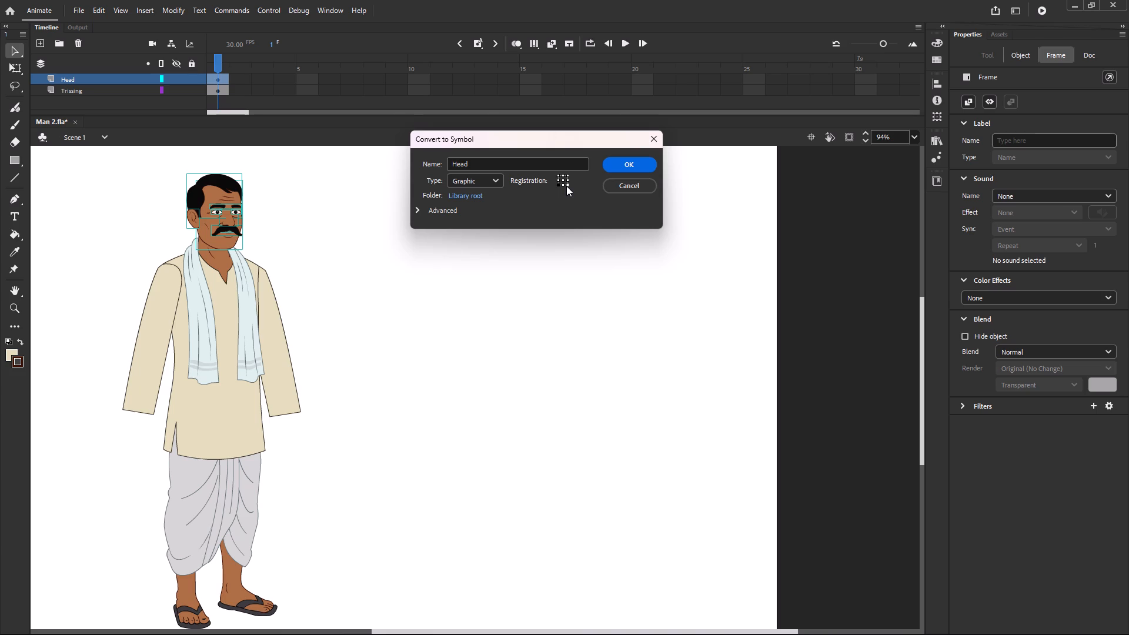
pyautogui.click(630, 163)
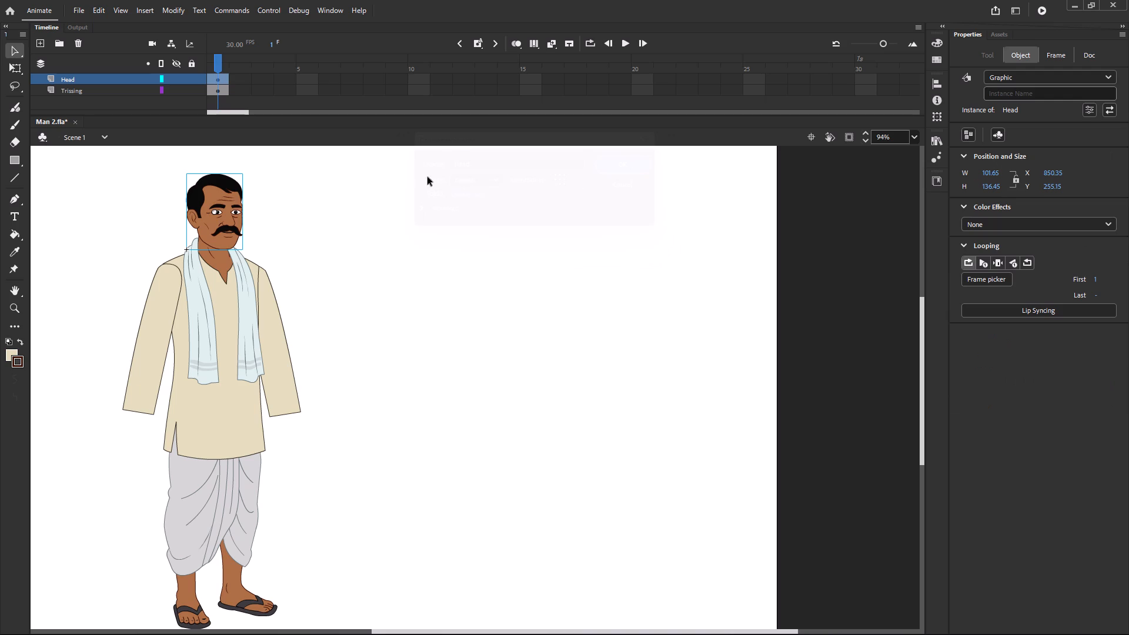
# Examine the Head symbol and its registration point at the lower-left corner of its bounding box, near the scarf.
pyautogui.click(222, 198)
pyautogui.scroll(3, 186, 245)
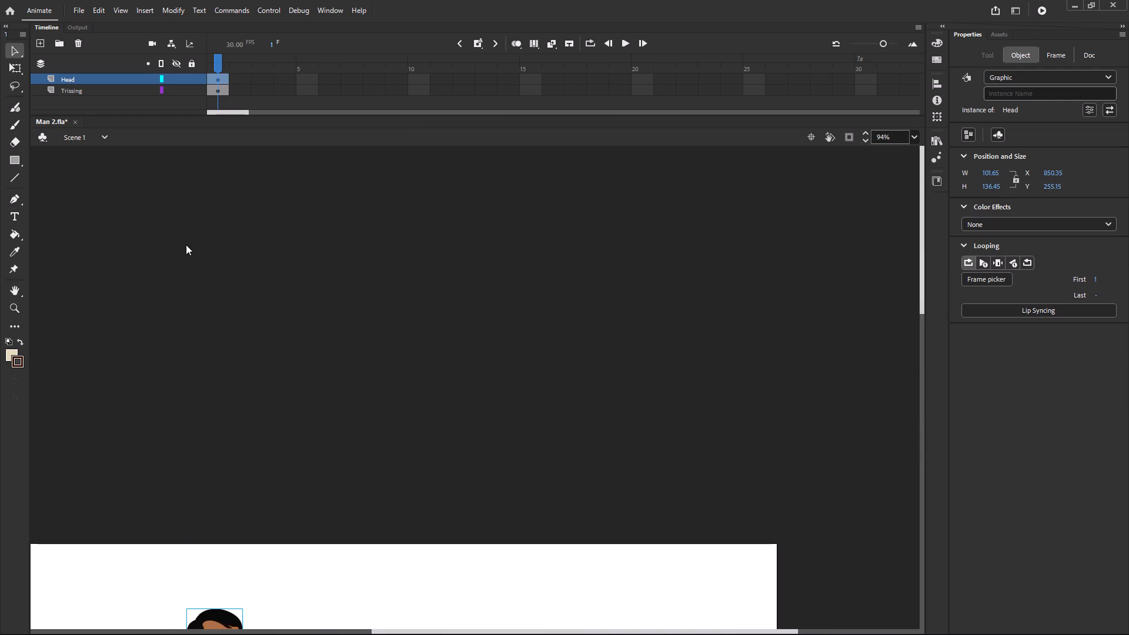
pyautogui.scroll(3, 186, 245)
pyautogui.scroll(-4, 186, 245)
pyautogui.scroll(2, 190, 253)
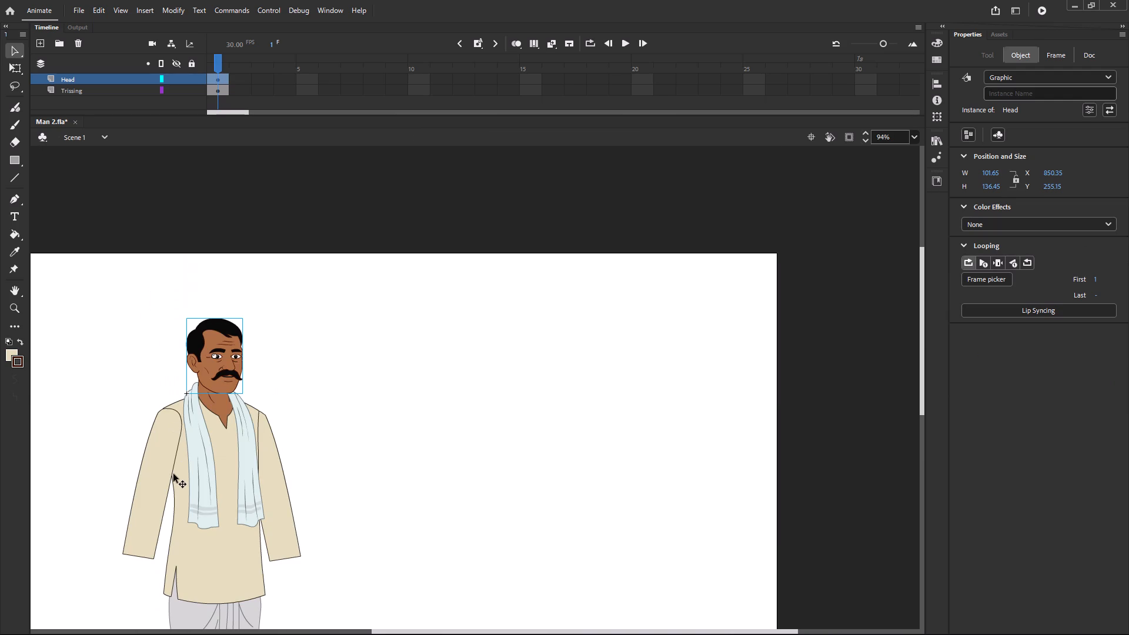
pyautogui.keyDown('ctrl'); pyautogui.scroll(6, 173, 474); pyautogui.keyUp('ctrl')
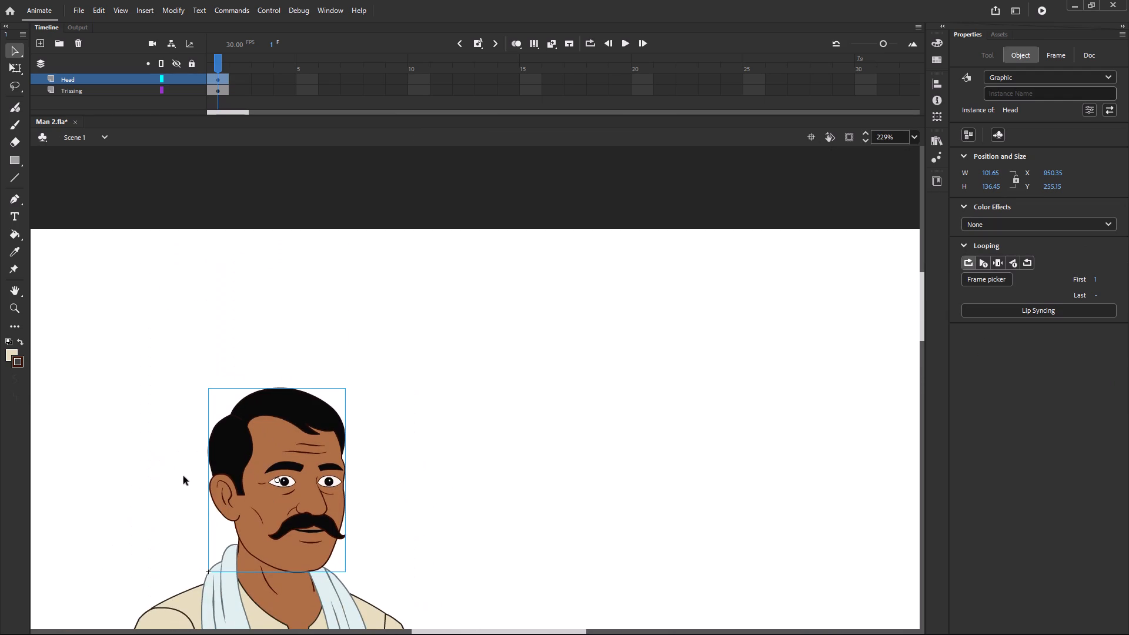
pyautogui.keyDown('ctrl'); pyautogui.scroll(3, 183, 476); pyautogui.keyUp('ctrl')
pyautogui.scroll(-2, 193, 476)
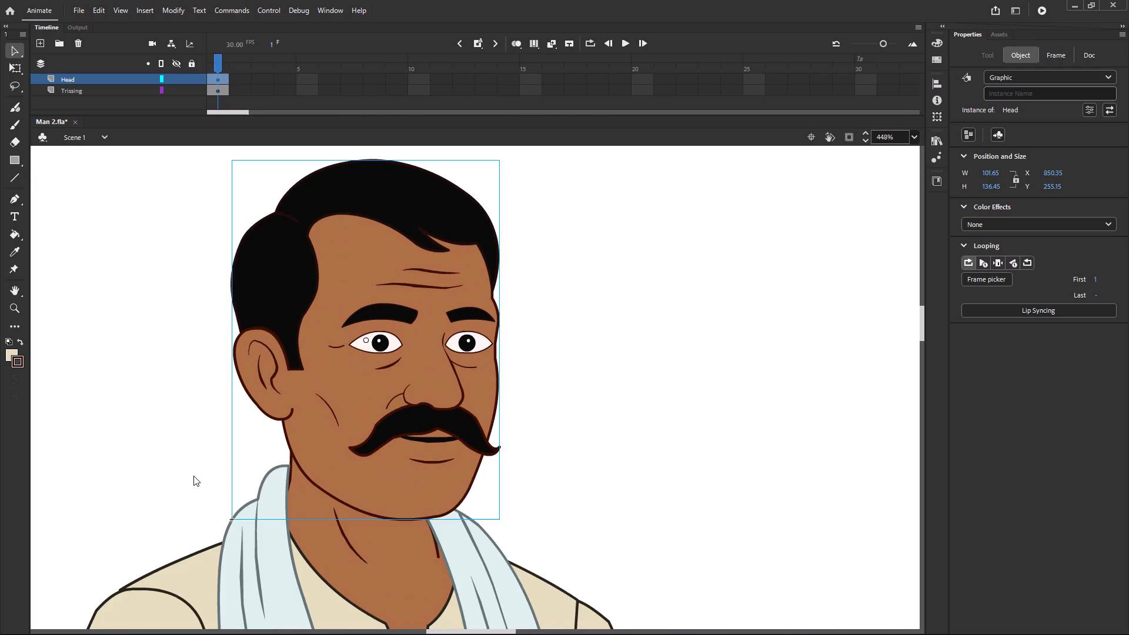
pyautogui.keyDown('ctrl'); pyautogui.scroll(9, 219, 381); pyautogui.keyUp('ctrl')
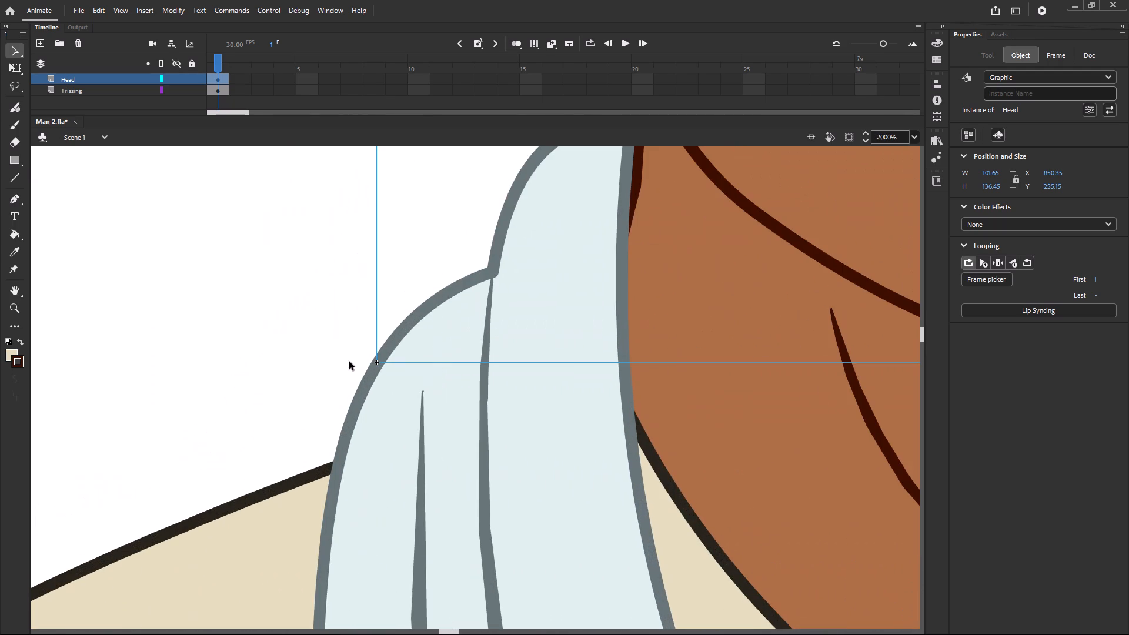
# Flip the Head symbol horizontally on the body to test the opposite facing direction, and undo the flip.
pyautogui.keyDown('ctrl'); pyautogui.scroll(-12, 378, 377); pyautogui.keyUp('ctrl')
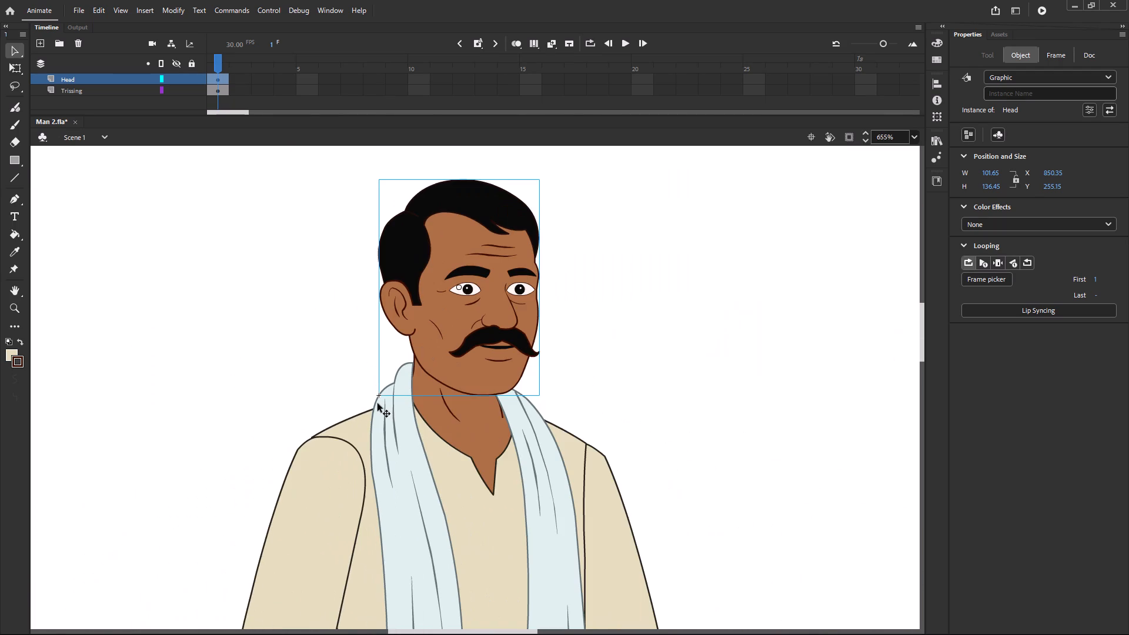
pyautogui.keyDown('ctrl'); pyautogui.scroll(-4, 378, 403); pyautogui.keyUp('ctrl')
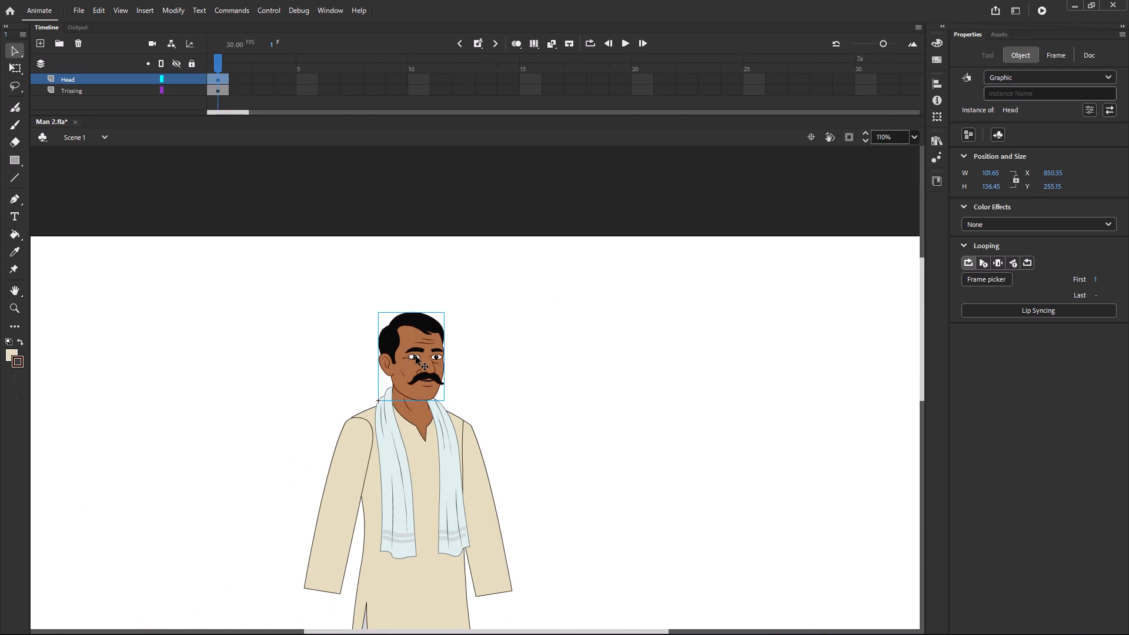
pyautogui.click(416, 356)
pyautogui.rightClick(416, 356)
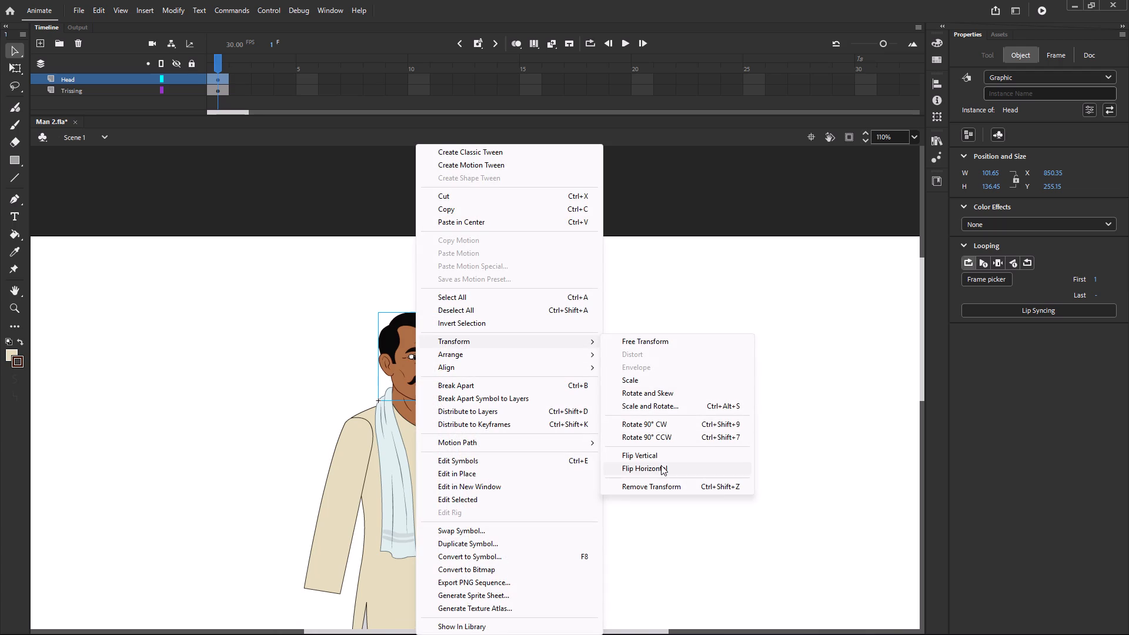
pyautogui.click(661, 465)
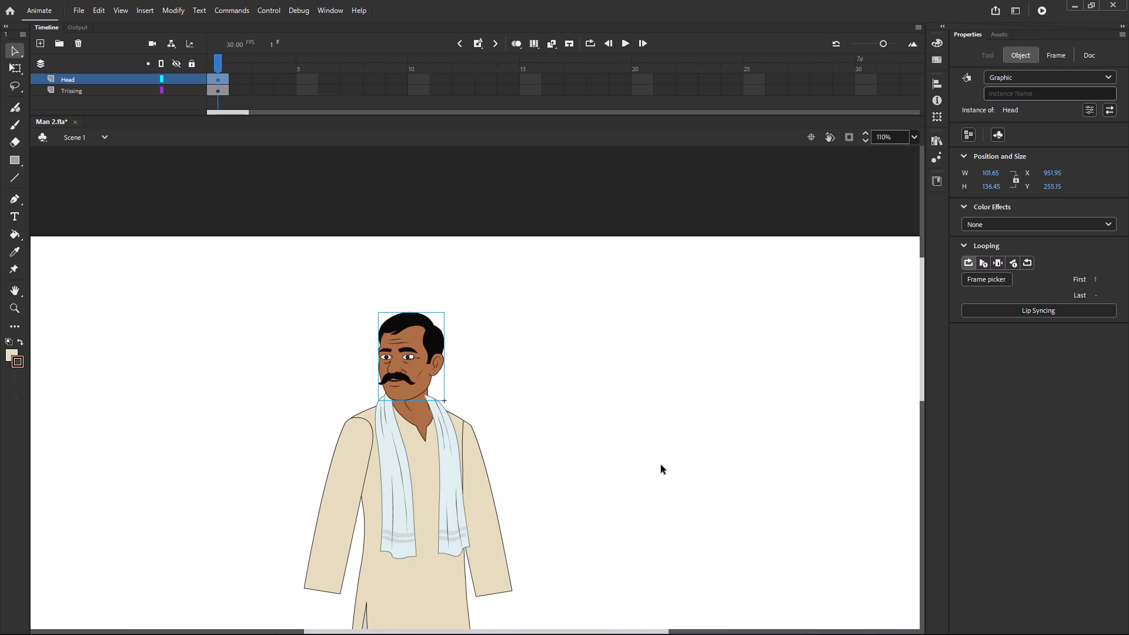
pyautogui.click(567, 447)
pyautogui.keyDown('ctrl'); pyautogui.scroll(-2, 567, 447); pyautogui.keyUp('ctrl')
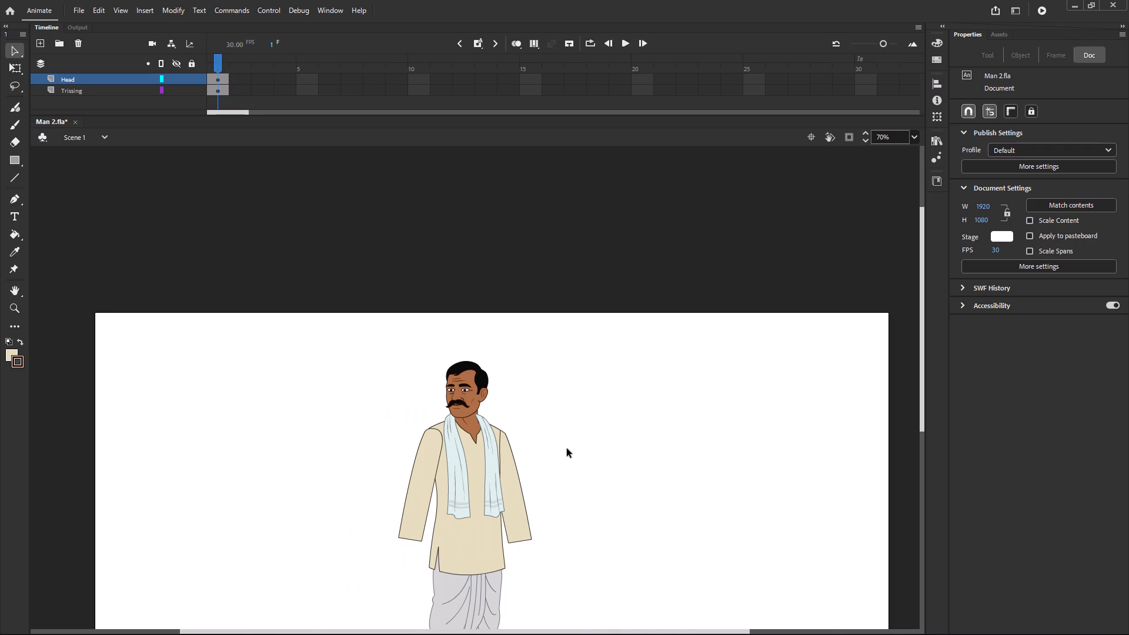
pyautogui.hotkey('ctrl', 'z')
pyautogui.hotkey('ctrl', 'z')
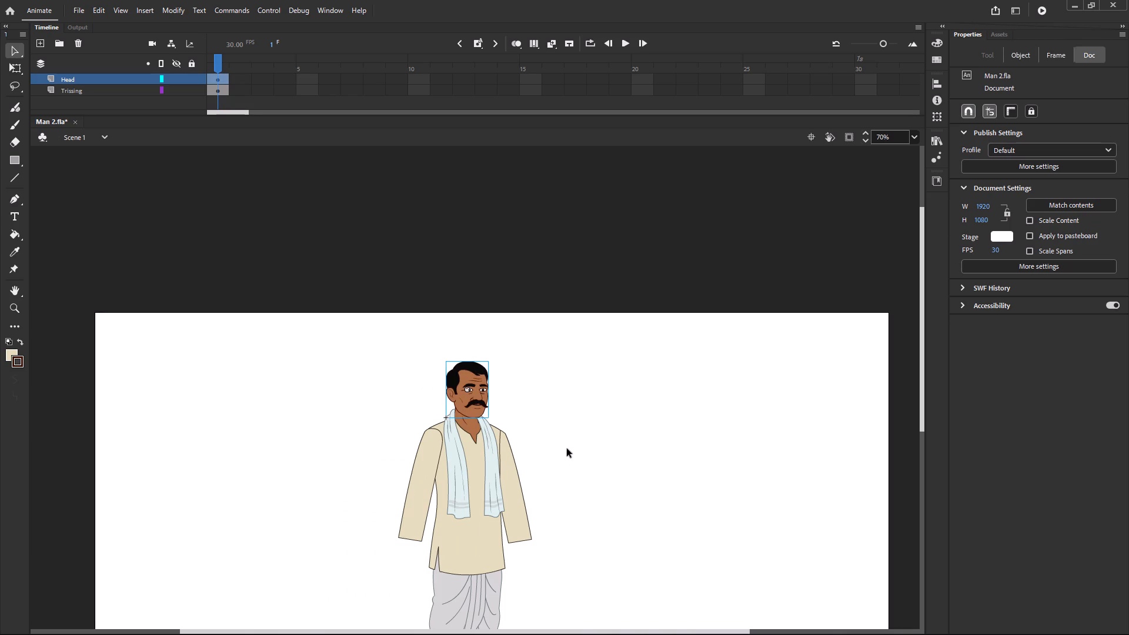
# Hide the Head layer so that only the body artwork on the layer below it shows.
pyautogui.keyDown('ctrl'); pyautogui.scroll(5, 489, 426); pyautogui.keyUp('ctrl')
pyautogui.click(426, 372)
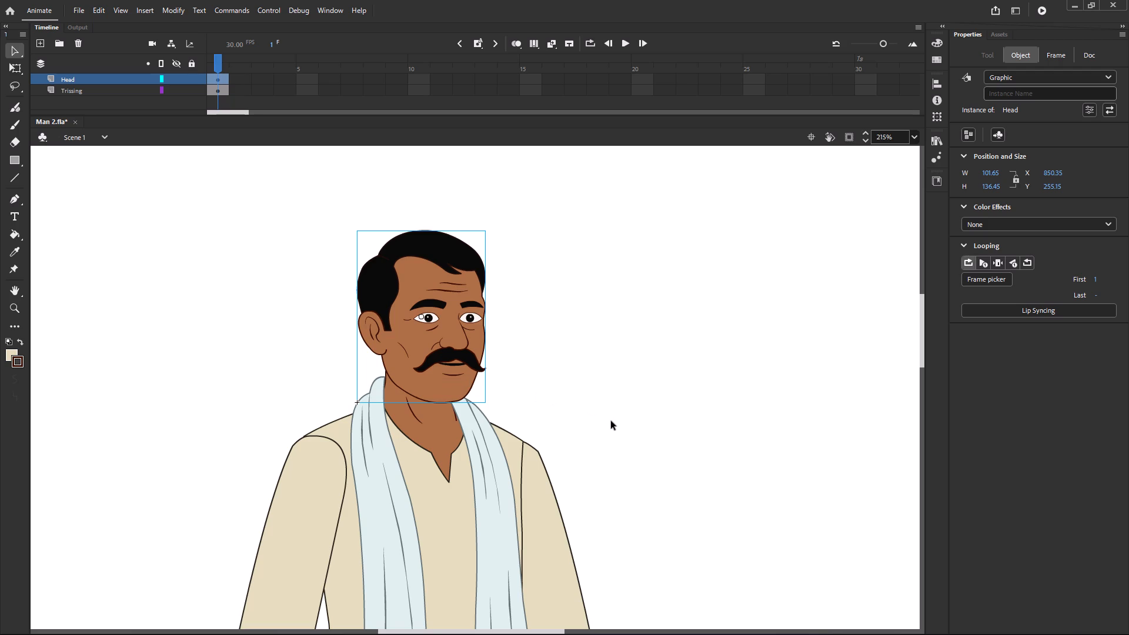
pyautogui.keyDown('ctrl'); pyautogui.scroll(-4, 558, 430); pyautogui.keyUp('ctrl')
pyautogui.press('space')
pyautogui.press('space')
pyautogui.press('space')
pyautogui.press('space')
pyautogui.press('space')
pyautogui.press('space')
pyautogui.press('space')
pyautogui.press('space')
pyautogui.press('space')
pyautogui.press('space')
pyautogui.press('space')
pyautogui.press('space')
pyautogui.press('space')
pyautogui.press('space')
pyautogui.press('space')
pyautogui.press('space')
pyautogui.press('space')
pyautogui.press('space')
pyautogui.press('space')
pyautogui.press('space')
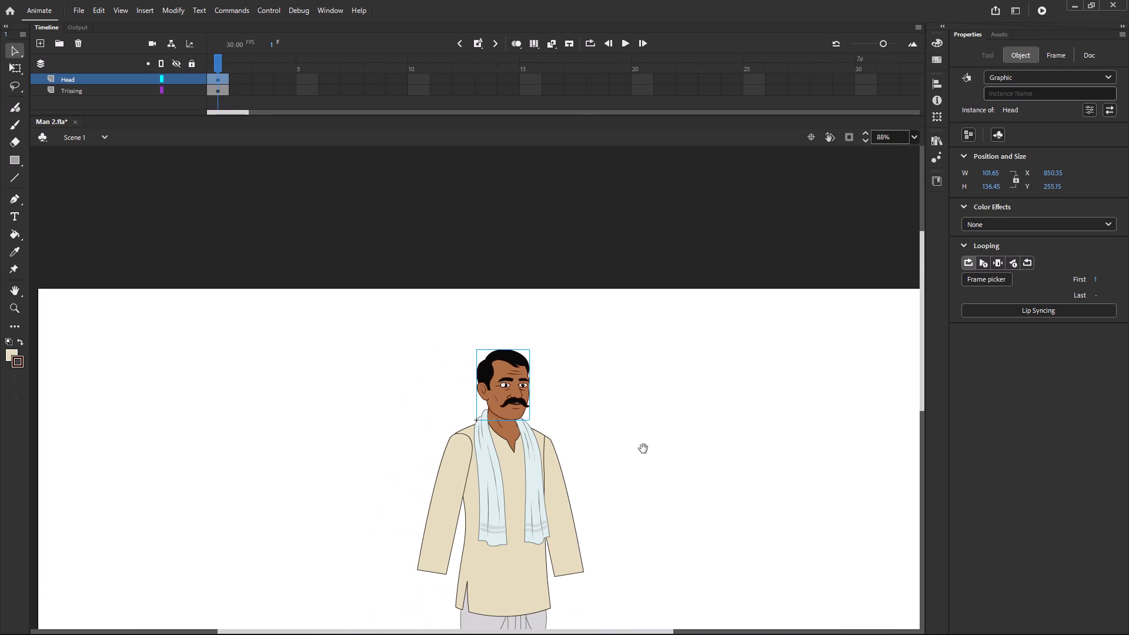
pyautogui.moveTo(643, 449); pyautogui.dragTo(516, 366)
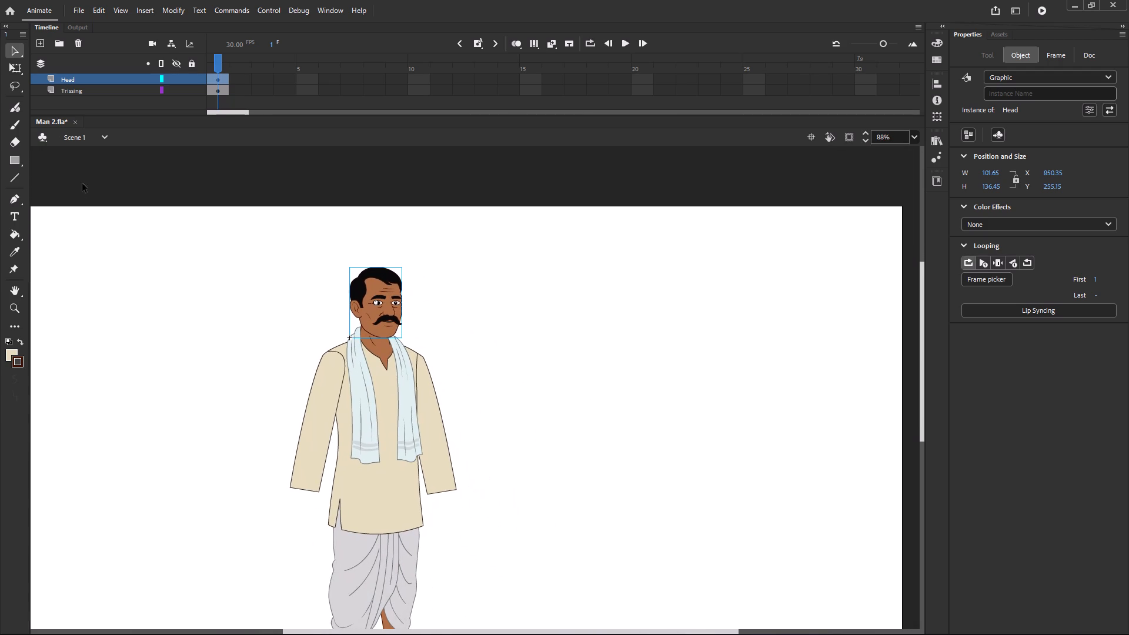
pyautogui.click(175, 79)
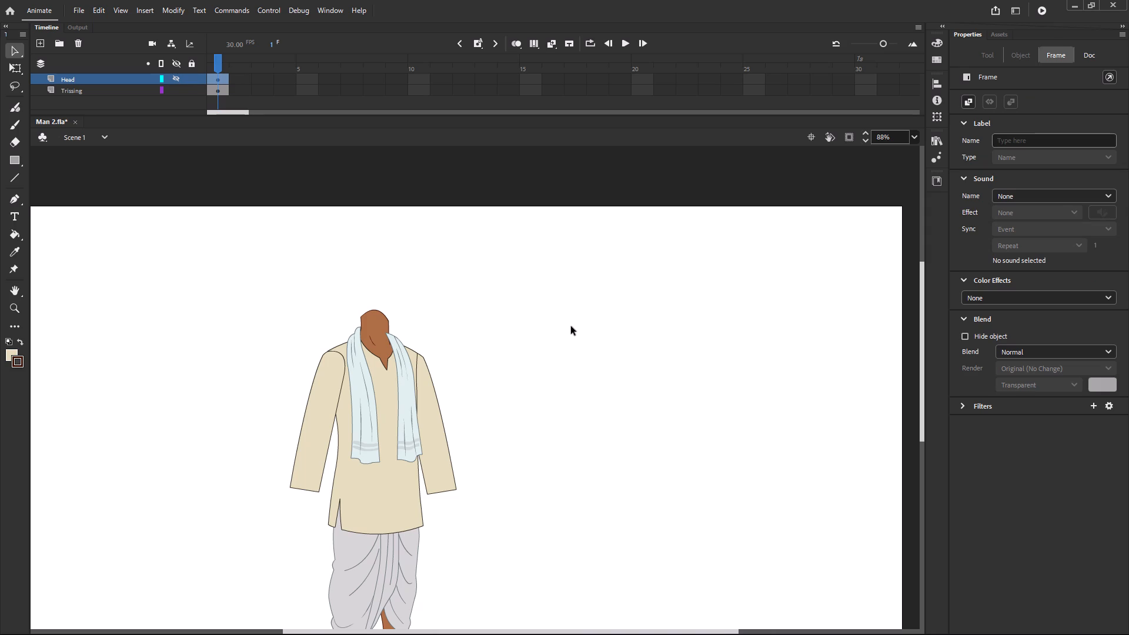
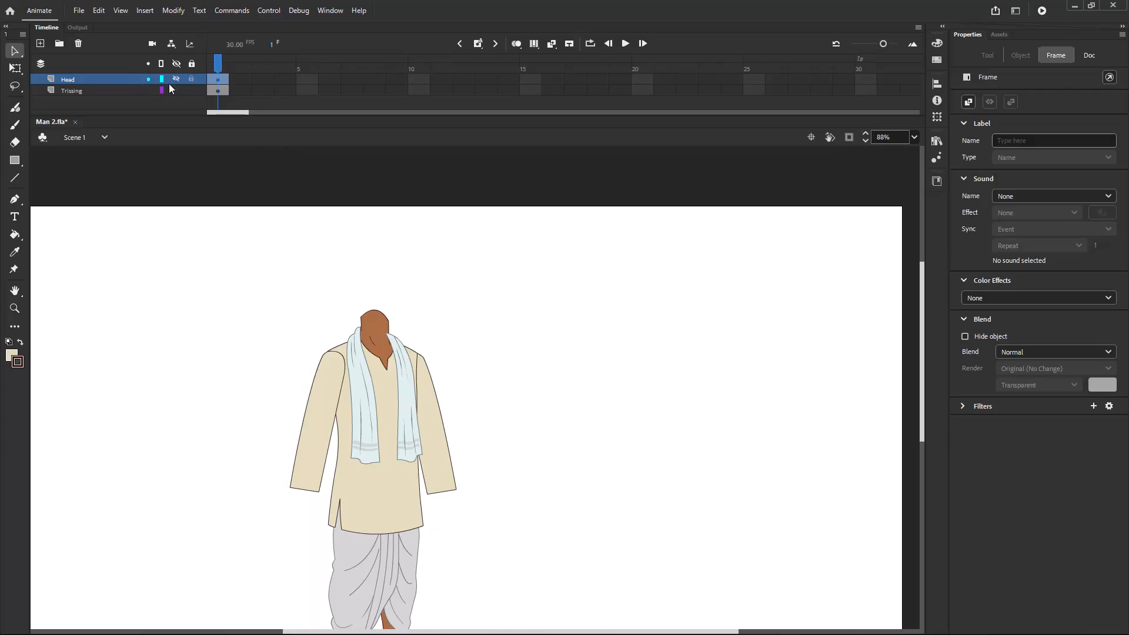
# Show the Head layer, hide the Trissing layer to isolate the head, and select the Head symbol.
pyautogui.click(172, 86)
pyautogui.click(172, 81)
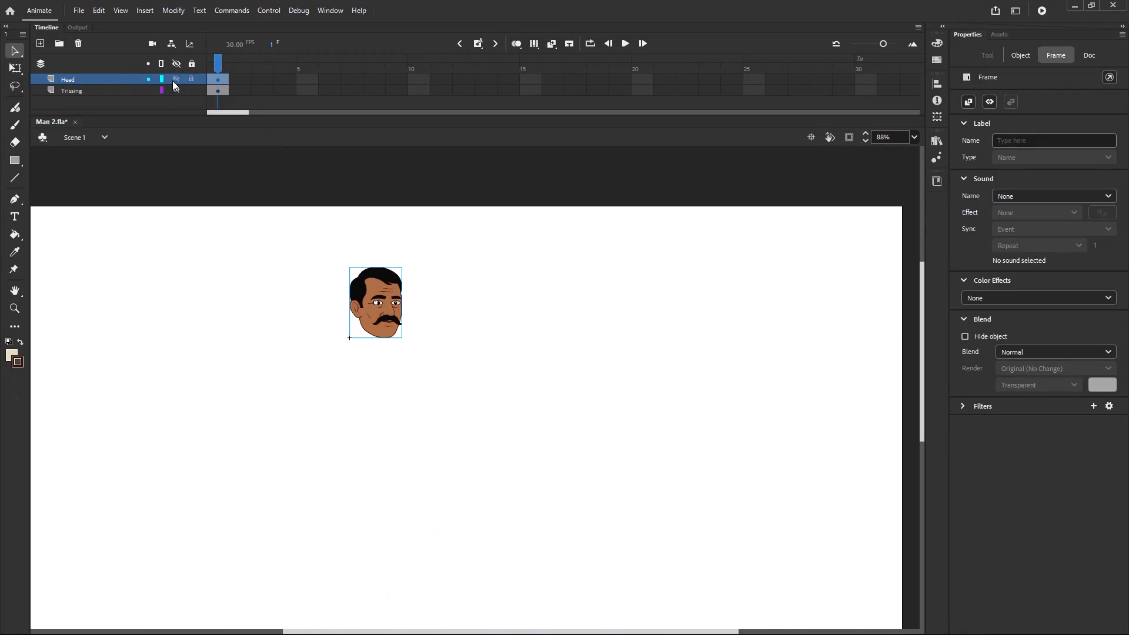
pyautogui.click(459, 365)
pyautogui.moveTo(276, 242); pyautogui.dragTo(542, 389)
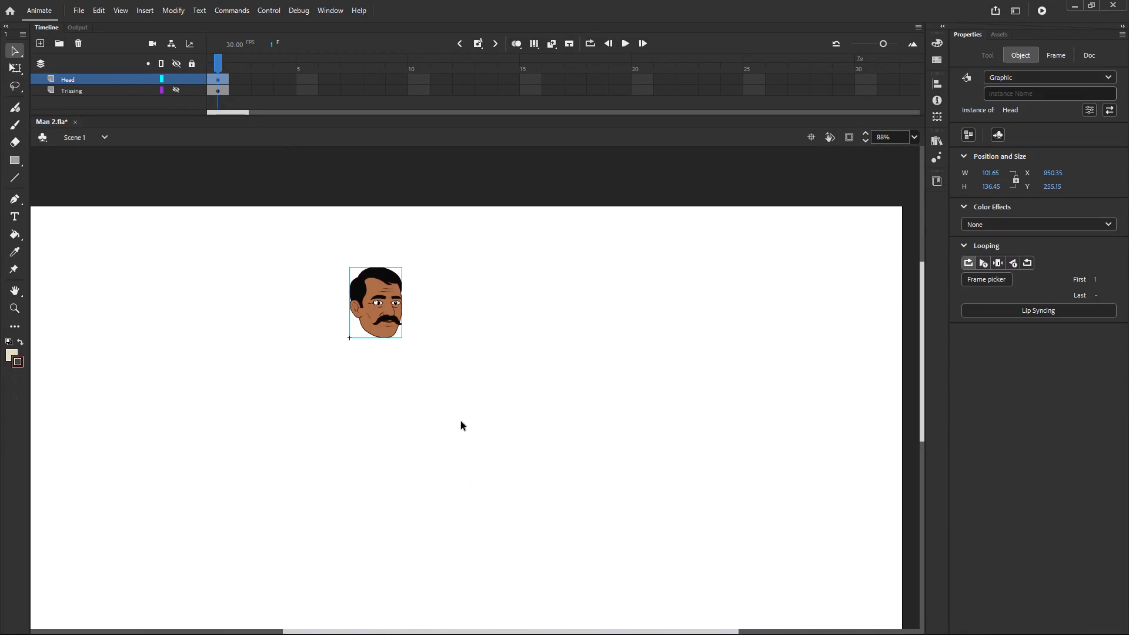
# Look inside the Head symbol and select all its artwork to examine the separate groups that make up the face.
pyautogui.keyDown('alt'); pyautogui.scroll(3, 461, 422); pyautogui.keyUp('alt')
pyautogui.scroll(-2, 457, 433)
pyautogui.keyDown('ctrl'); pyautogui.scroll(2, 408, 433); pyautogui.keyUp('ctrl')
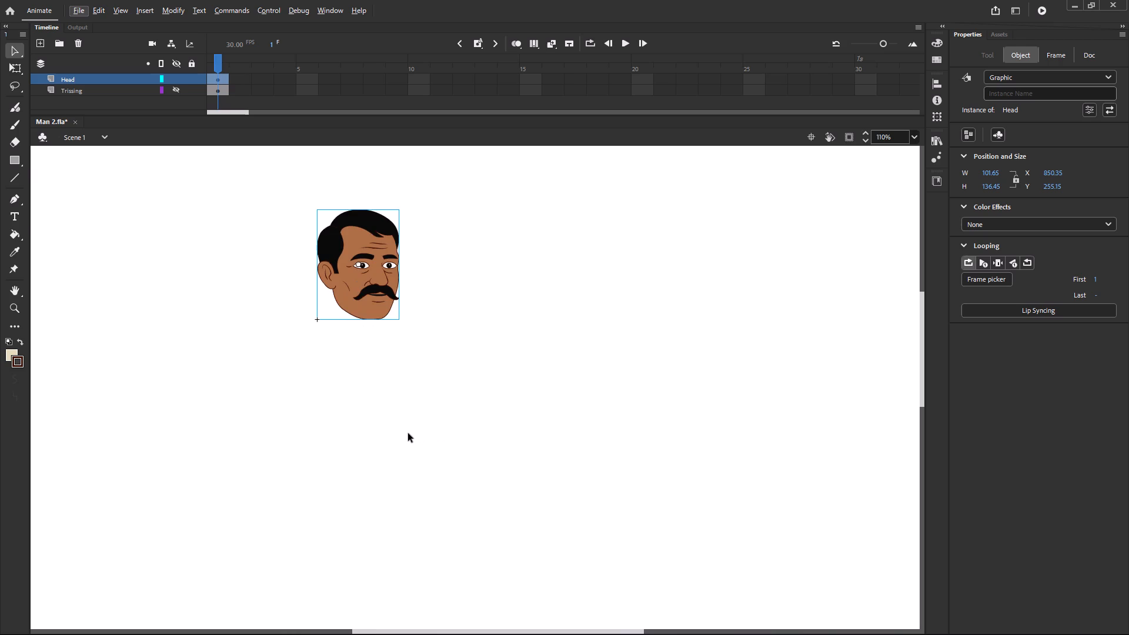
pyautogui.keyDown('ctrl'); pyautogui.scroll(2, 408, 433); pyautogui.keyUp('ctrl')
pyautogui.scroll(2, 363, 418)
pyautogui.scroll(-1, 437, 432)
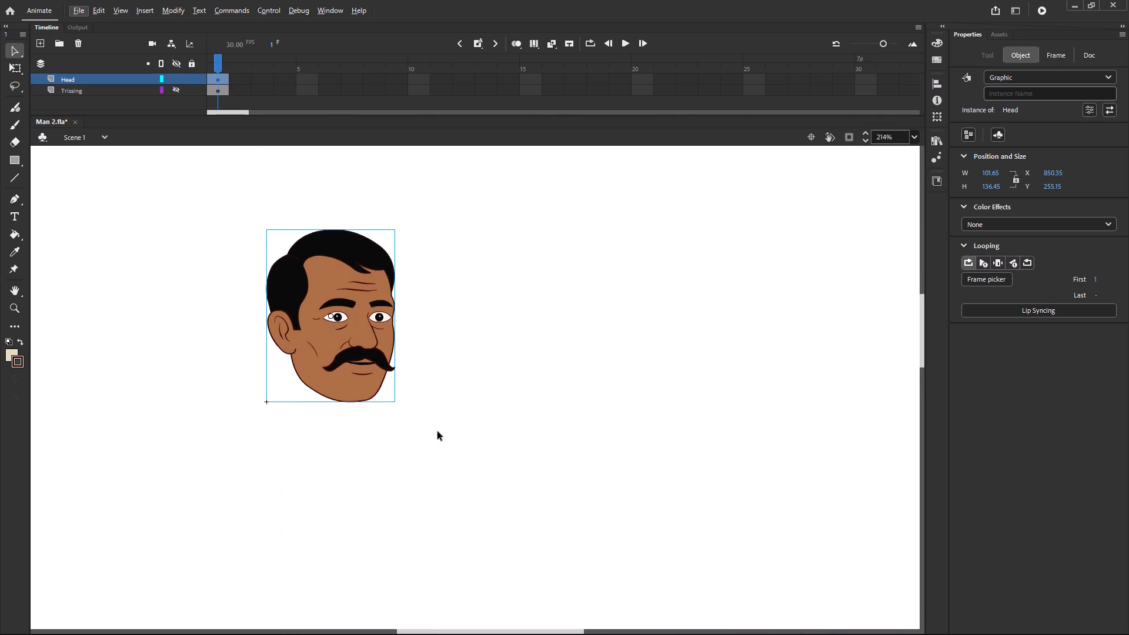
pyautogui.scroll(-1, 437, 432)
pyautogui.scroll(1, 437, 432)
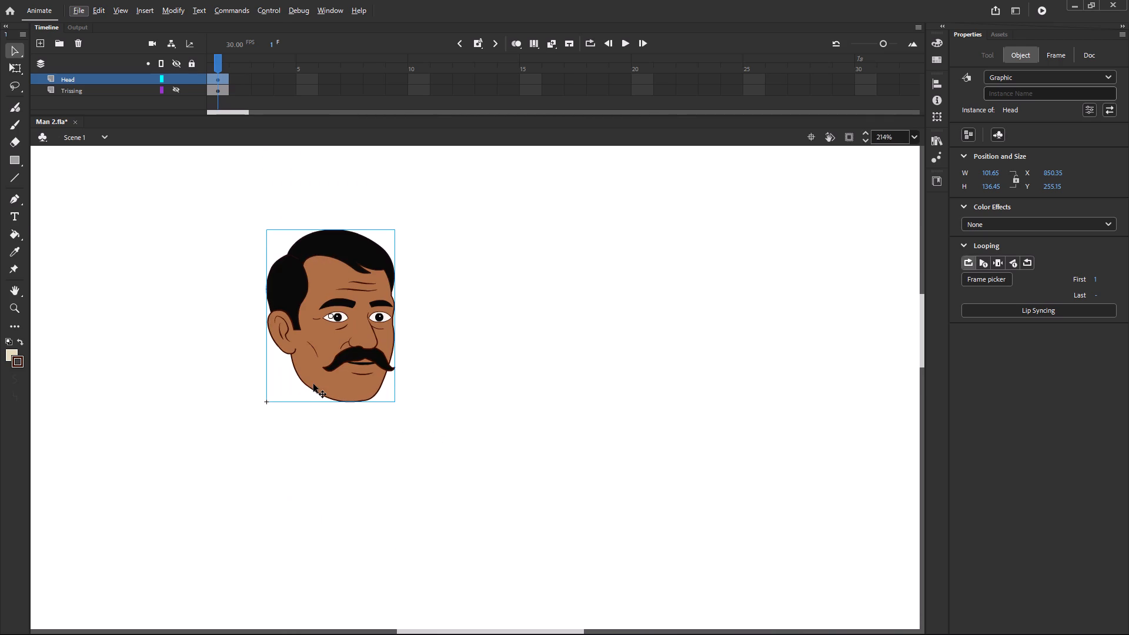
pyautogui.doubleClick(313, 384)
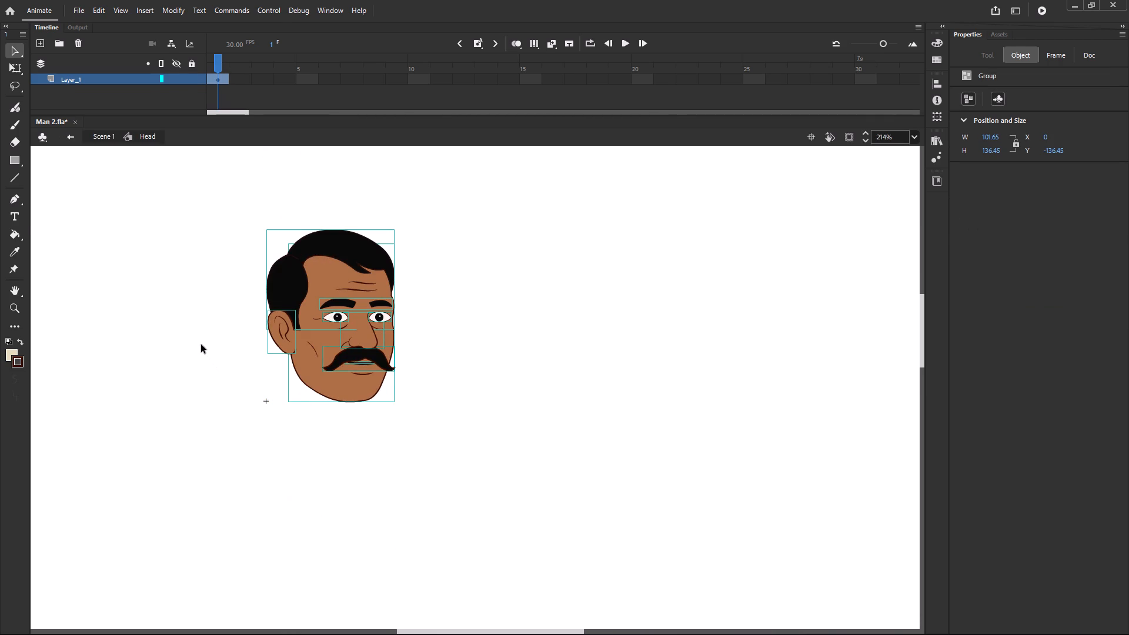
pyautogui.click(201, 345)
pyautogui.moveTo(233, 230); pyautogui.dragTo(417, 361)
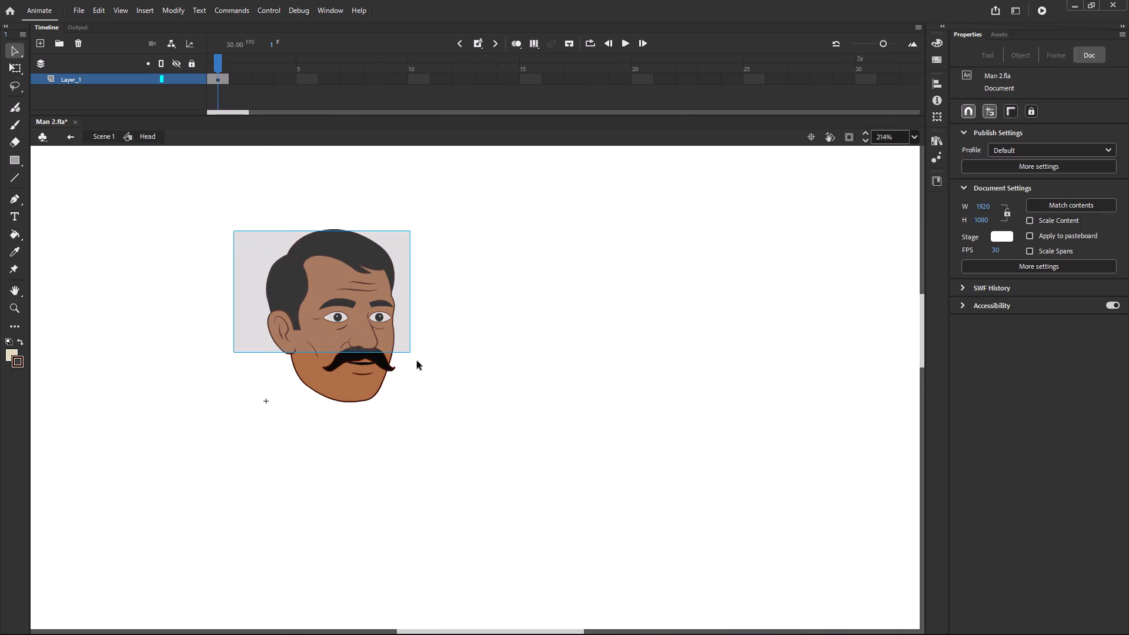
pyautogui.moveTo(417, 361); pyautogui.dragTo(515, 472)
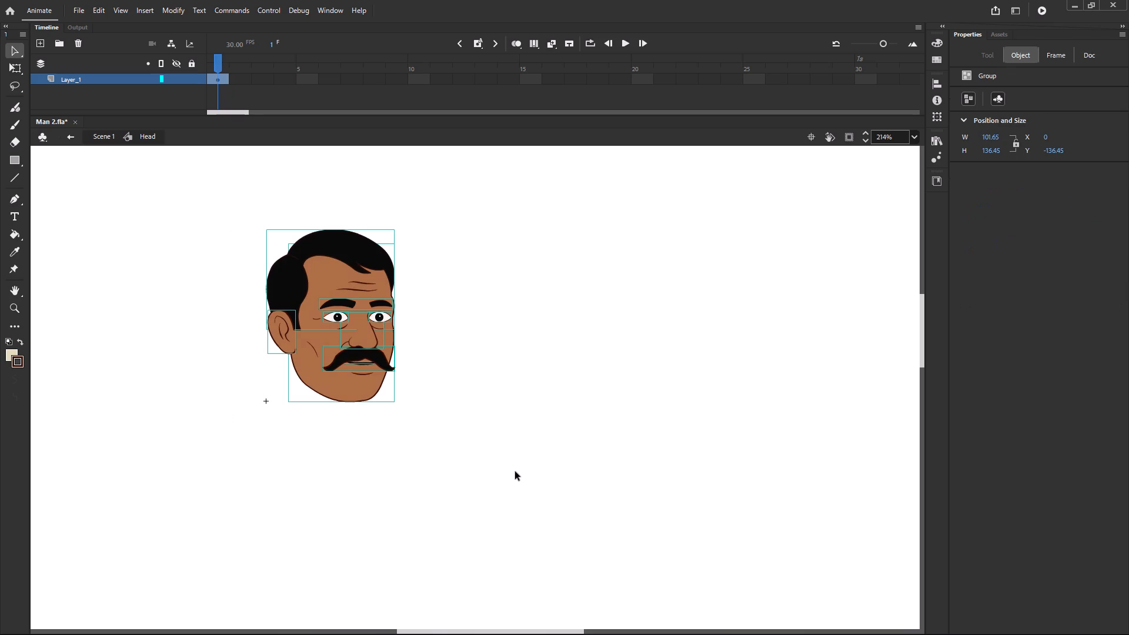
# Return to Scene 1 and show the Trissing layer so the body appears with the head.
pyautogui.click(105, 133)
pyautogui.click(178, 92)
pyautogui.click(537, 299)
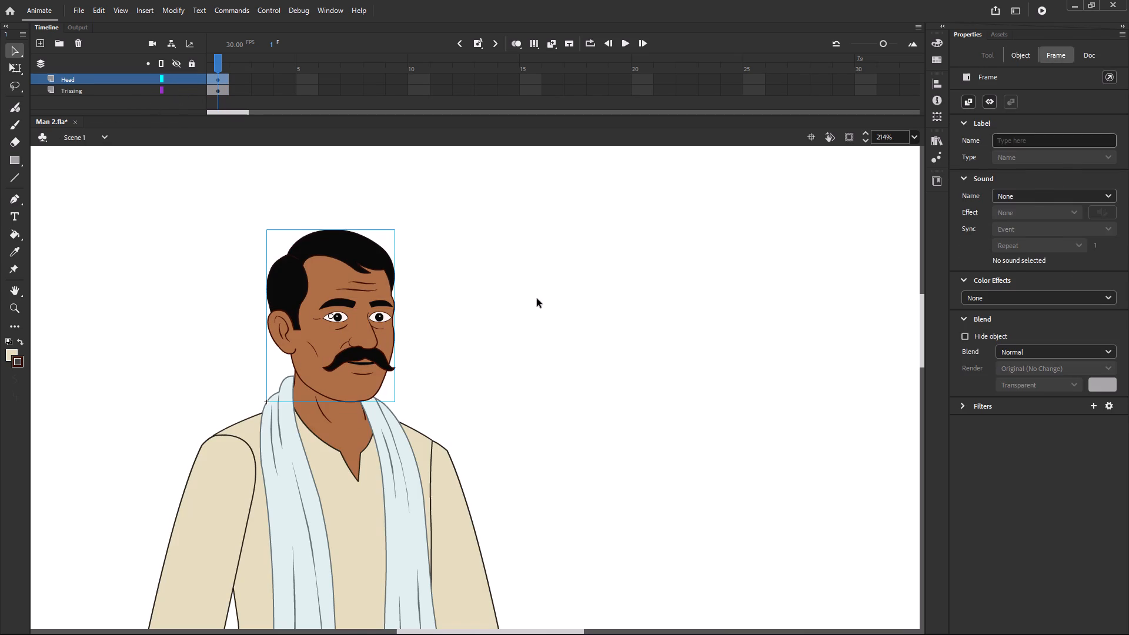
# Open the Head symbol for editing in place over the body and deselect its artwork.
pyautogui.doubleClick(326, 288)
pyautogui.click(572, 350)
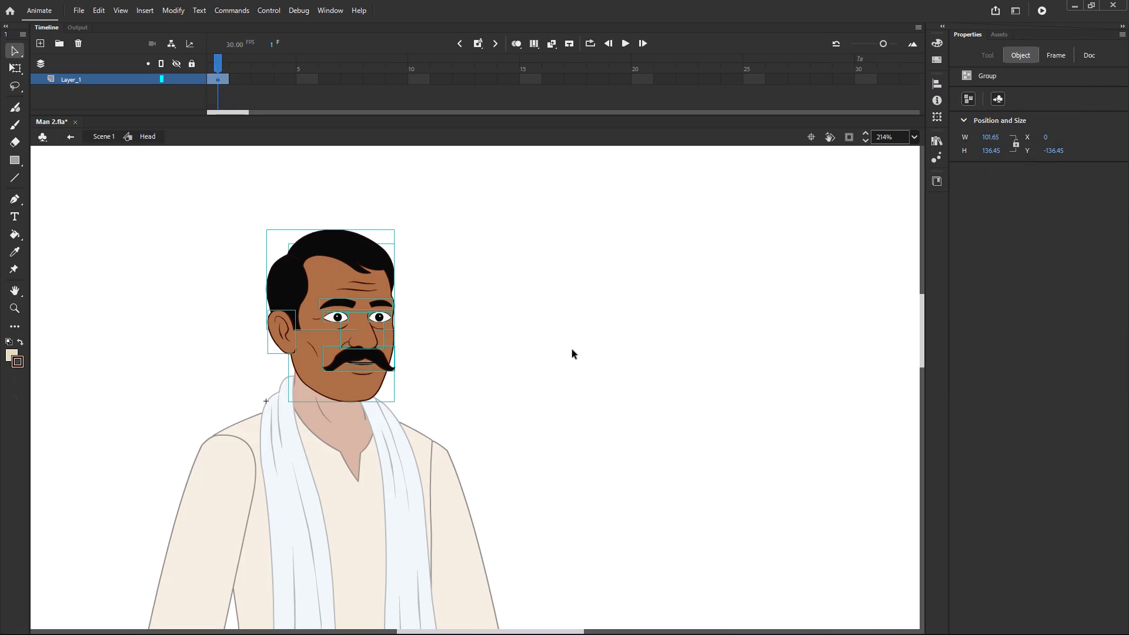
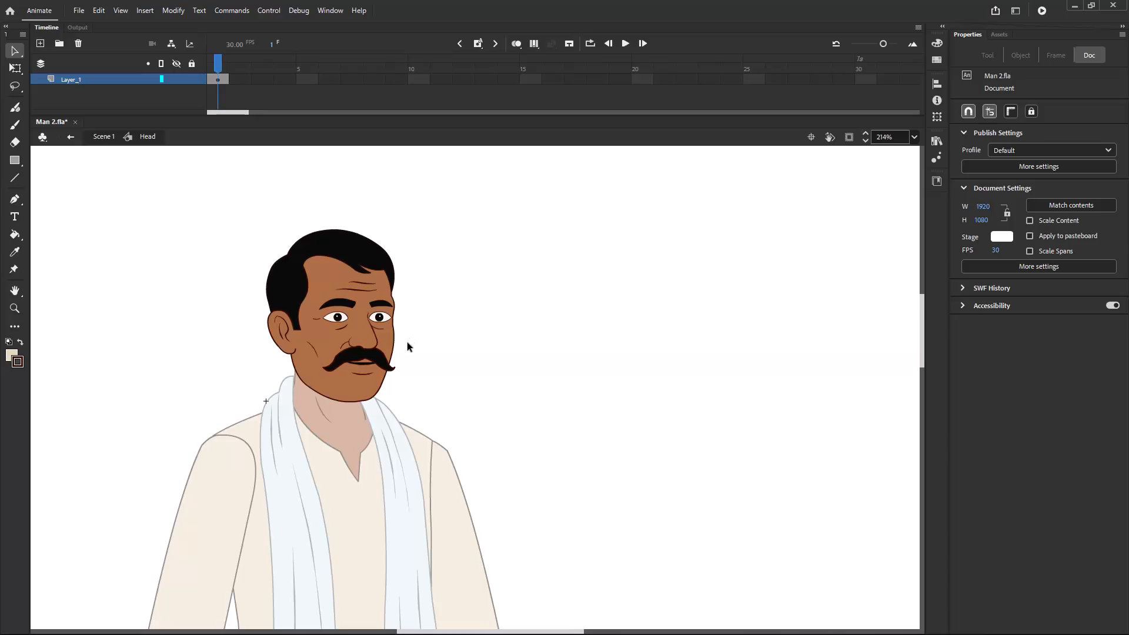
# Select the eyebrows group and both eye groups on the face together and cut them from Layer_1.
pyautogui.keyDown('ctrl'); pyautogui.scroll(2, 407, 343); pyautogui.keyUp('ctrl')
pyautogui.keyDown('ctrl'); pyautogui.scroll(2, 285, 280); pyautogui.keyUp('ctrl')
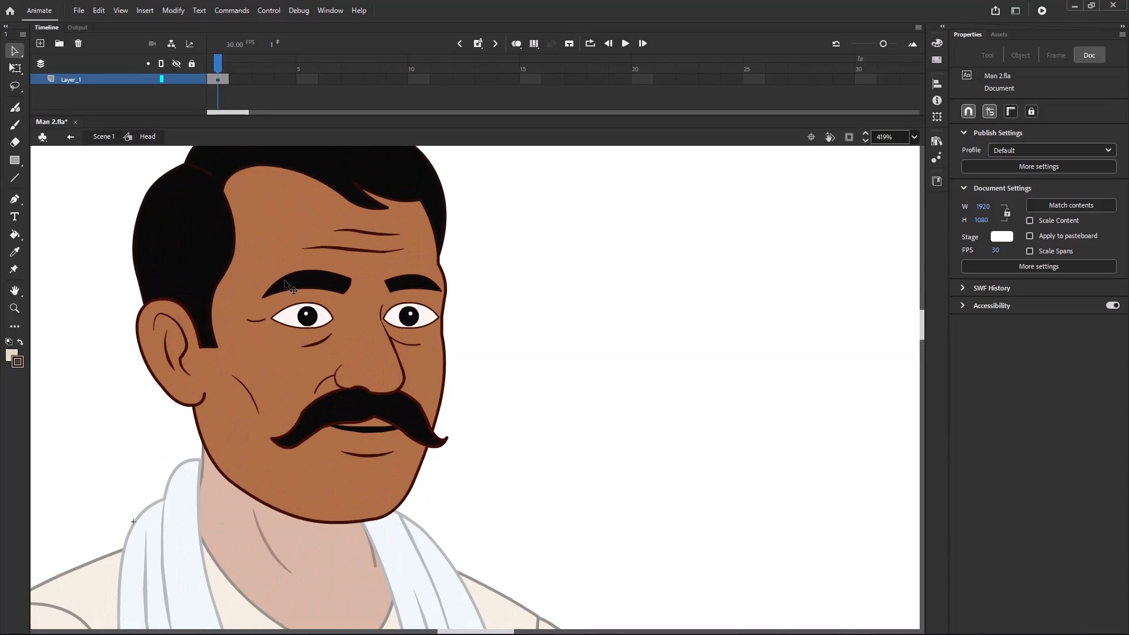
pyautogui.keyDown('shift'); pyautogui.click(303, 283); pyautogui.keyUp('shift')
pyautogui.keyDown('shift'); pyautogui.click(303, 314); pyautogui.keyUp('shift')
pyautogui.keyDown('shift'); pyautogui.click(403, 316); pyautogui.keyUp('shift')
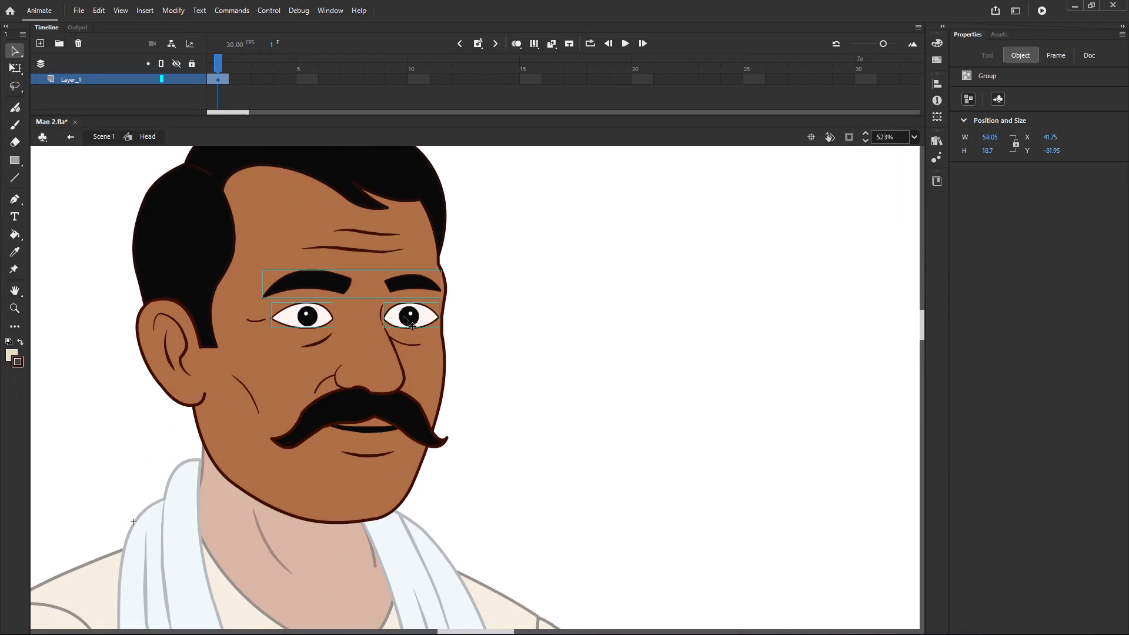
pyautogui.hotkey('ctrl', 'x')
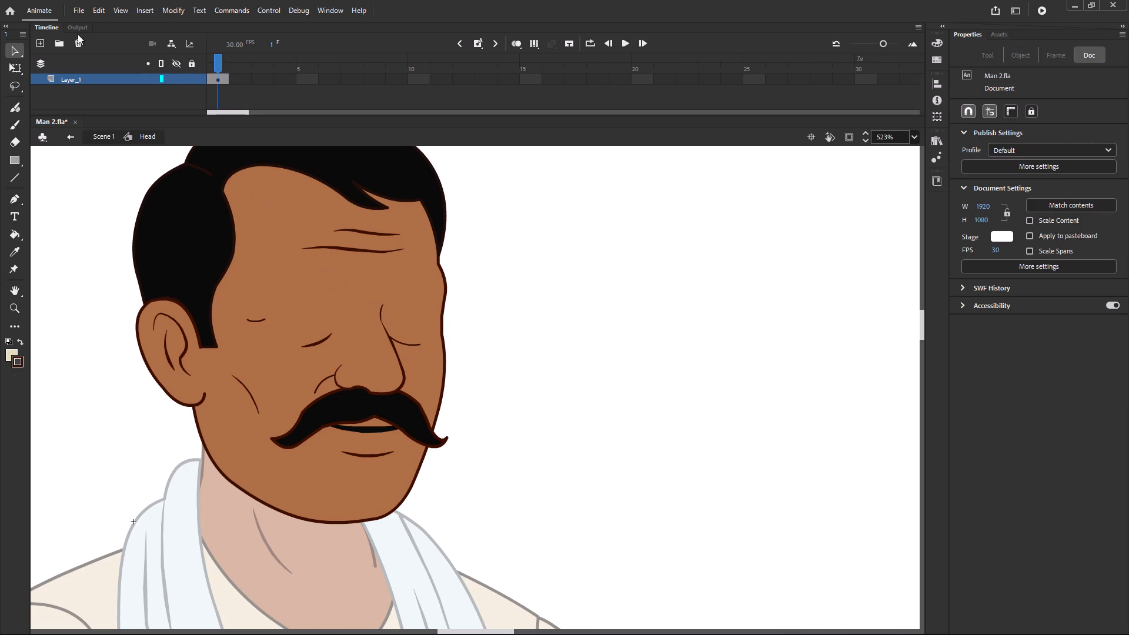
# Add a new layer inside the Head symbol, paste the eyes and eyebrows in place on it, and toggle its visibility to check them.
pyautogui.click(40, 39)
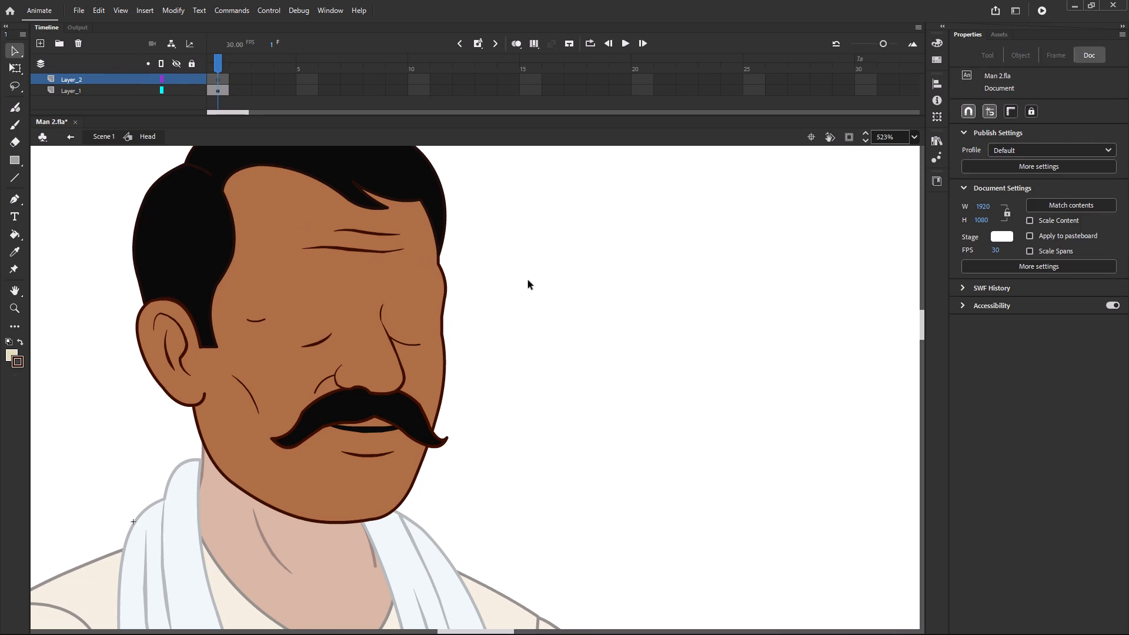
pyautogui.hotkey('ctrl', 'shift', 'v')
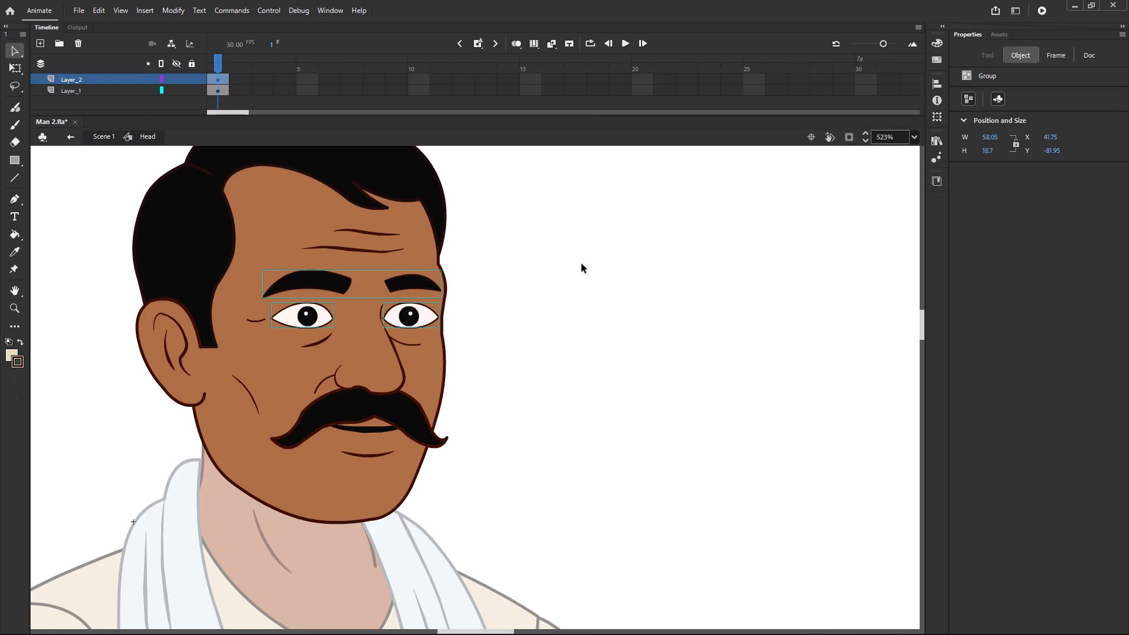
pyautogui.click(176, 81)
pyautogui.click(176, 81)
pyautogui.click(176, 81)
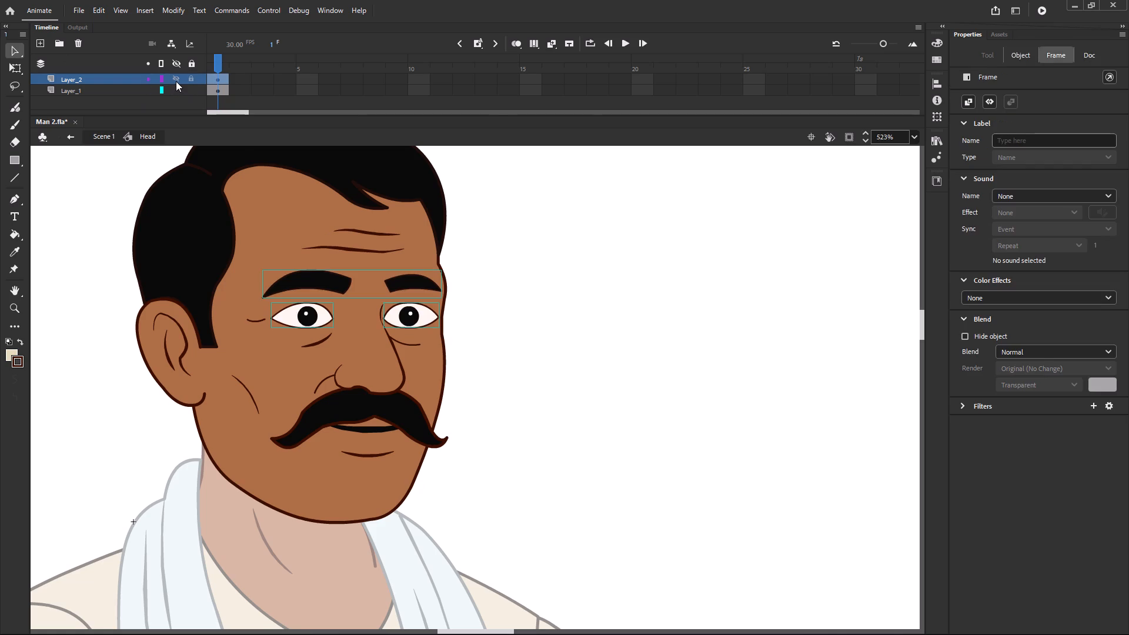
pyautogui.click(176, 81)
pyautogui.click(176, 81)
# Convert the eyes and eyebrows on the new layer to a graphic symbol named Symbol 1, setting its registration point.
pyautogui.click(216, 81)
pyautogui.press('F8')
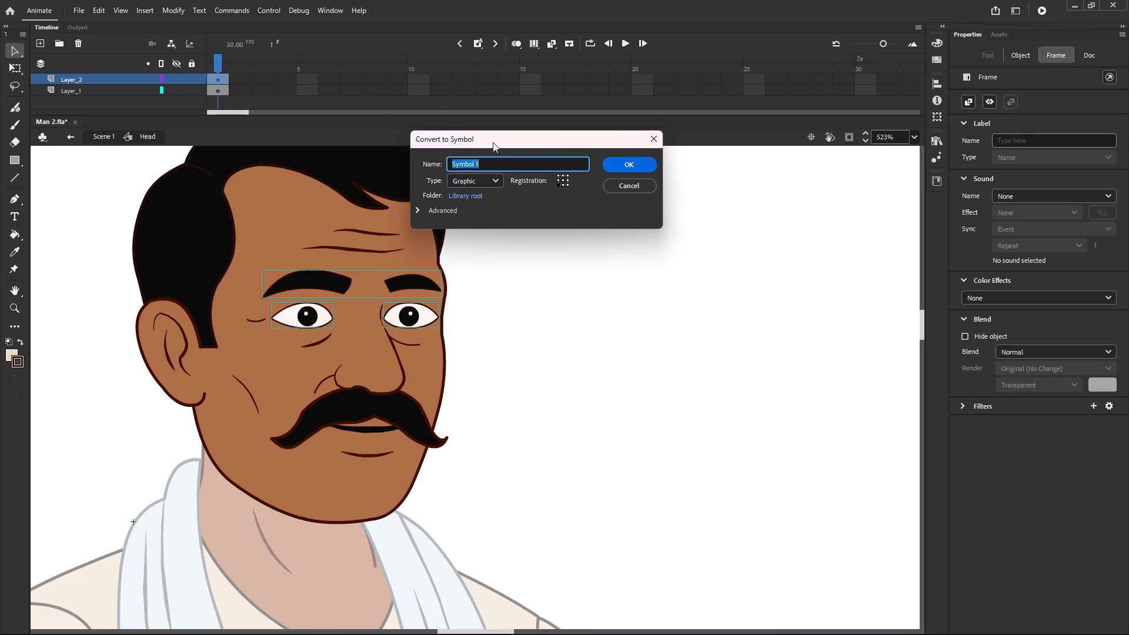
pyautogui.click(562, 178)
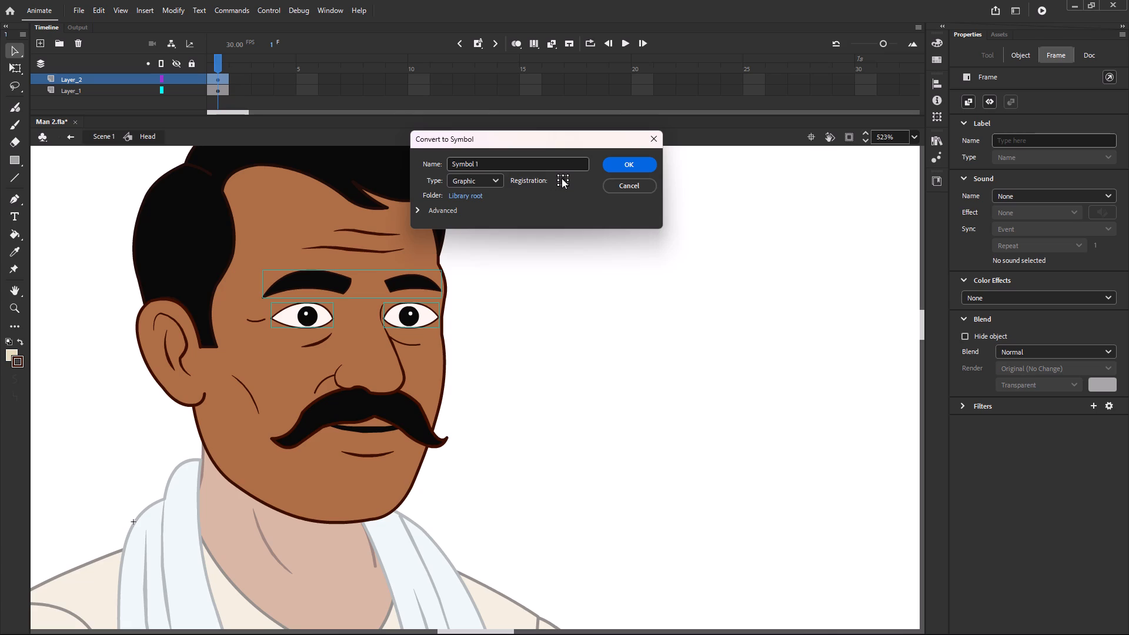
pyautogui.click(634, 161)
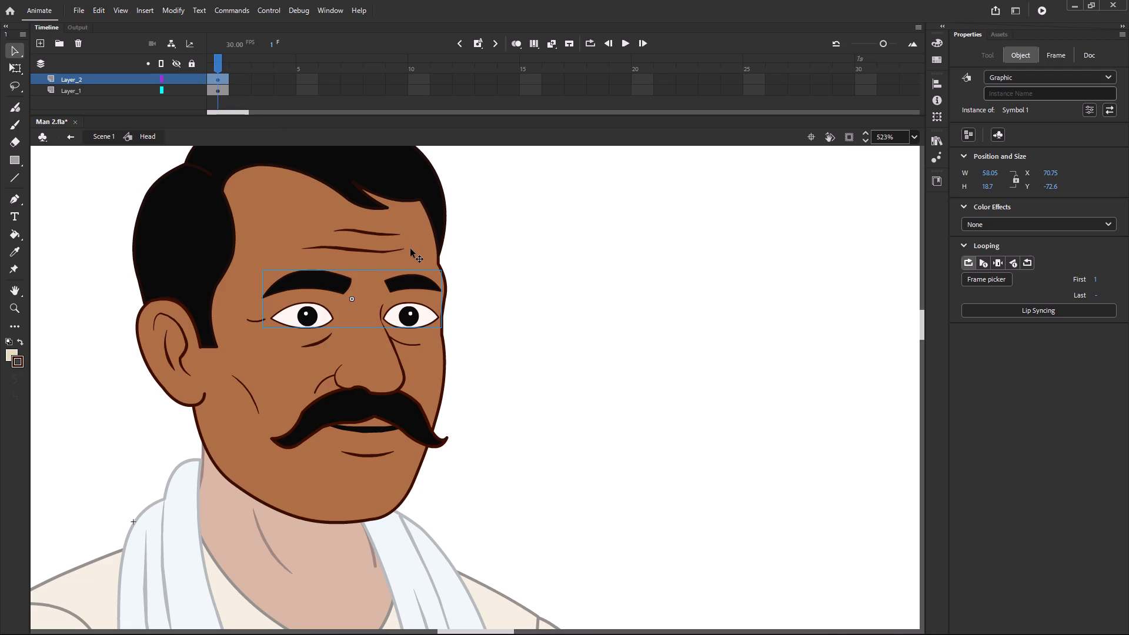
# Rename the new layer holding the eyes and eyebrows symbol as Eye.
pyautogui.doubleClick(81, 77)
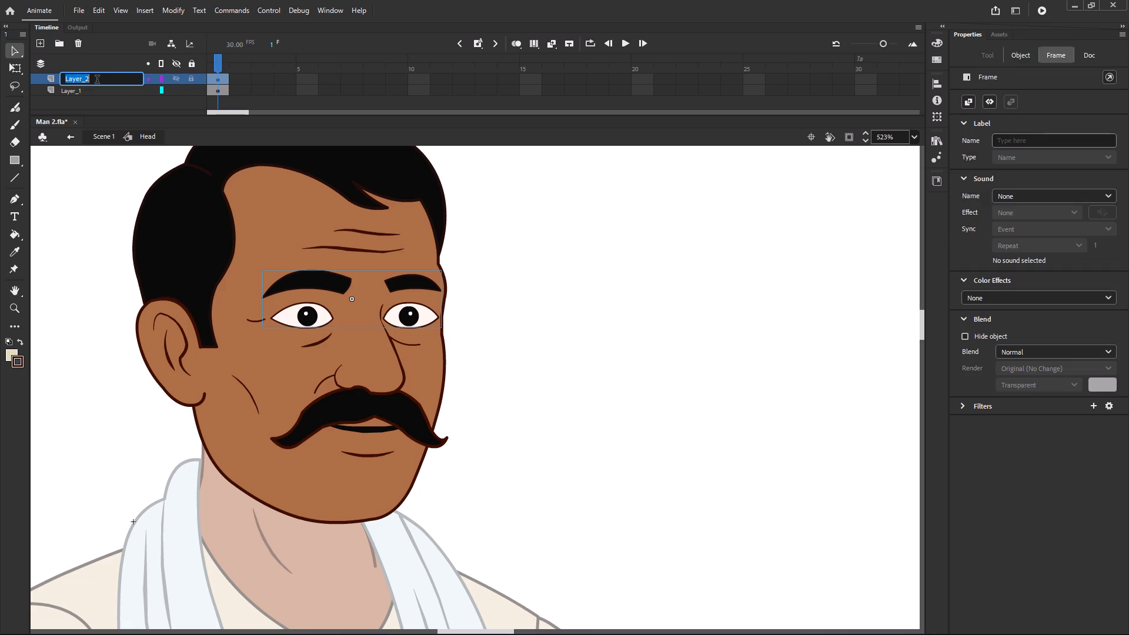
pyautogui.moveTo(104, 81); pyautogui.dragTo(34, 78)
pyautogui.press('BackSpace')
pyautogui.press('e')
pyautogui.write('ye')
pyautogui.click(111, 85)
pyautogui.click(128, 80)
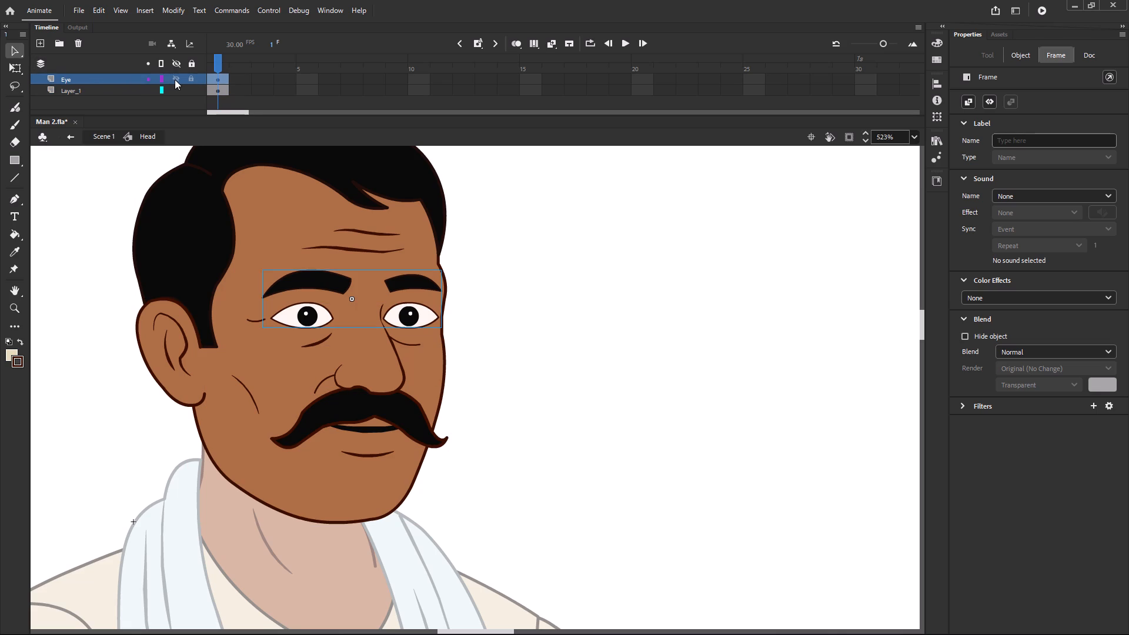
# Hide the Eye layer so only the rest of the head artwork shows, and dismiss the chat notification.
pyautogui.click(175, 79)
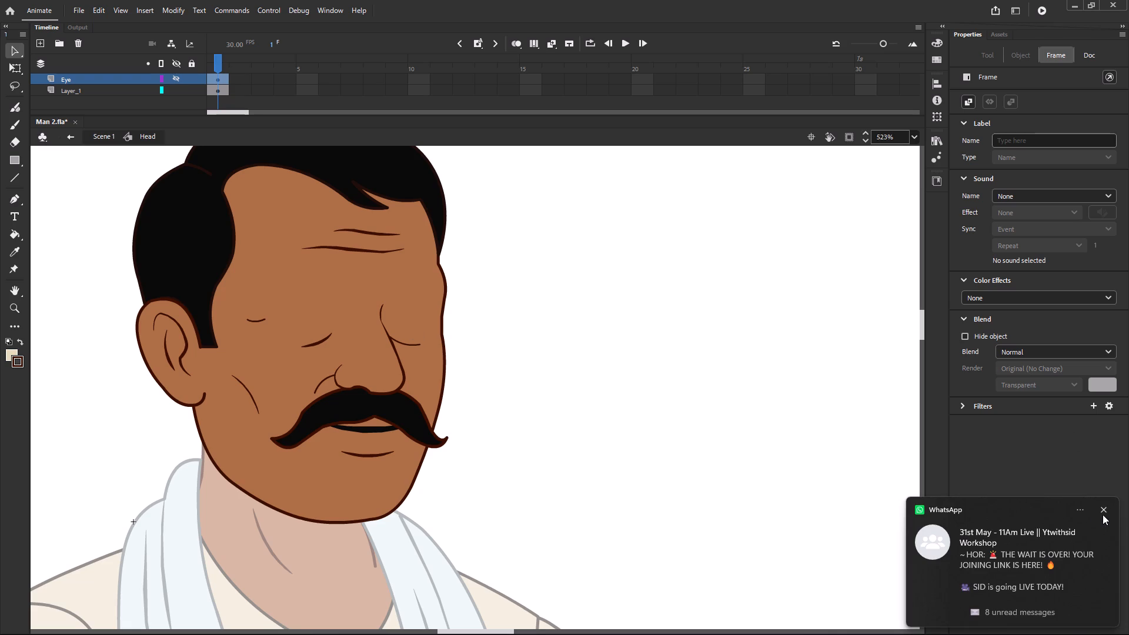
pyautogui.click(1103, 512)
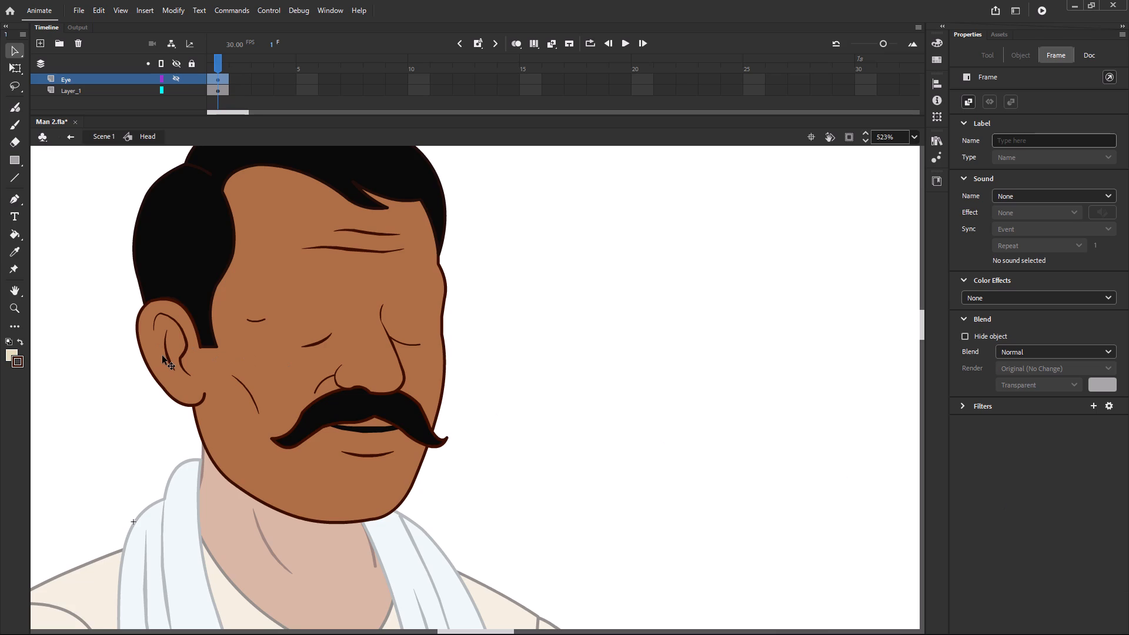
# Cut the brown face shape group, with its forehead and cheek lines, out of Layer_1.
pyautogui.keyDown('shift'); pyautogui.click(168, 246); pyautogui.keyUp('shift')
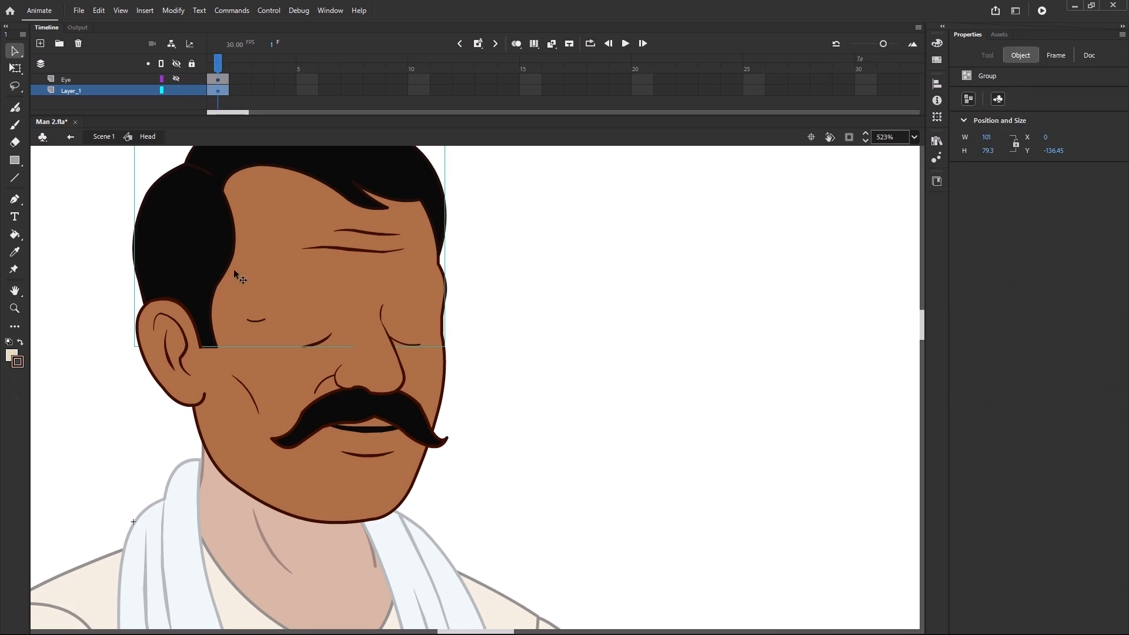
pyautogui.click(277, 283)
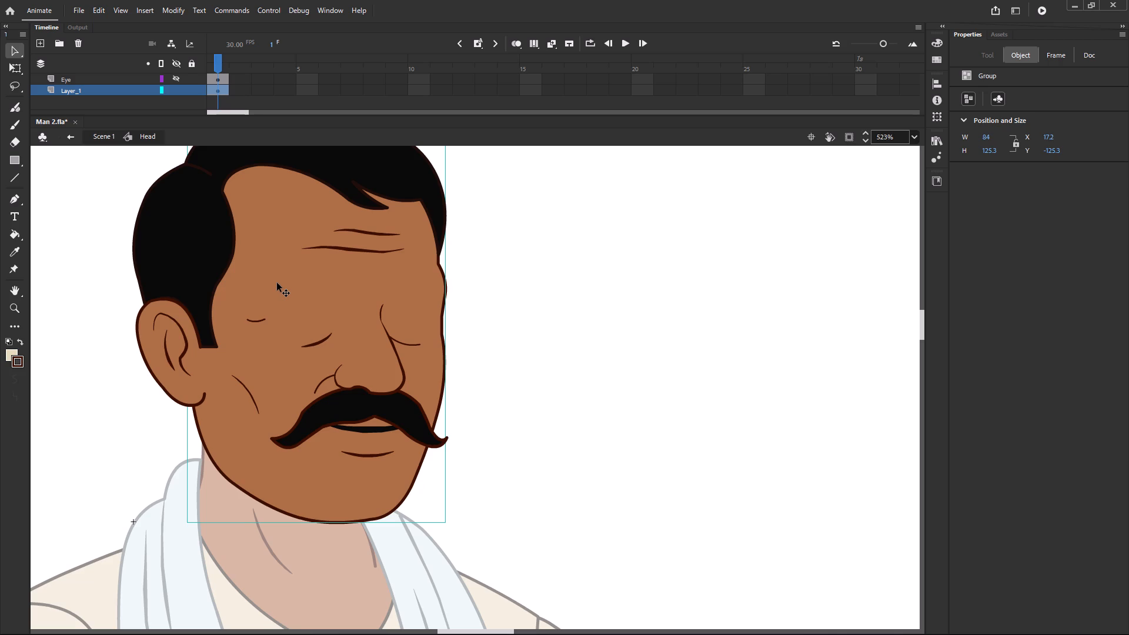
pyautogui.hotkey('ctrl', 'x')
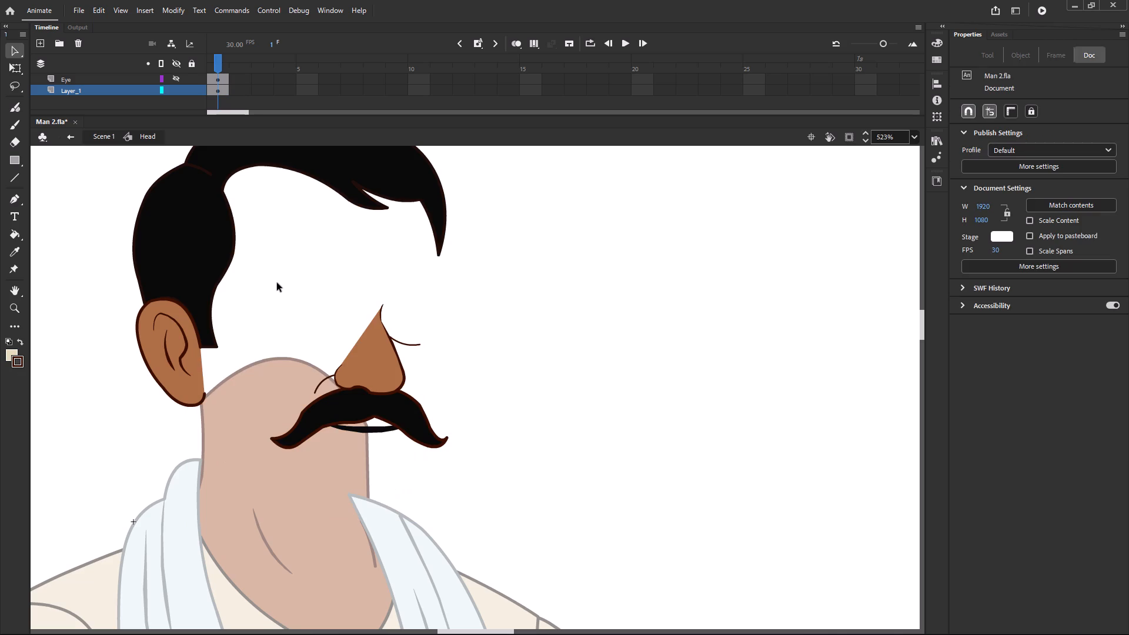
# Undo the removal of the face shape from Layer_1.
pyautogui.hotkey('ctrl', 'z')
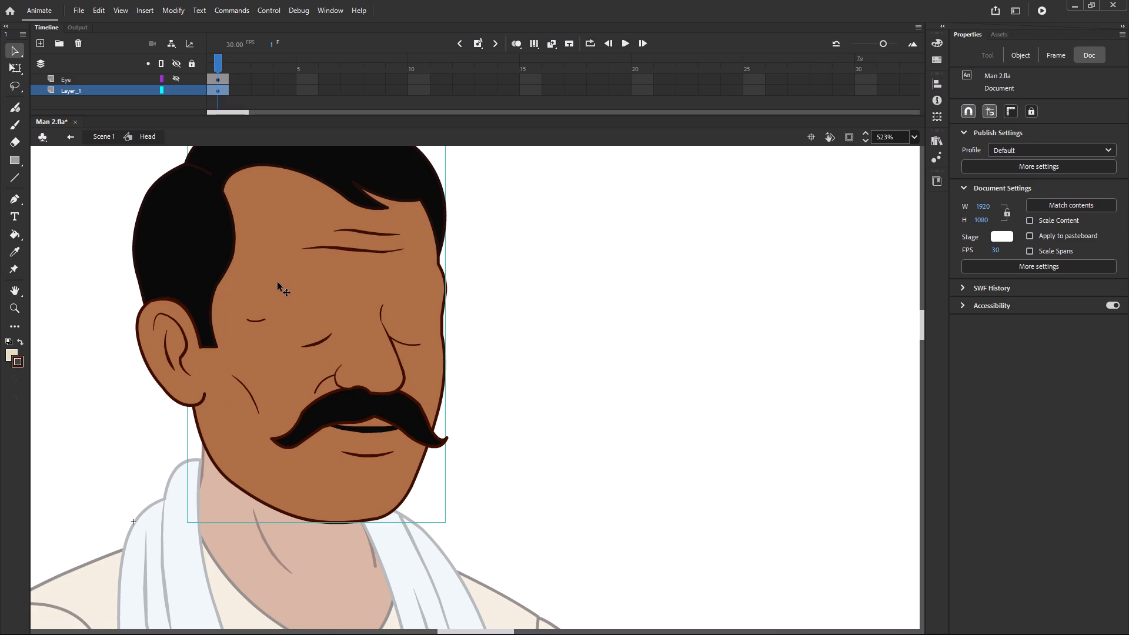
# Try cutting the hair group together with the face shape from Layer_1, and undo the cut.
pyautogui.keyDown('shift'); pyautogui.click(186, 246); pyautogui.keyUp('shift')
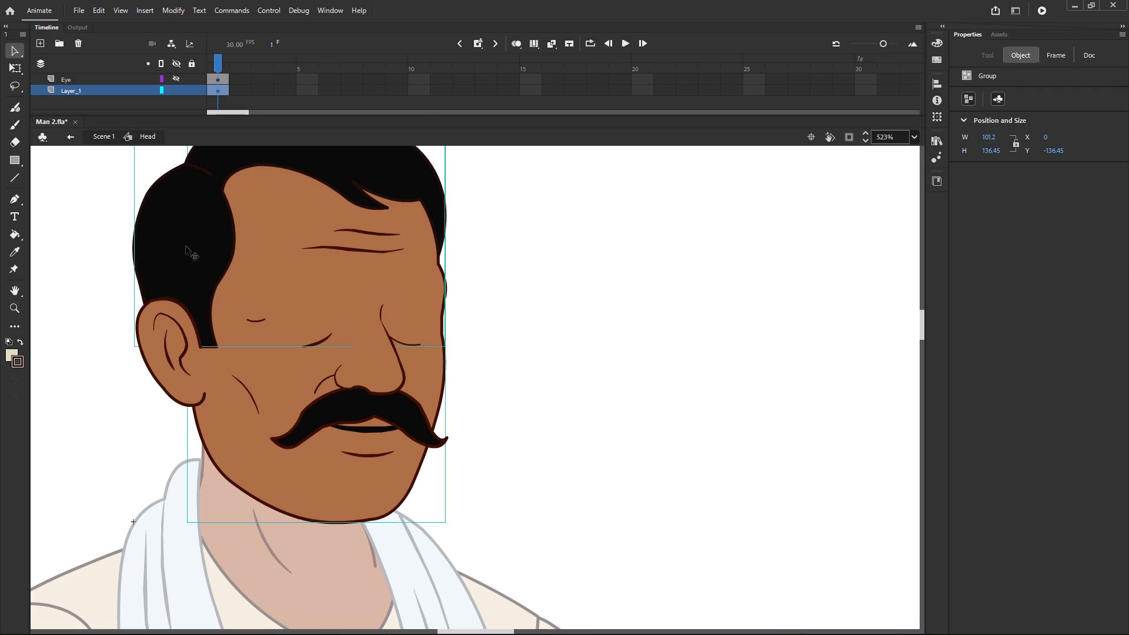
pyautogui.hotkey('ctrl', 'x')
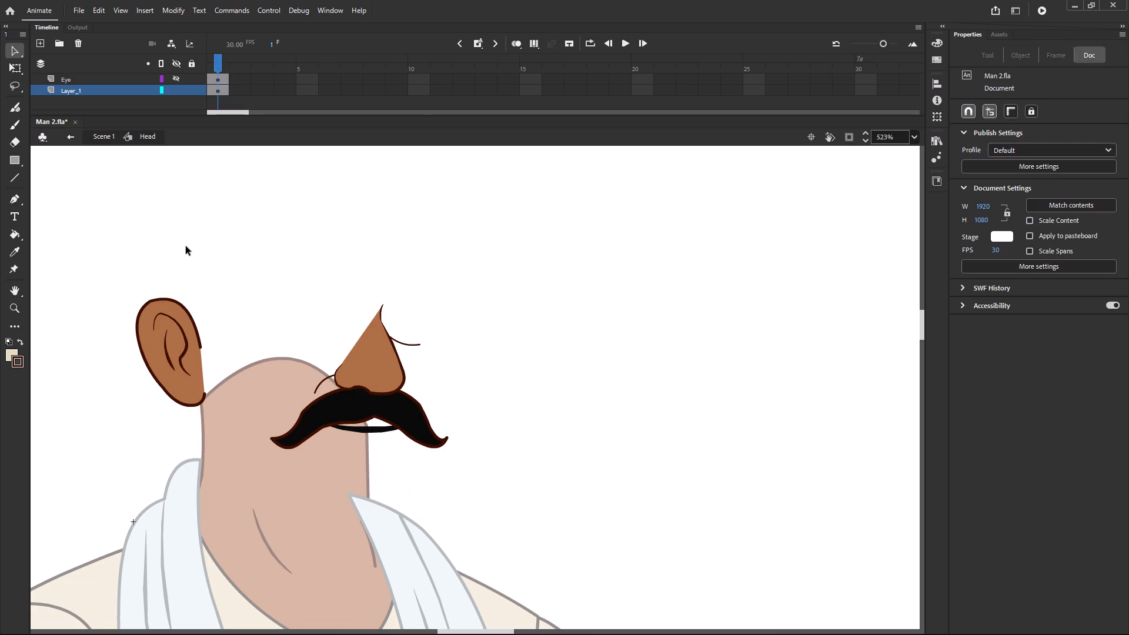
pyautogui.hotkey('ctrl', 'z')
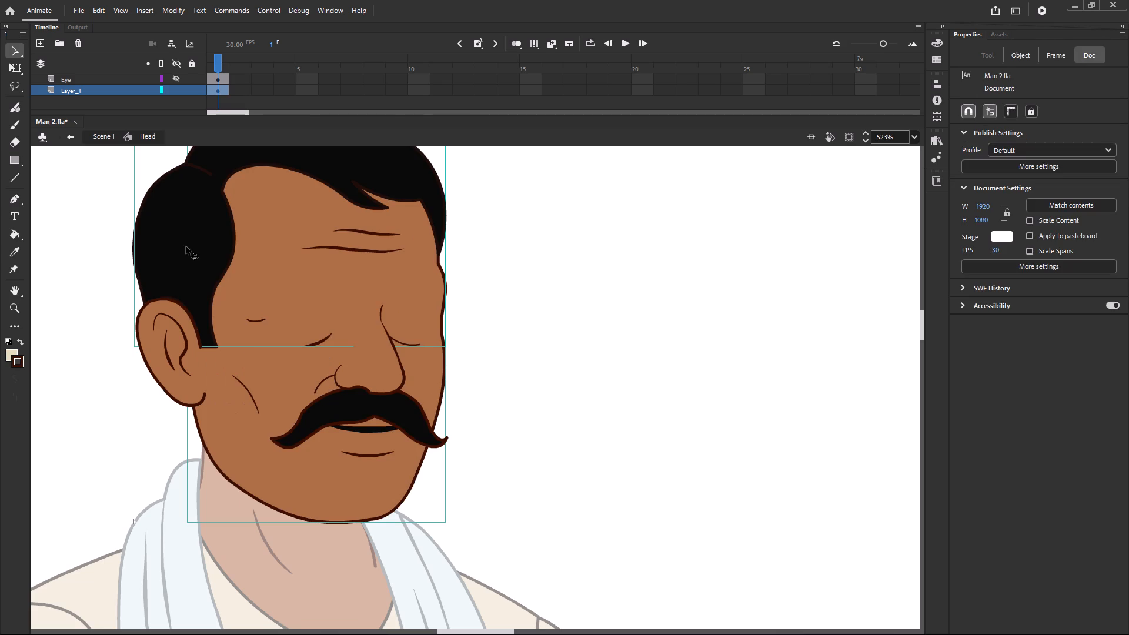
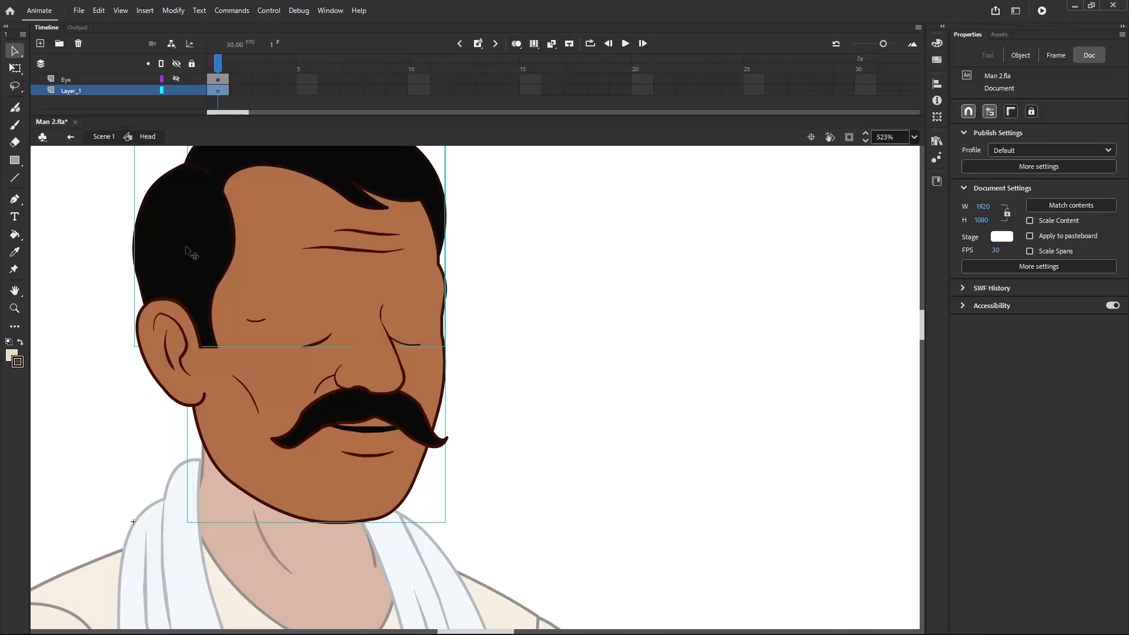
# Cut the face shape and hair from Layer_1 and paste them in place on a new layer above it.
pyautogui.hotkey('ctrl', 'x')
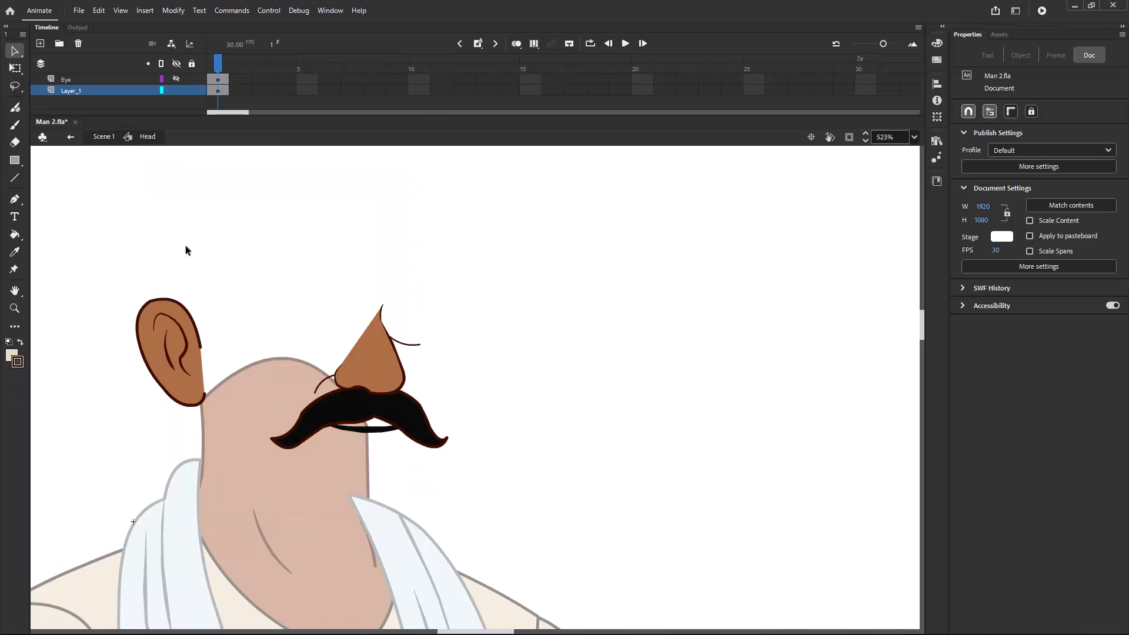
pyautogui.click(39, 39)
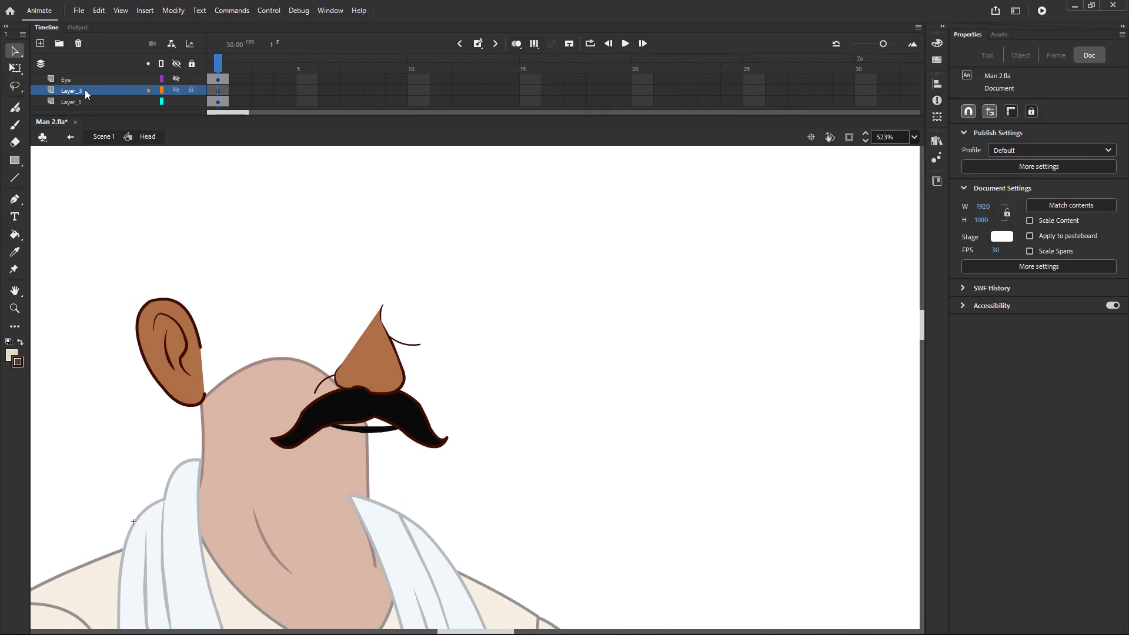
pyautogui.click(218, 91)
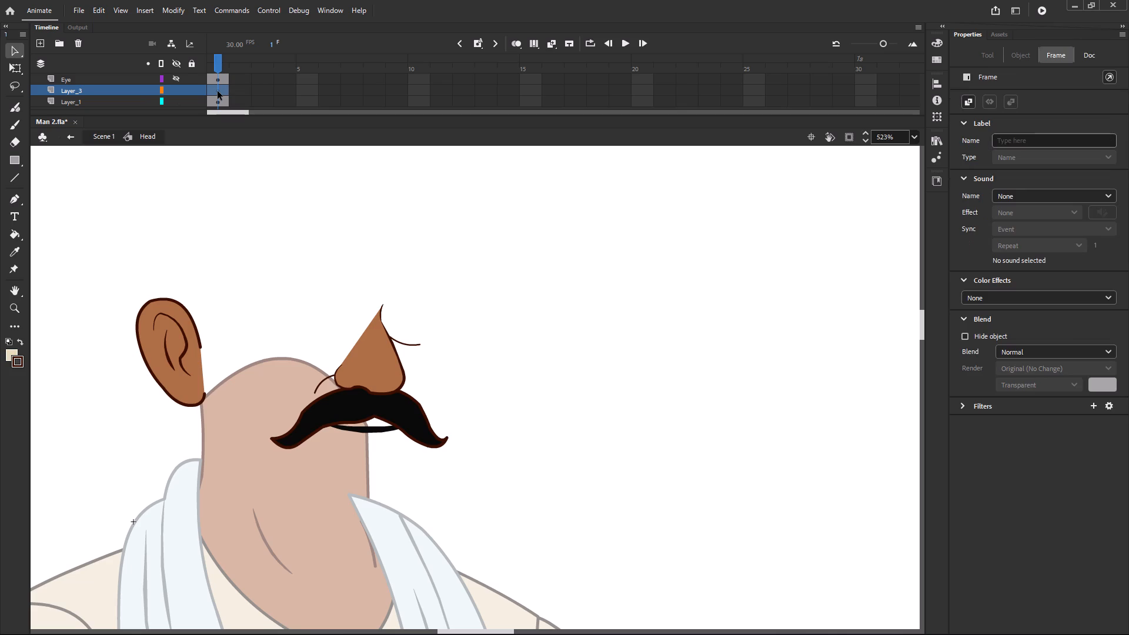
pyautogui.hotkey('ctrl', 'shift', 'v')
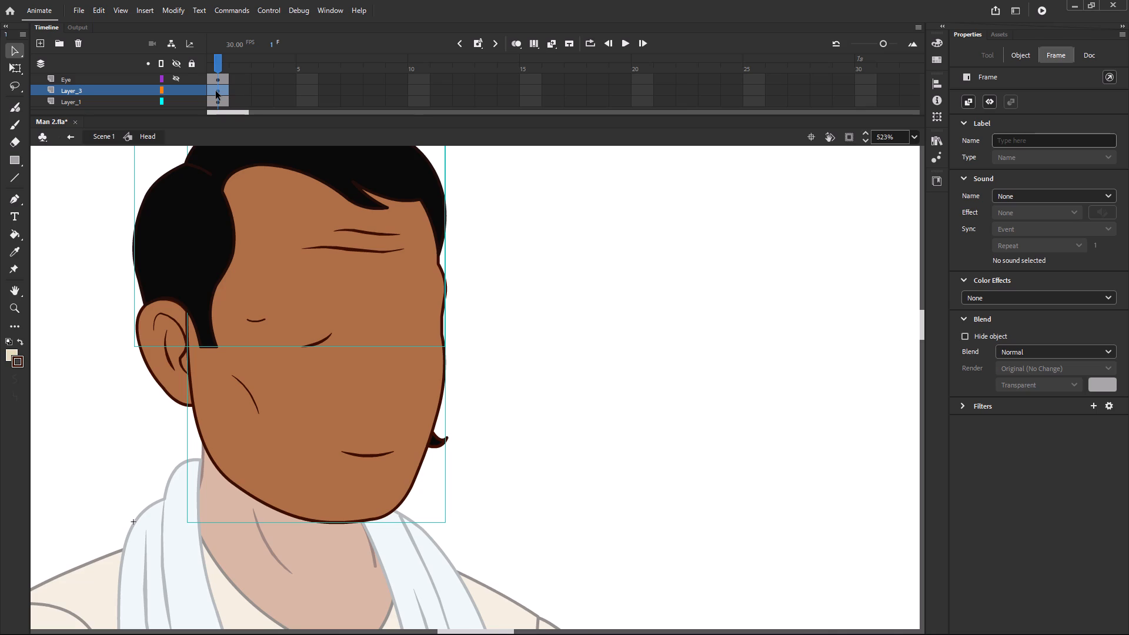
pyautogui.hotkey('ctrl', 'z')
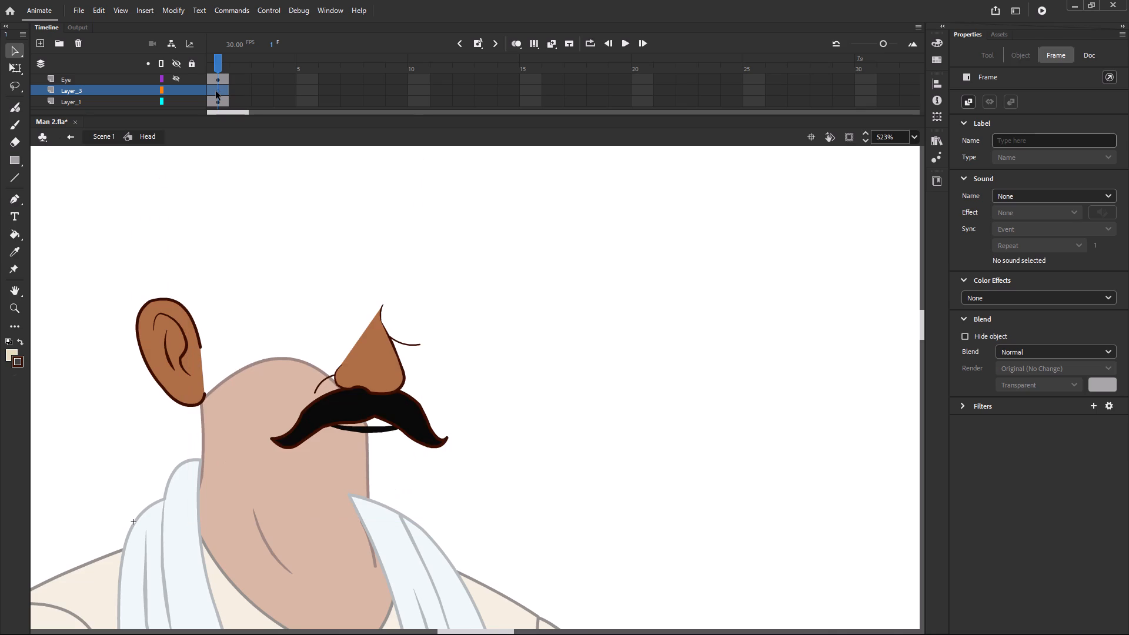
pyautogui.hotkey('ctrl', 'shift', 'v')
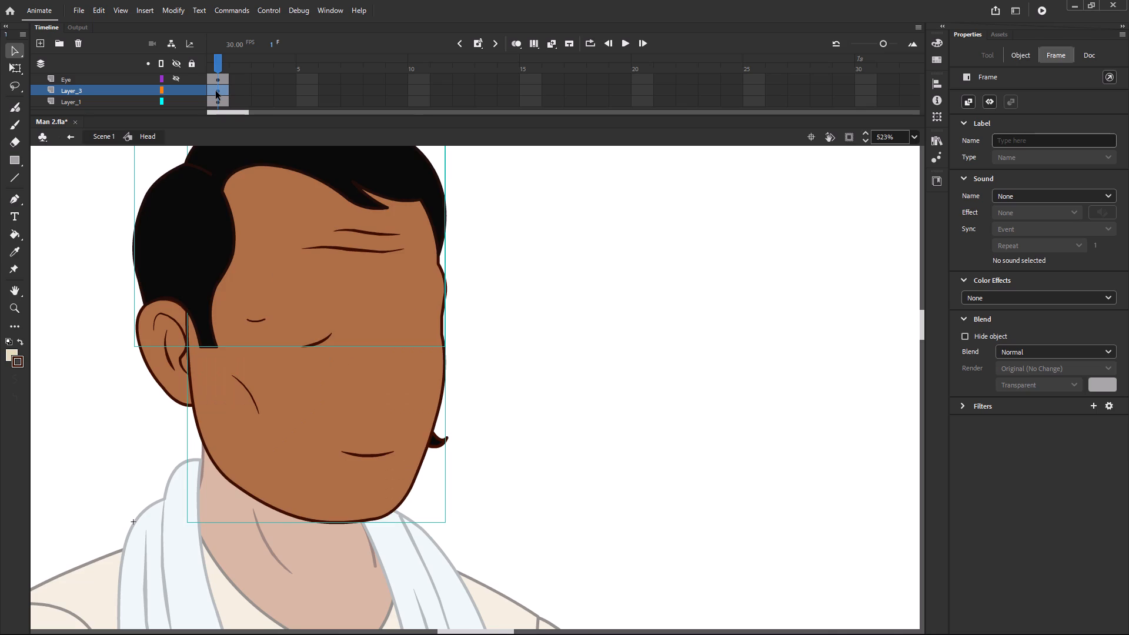
# Convert the pasted face and hair to a graphic symbol with the default settings.
pyautogui.press('F8')
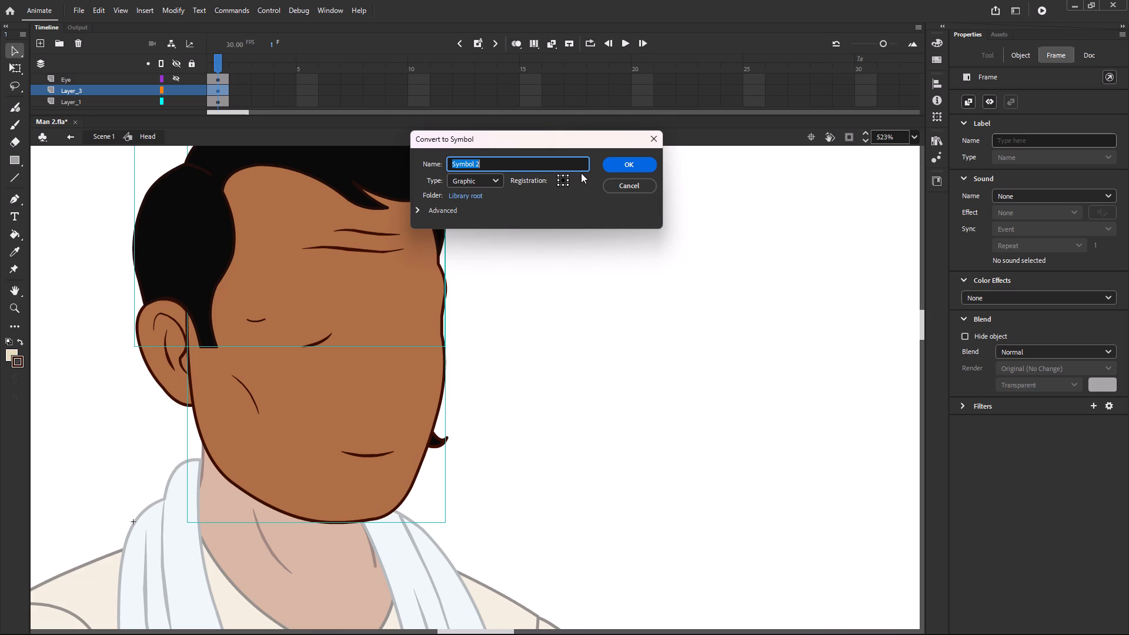
pyautogui.click(650, 163)
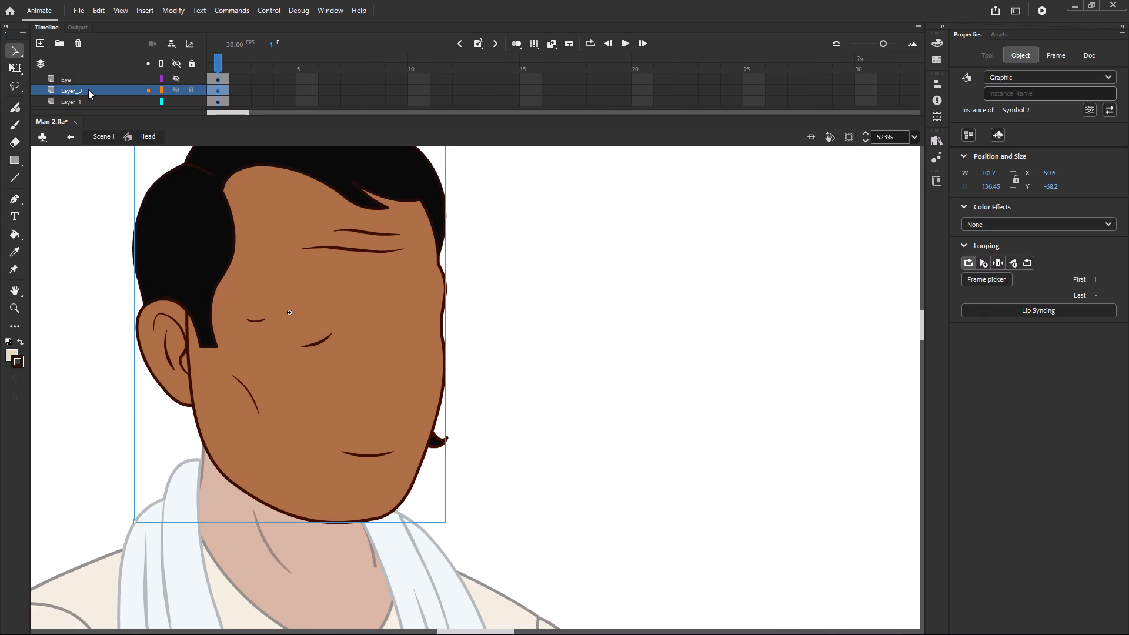
# Rename the face and hair layer as Back and move it below Layer_1.
pyautogui.doubleClick(84, 91)
pyautogui.moveTo(96, 91); pyautogui.dragTo(51, 91)
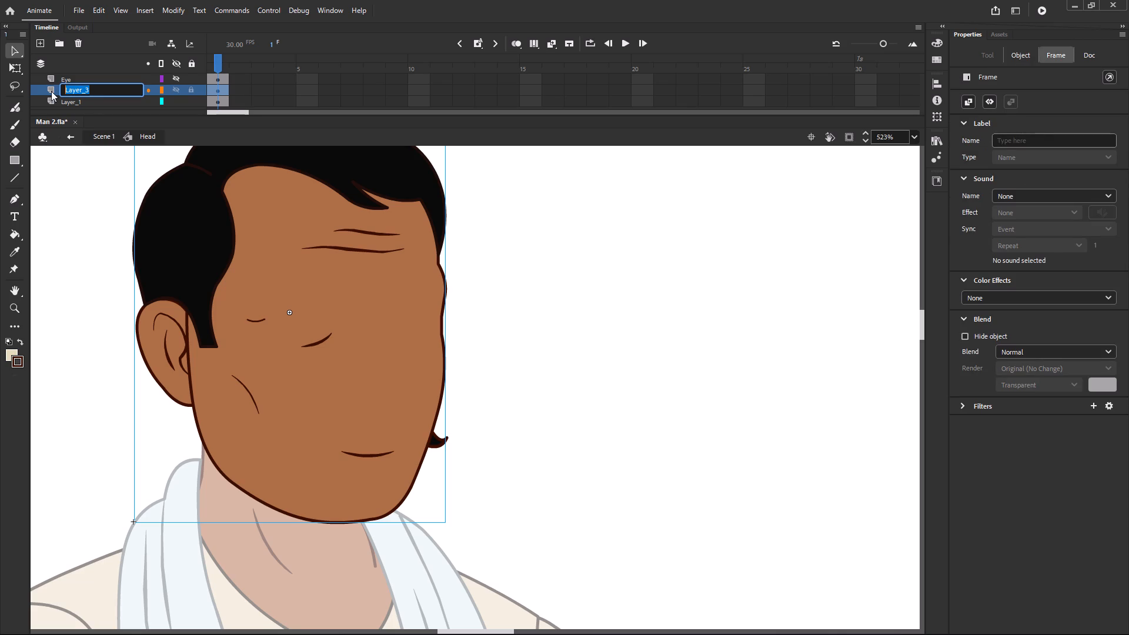
pyautogui.press('BackSpace')
pyautogui.press('b')
pyautogui.press('a')
pyautogui.write('ck')
pyautogui.press('Return')
pyautogui.moveTo(64, 90); pyautogui.dragTo(64, 103)
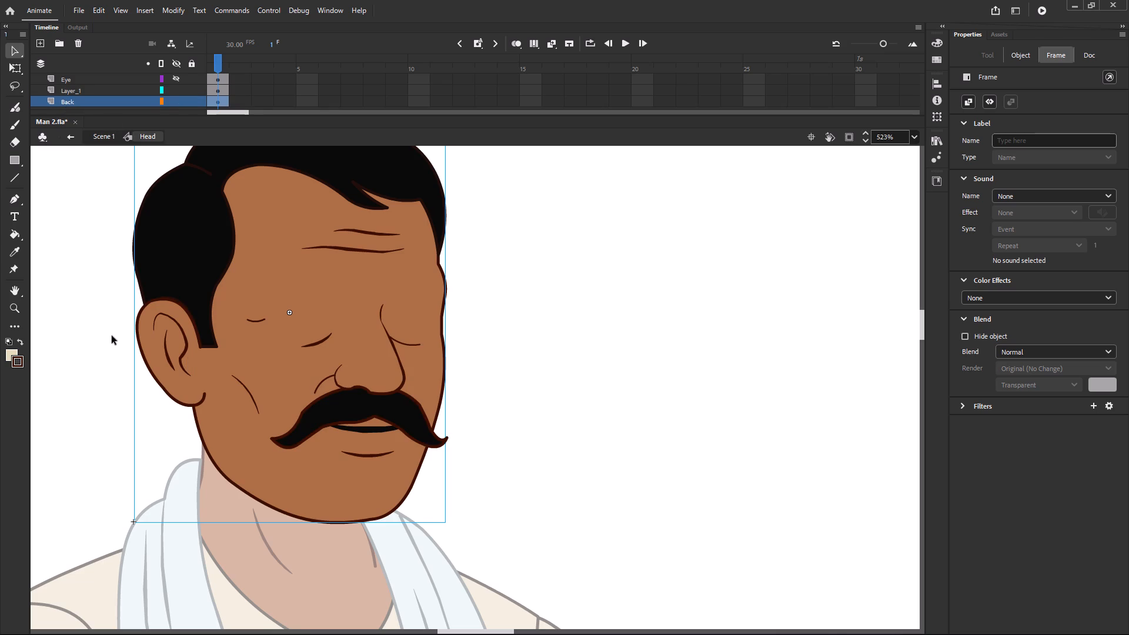
# Toggle the Back layer's visibility repeatedly to check which head parts are separated from Layer_1.
pyautogui.click(175, 99)
pyautogui.click(175, 99)
pyautogui.click(175, 99)
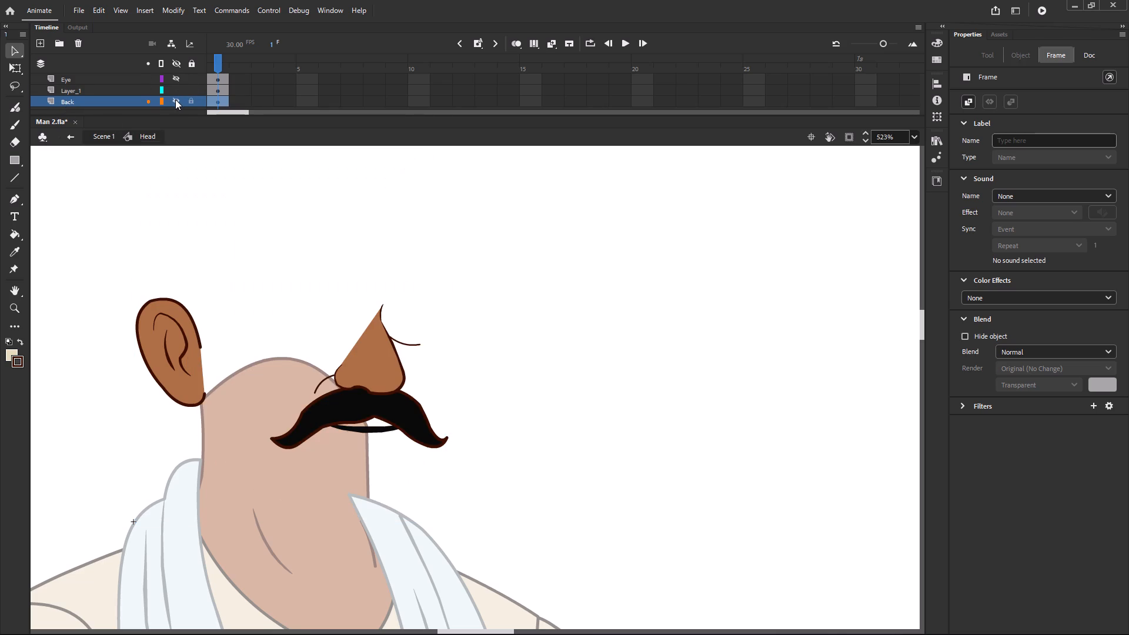
pyautogui.click(175, 99)
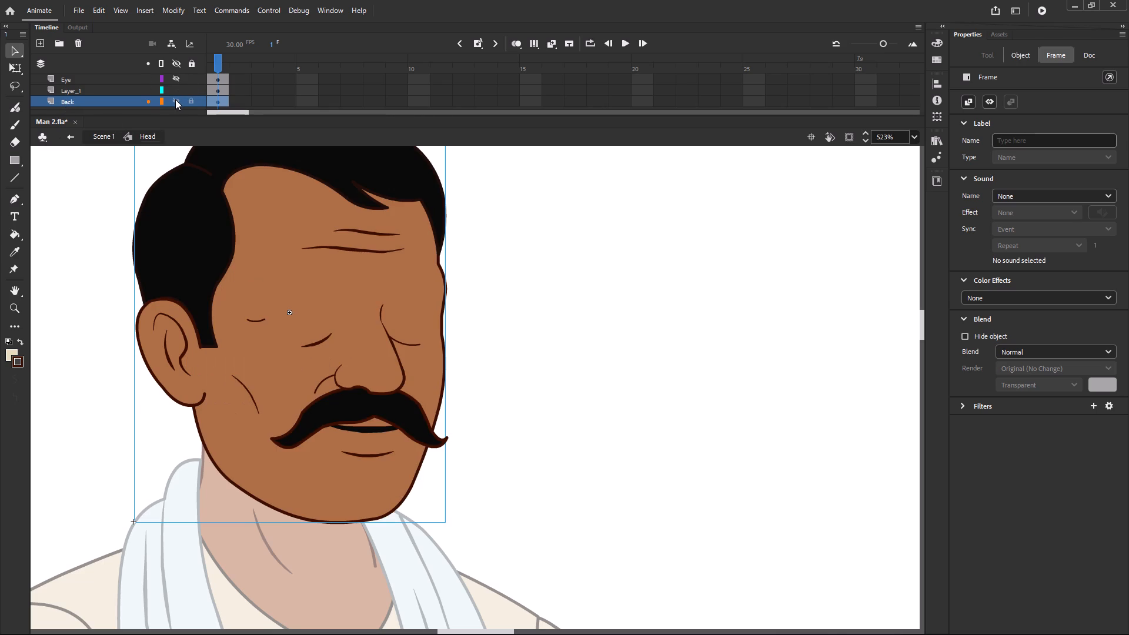
pyautogui.click(175, 99)
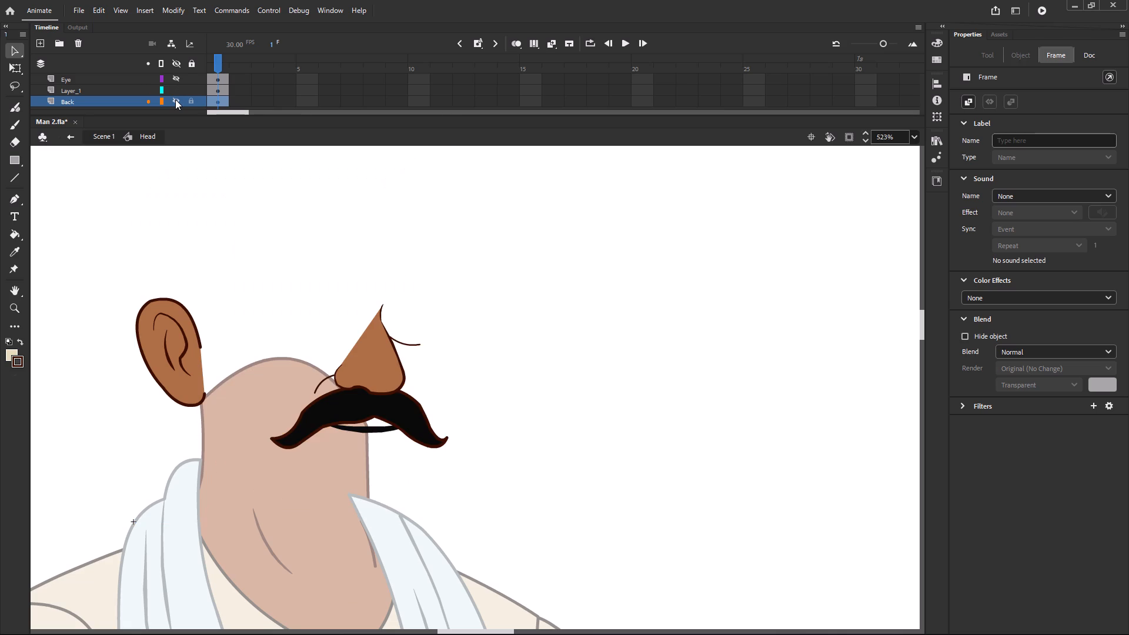
pyautogui.click(175, 99)
pyautogui.click(175, 99)
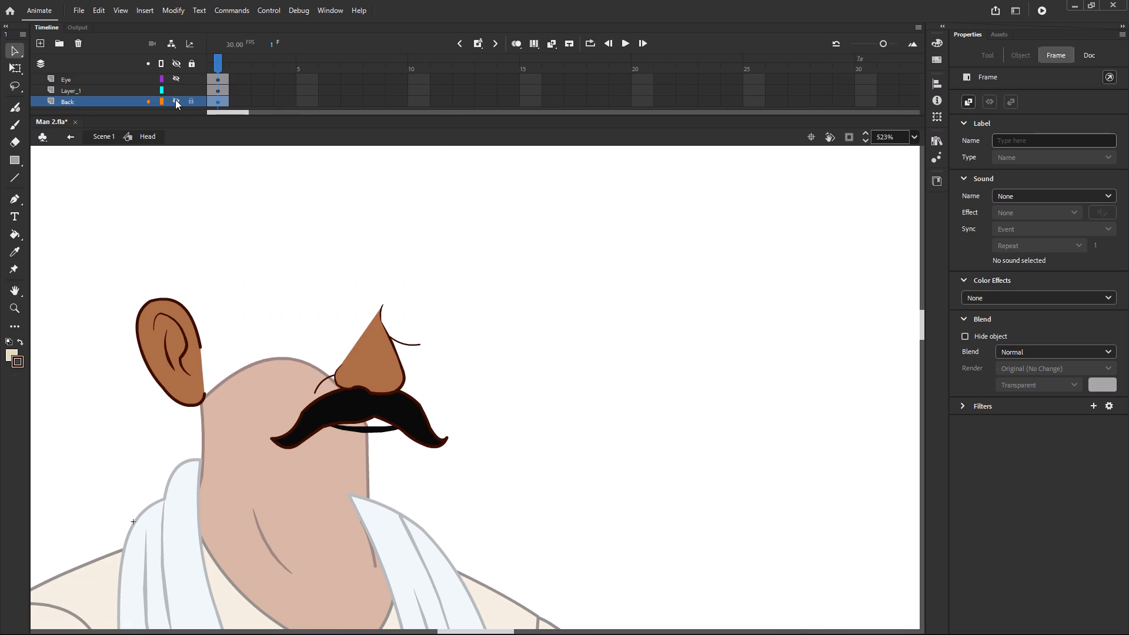
pyautogui.click(175, 99)
pyautogui.click(175, 99)
pyautogui.click(175, 99)
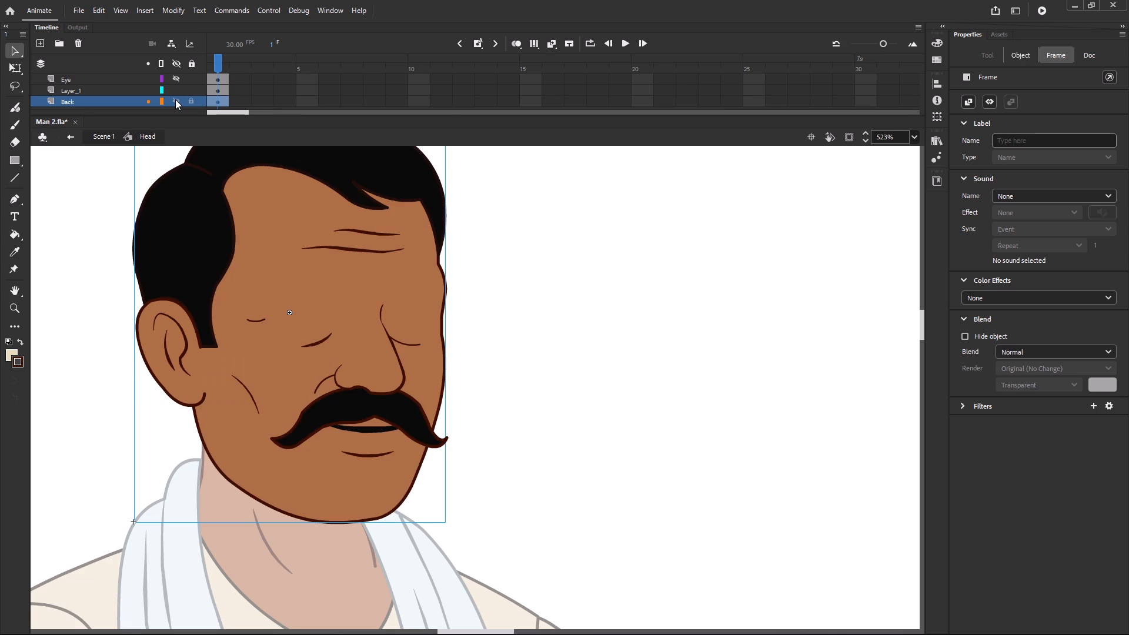
pyautogui.click(175, 99)
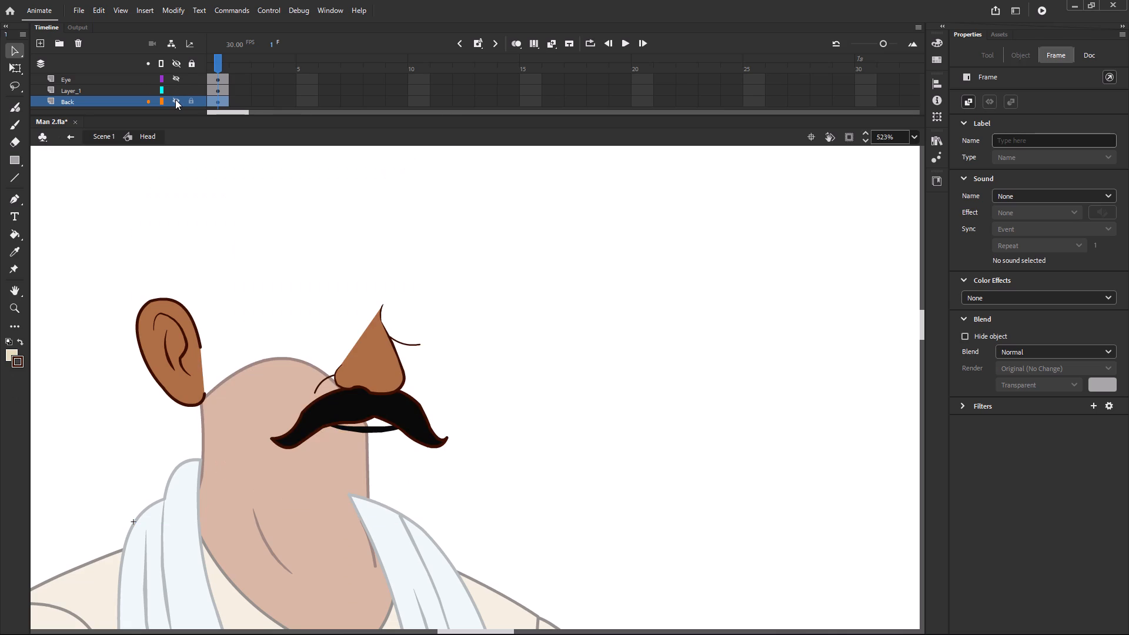
pyautogui.click(175, 99)
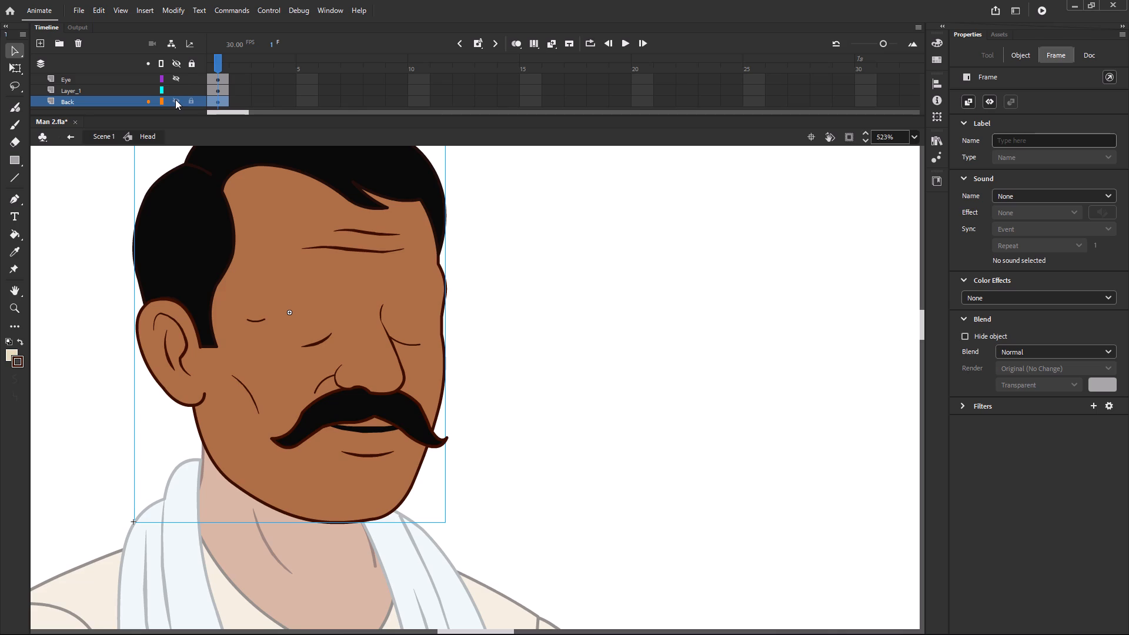
# With the Back layer hidden, cut the nose group from Layer_1 and paste it in place on a new layer.
pyautogui.click(175, 99)
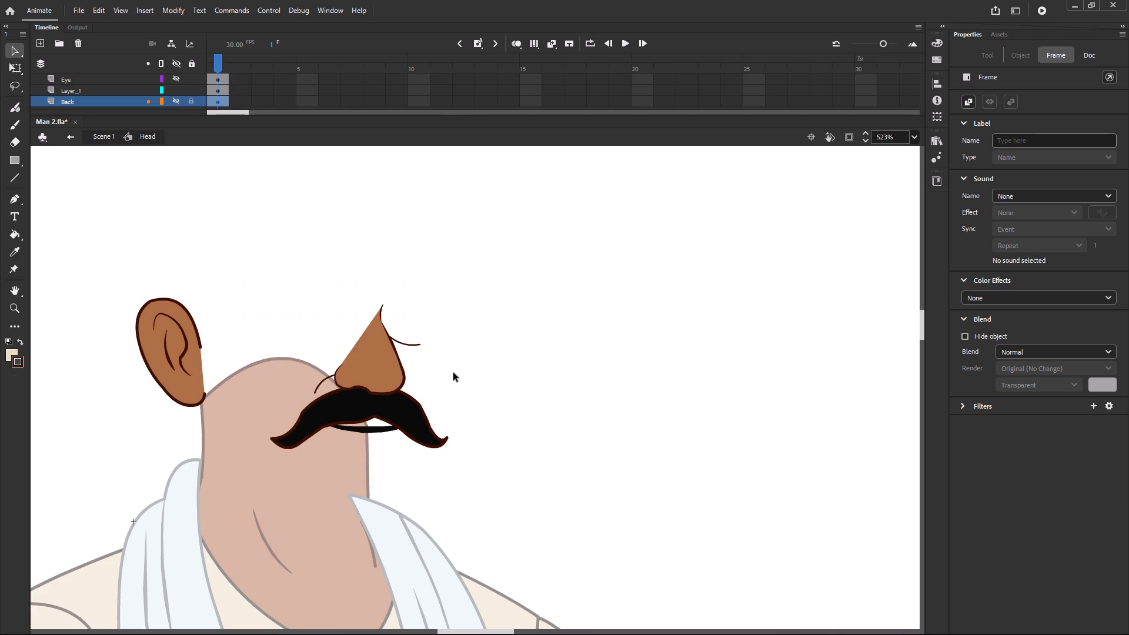
pyautogui.click(383, 357)
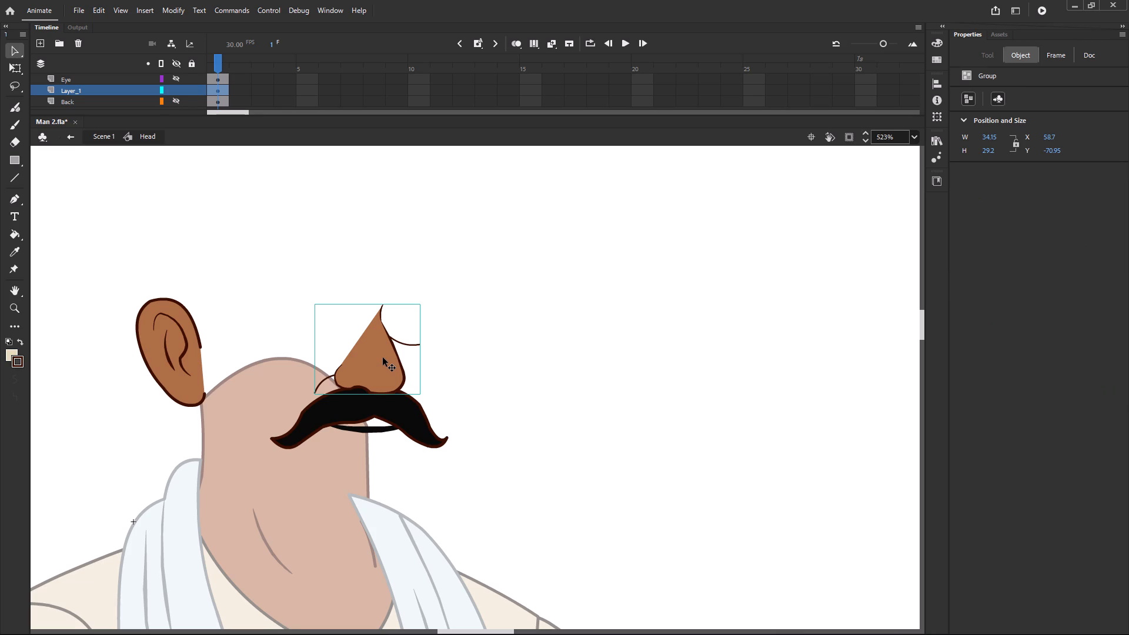
pyautogui.hotkey('ctrl', 'x')
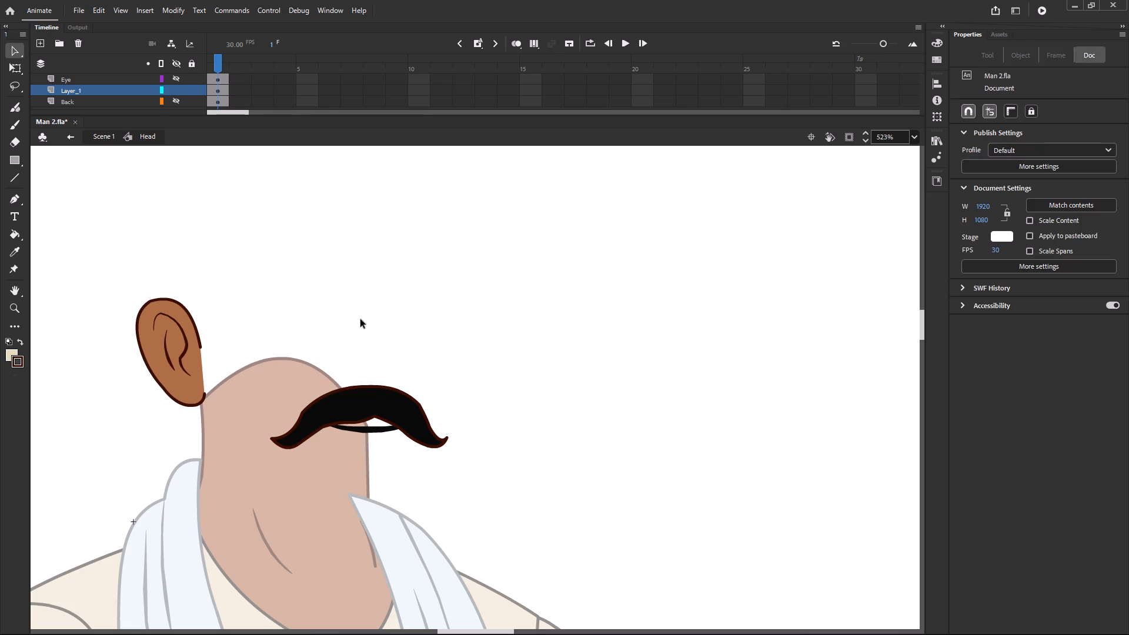
pyautogui.click(42, 44)
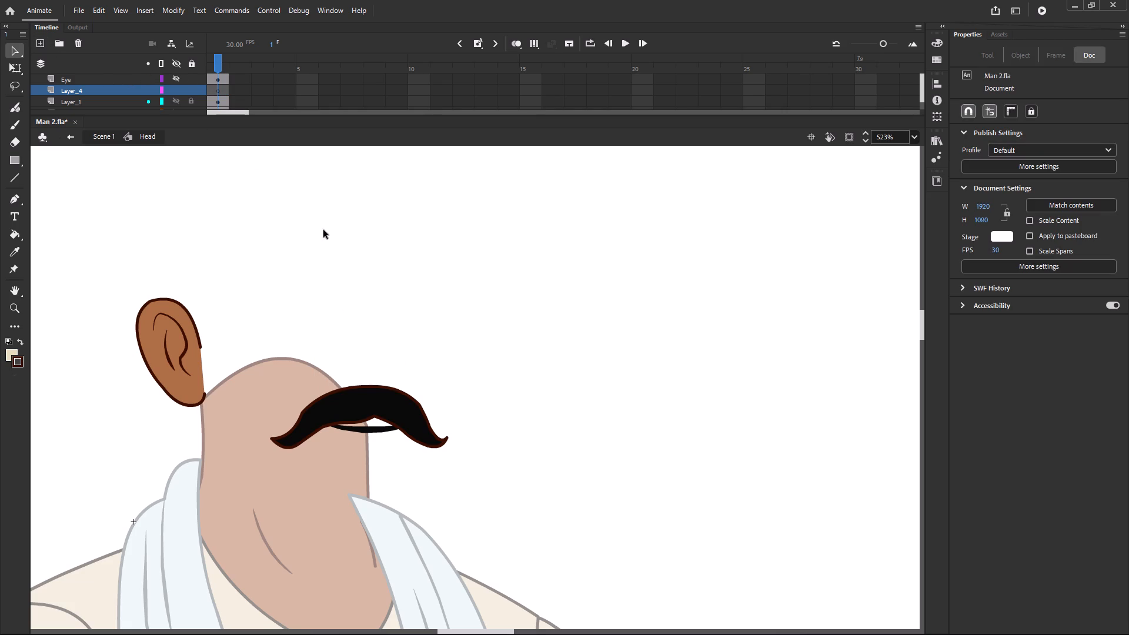
pyautogui.click(221, 93)
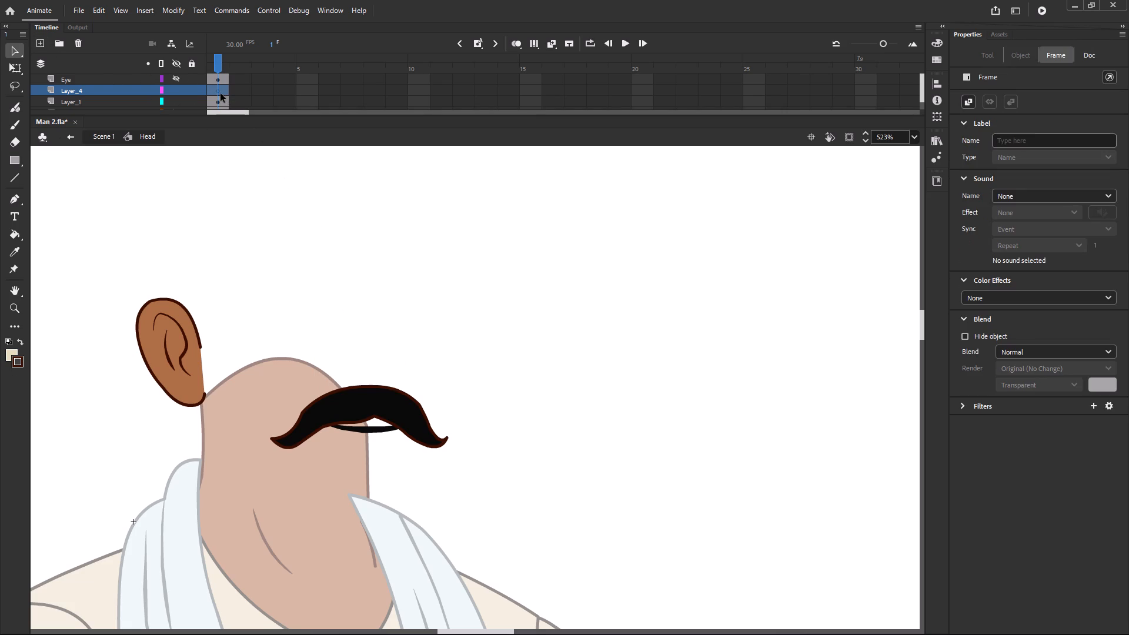
pyautogui.hotkey('ctrl', 'shift', 'v')
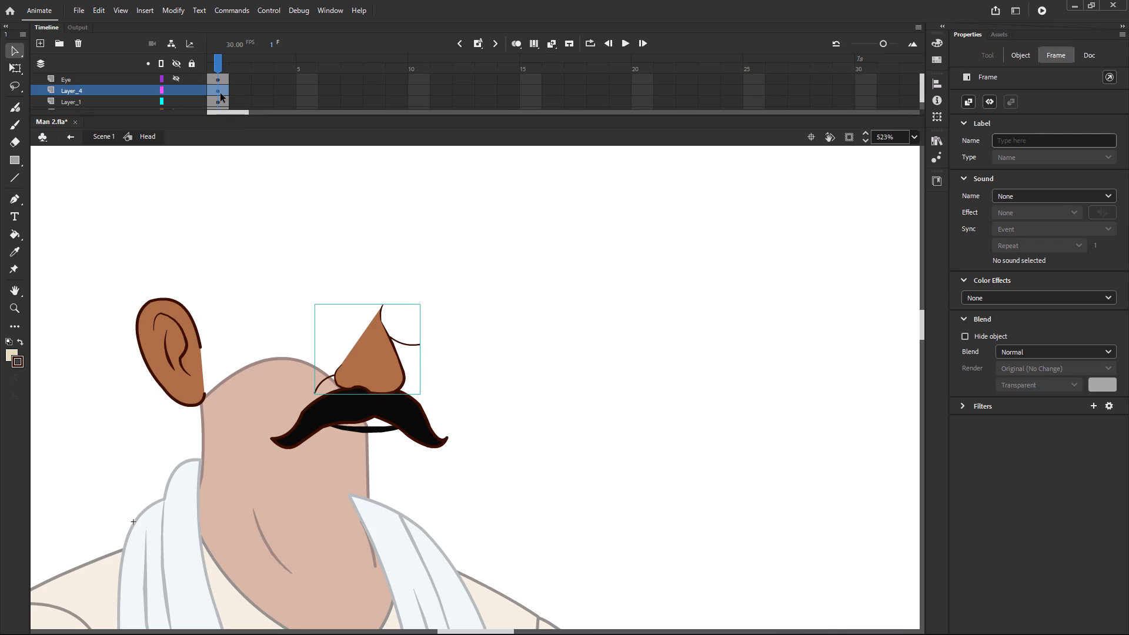
# Rename the new layer as Nose and hide it.
pyautogui.doubleClick(79, 88)
pyautogui.moveTo(96, 90); pyautogui.dragTo(64, 92)
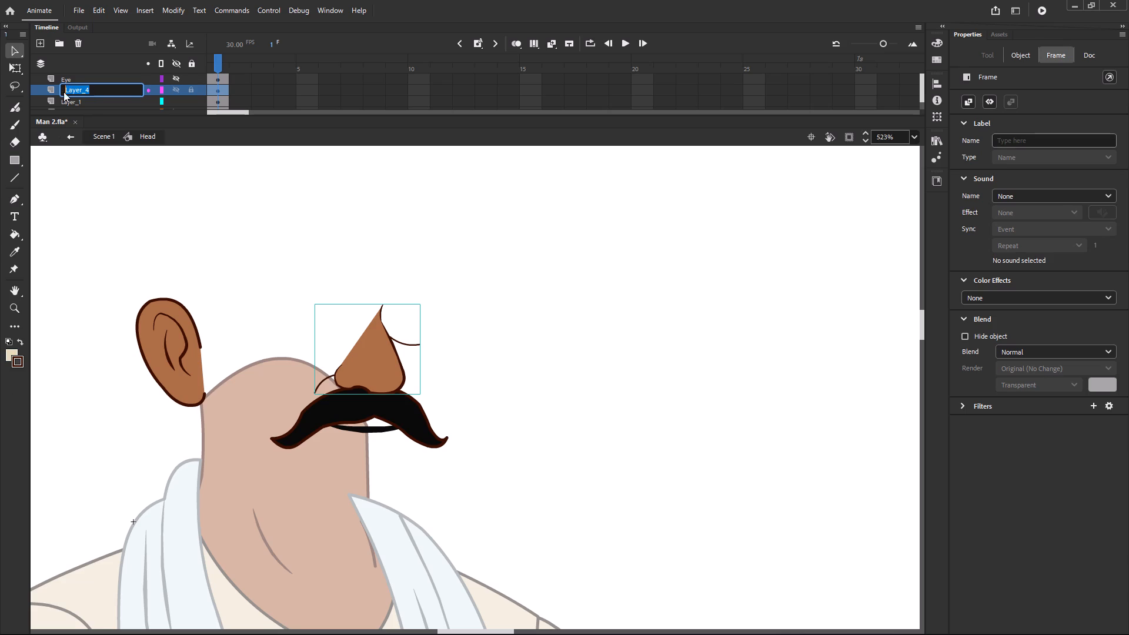
pyautogui.press('BackSpace')
pyautogui.press('n')
pyautogui.write('ose')
pyautogui.press('Return')
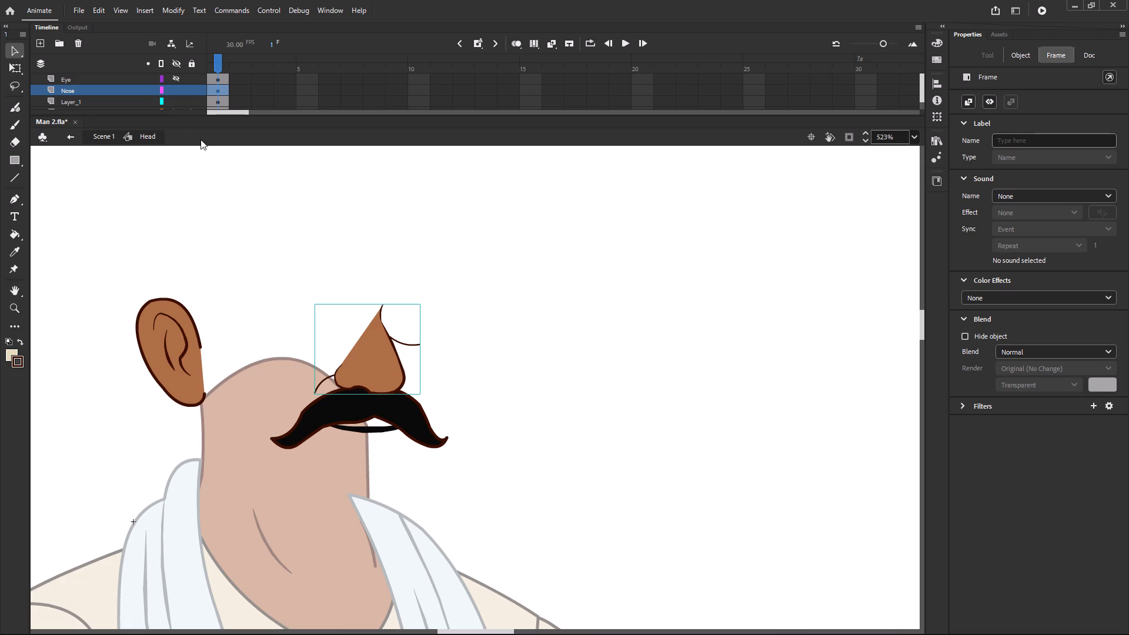
pyautogui.click(178, 91)
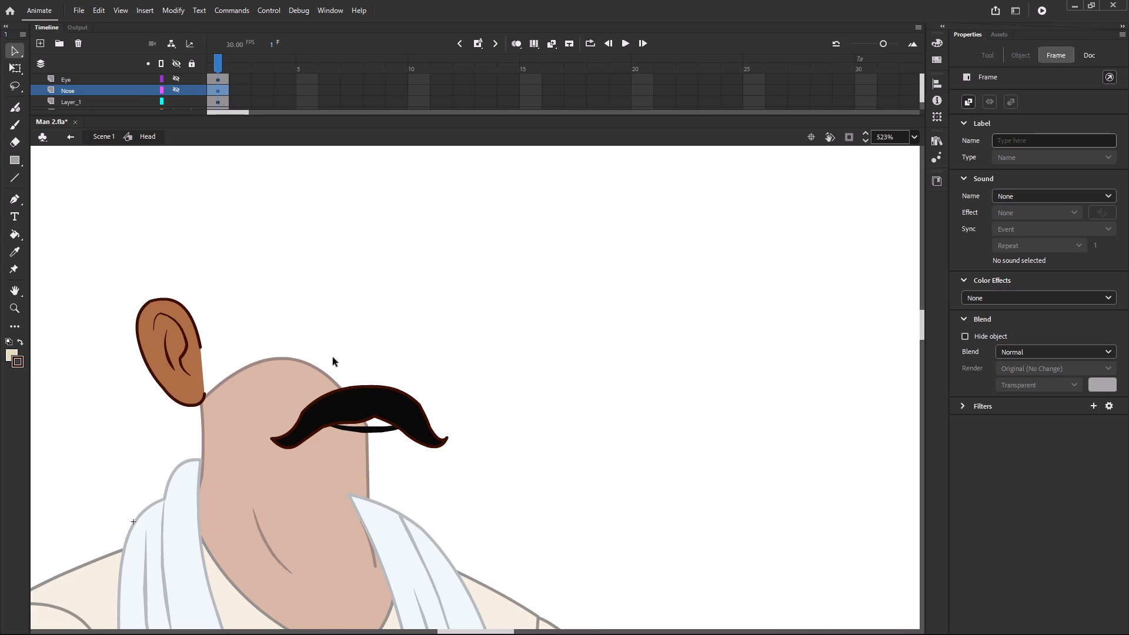
# Select Layer_1's remaining ear, moustache and mouth artwork to pick out the next part.
pyautogui.scroll(-2, 82, 96)
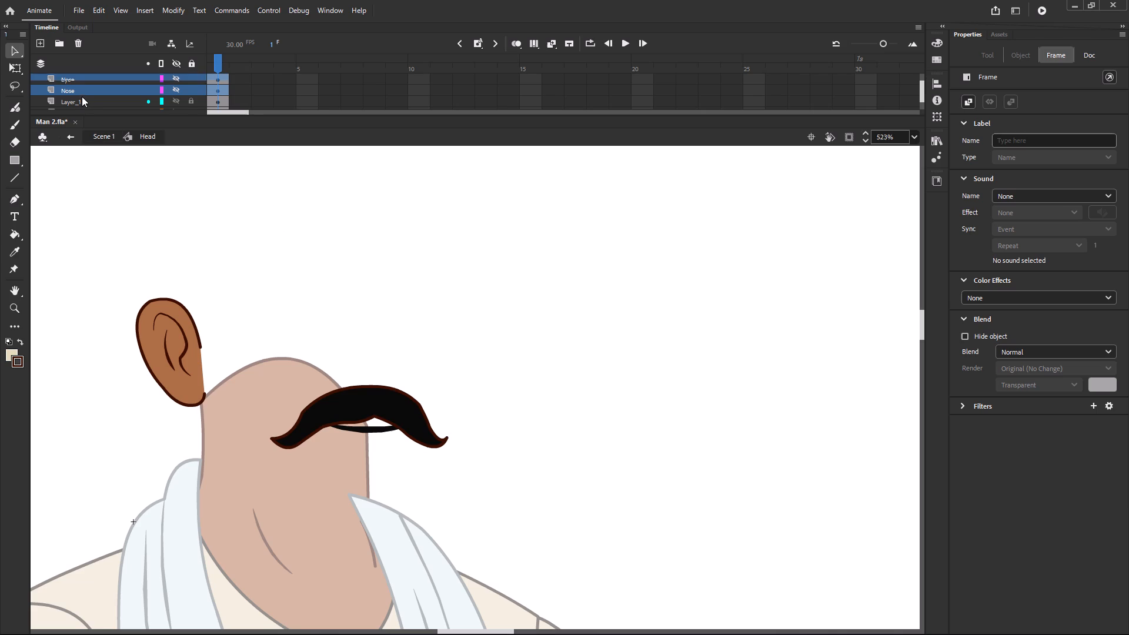
pyautogui.click(92, 92)
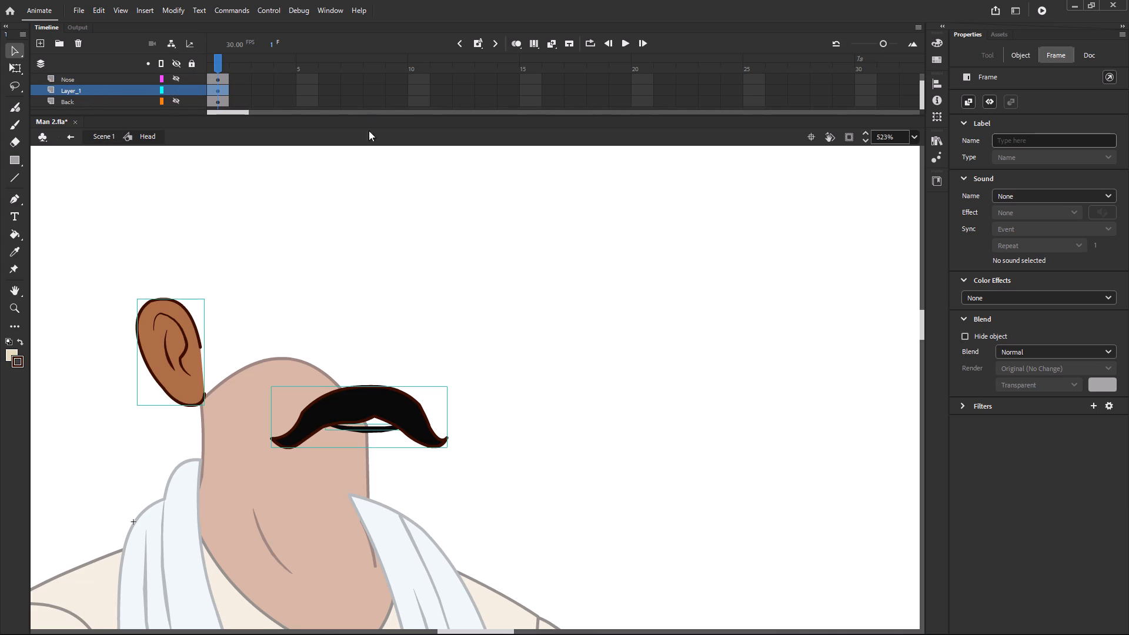
pyautogui.click(169, 343)
pyautogui.click(452, 372)
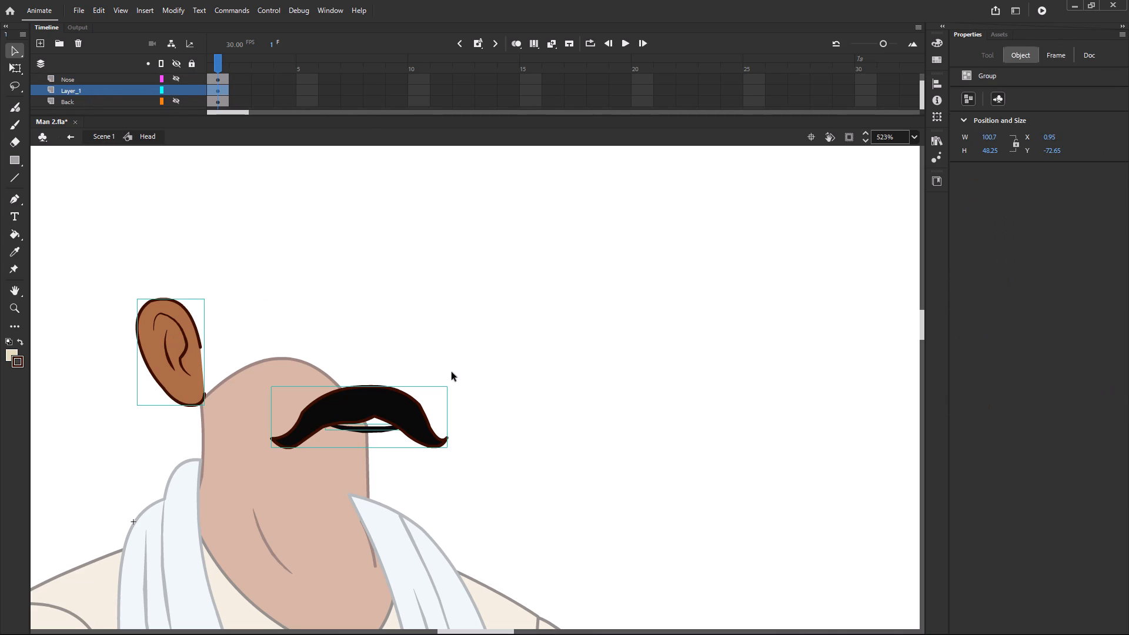
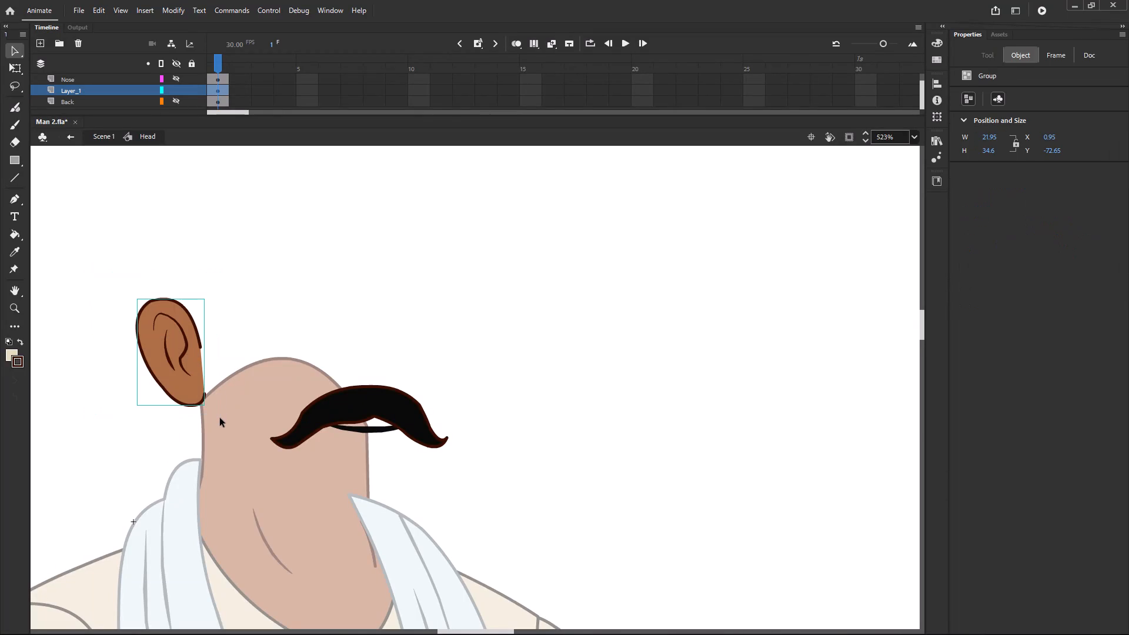
# Cut the ear group from Layer_1 and paste it in place on a new layer.
pyautogui.hotkey('ctrl', 'x')
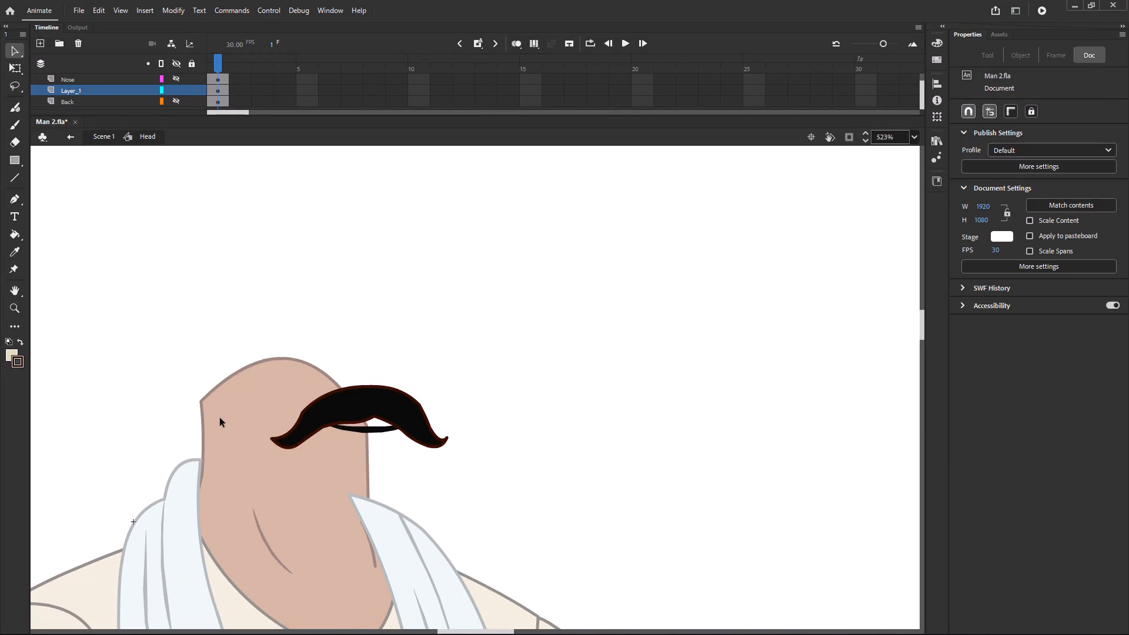
pyautogui.click(43, 41)
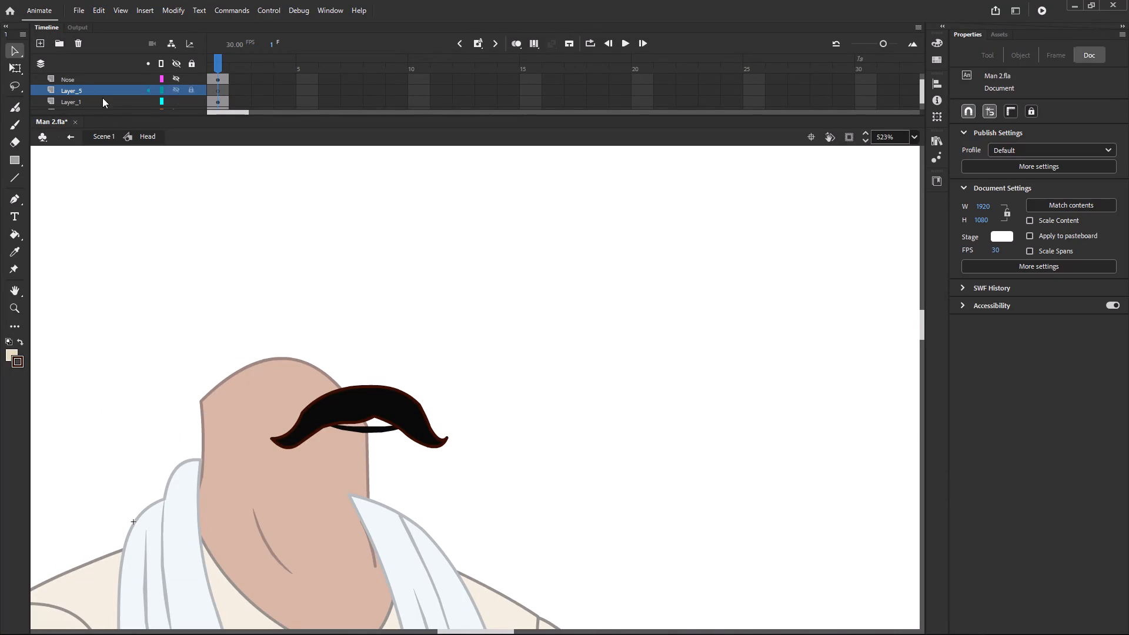
pyautogui.hotkey('ctrl', 'shift', 'v')
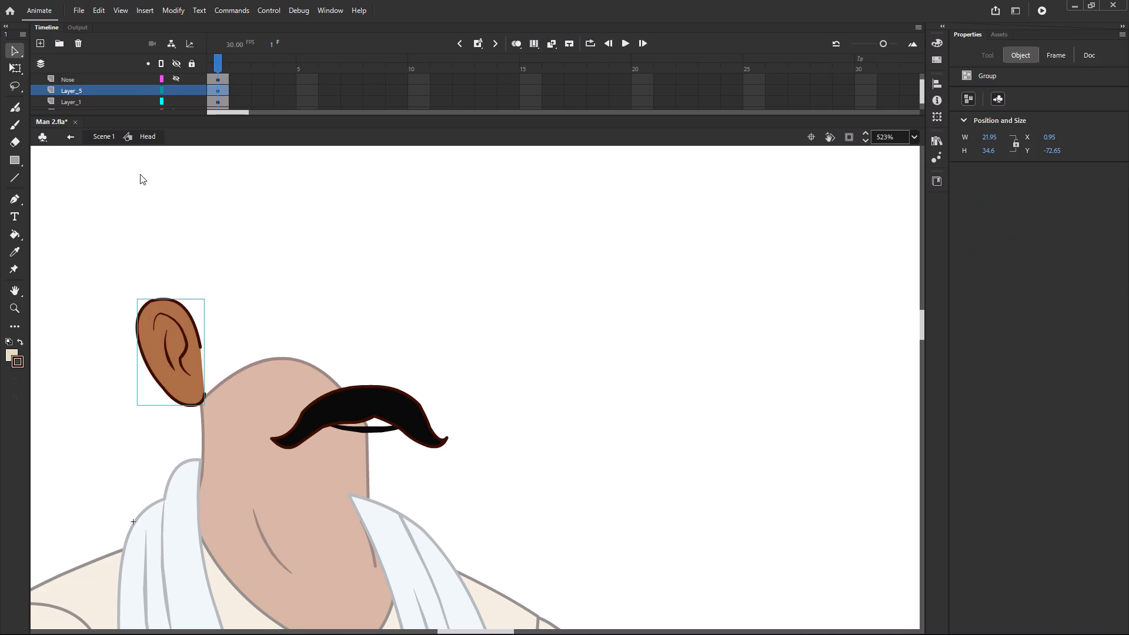
# Rename the new ear layer as Kaan.
pyautogui.doubleClick(79, 91)
pyautogui.moveTo(93, 91); pyautogui.dragTo(48, 93)
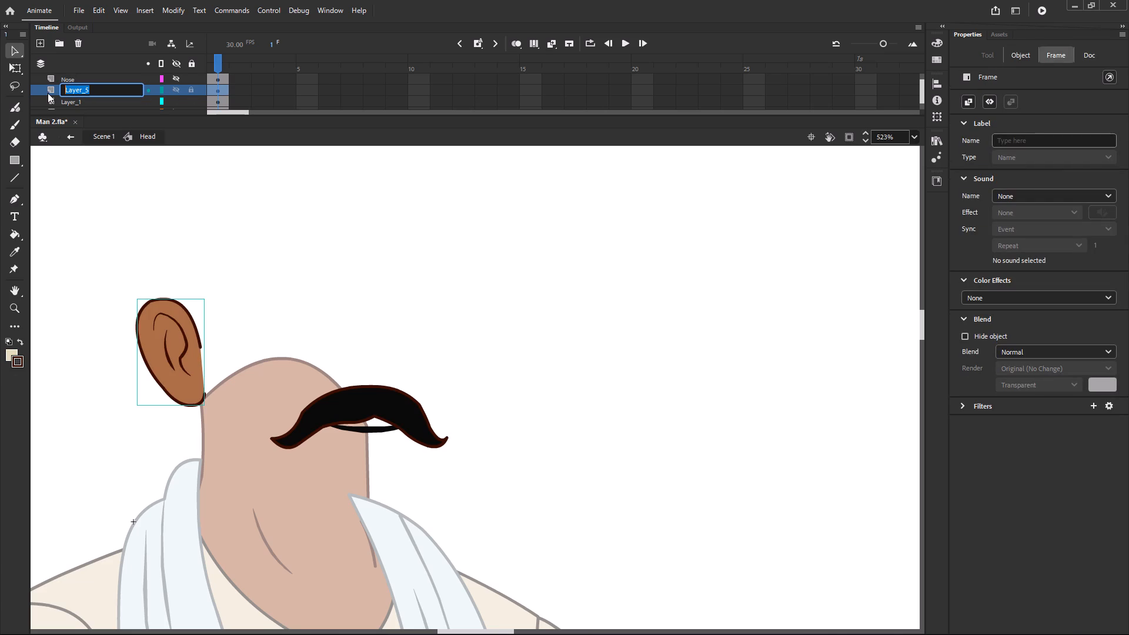
pyautogui.press('BackSpace')
pyautogui.press('k')
pyautogui.write('aan')
pyautogui.press('Return')
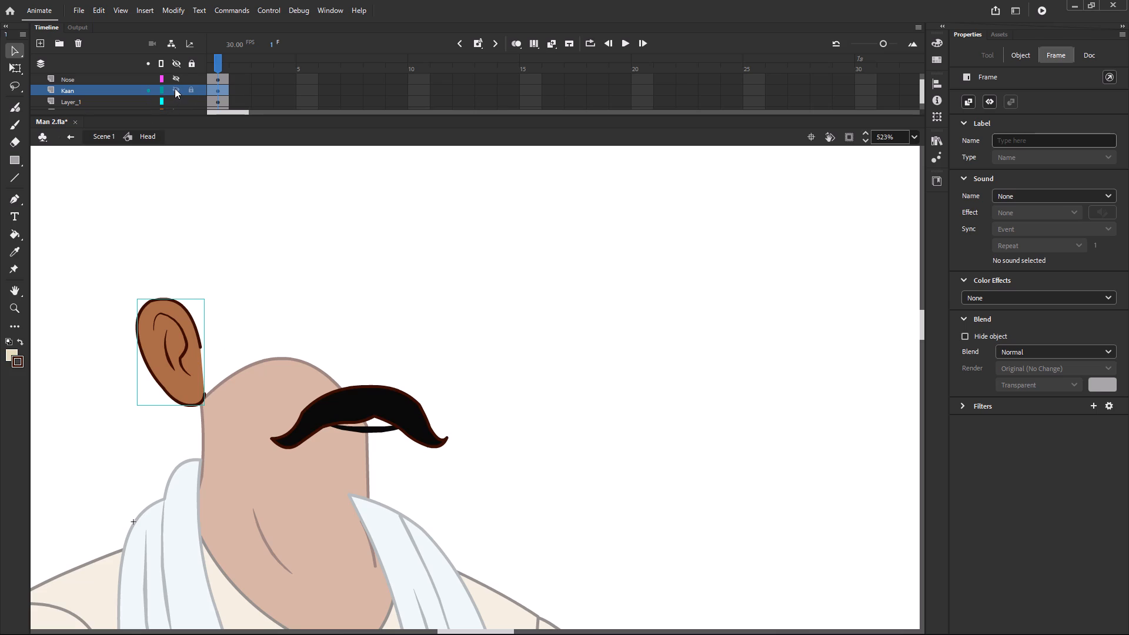
# Show all hidden layers in the Head symbol and enlarge the timeline area to list every layer from Eye to Back.
pyautogui.click(178, 61)
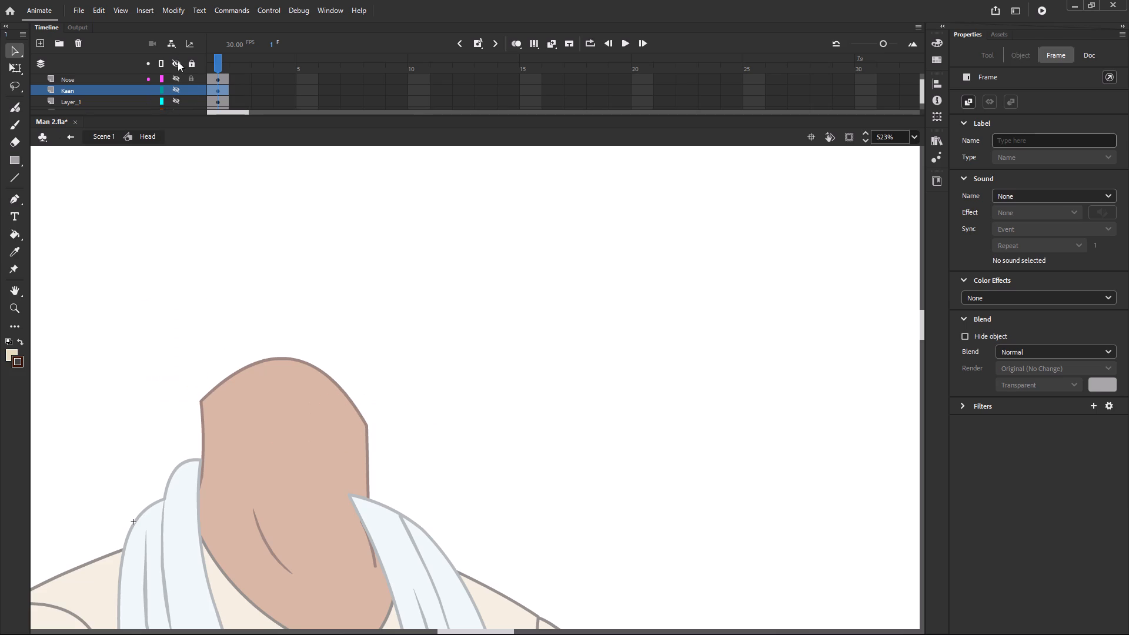
pyautogui.click(178, 61)
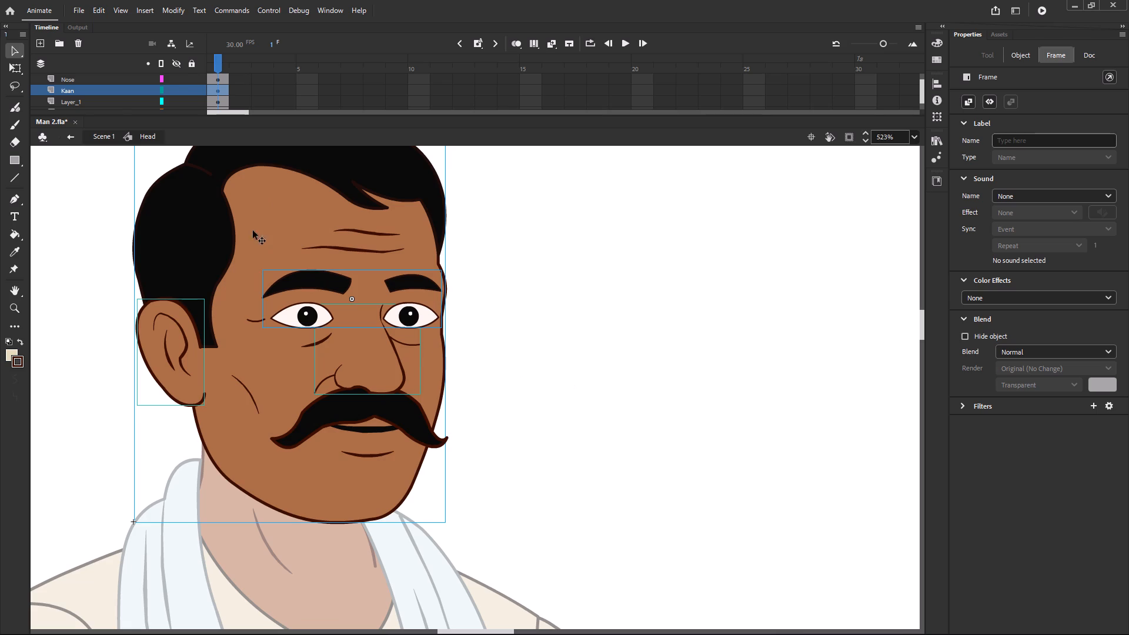
pyautogui.scroll(-3, 95, 91)
pyautogui.moveTo(155, 115); pyautogui.dragTo(155, 148)
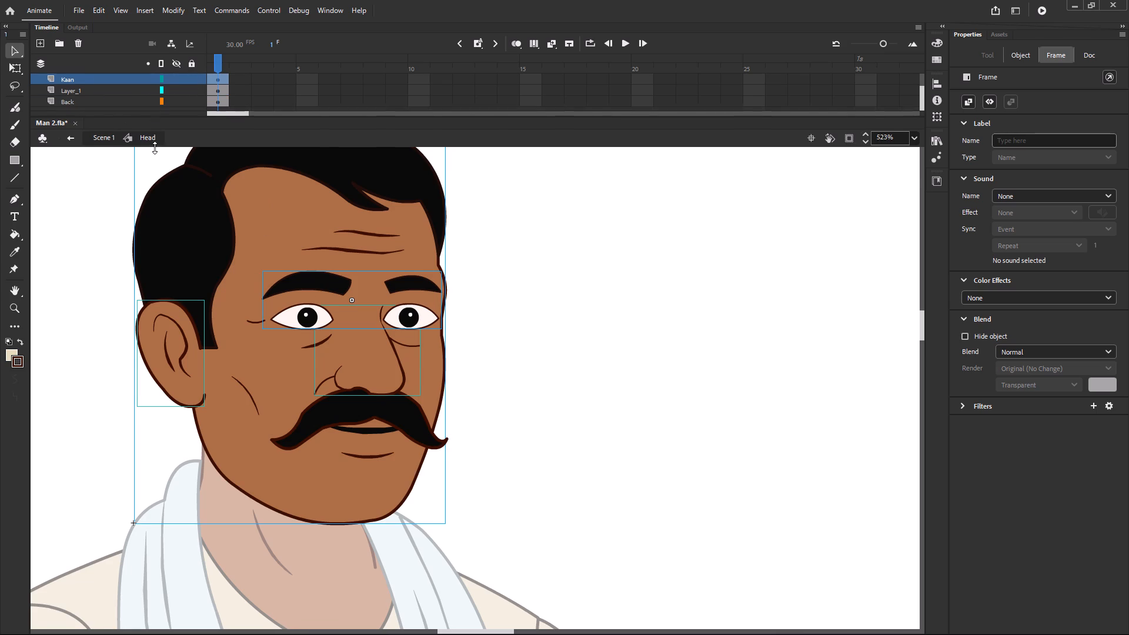
pyautogui.moveTo(155, 148); pyautogui.dragTo(154, 175)
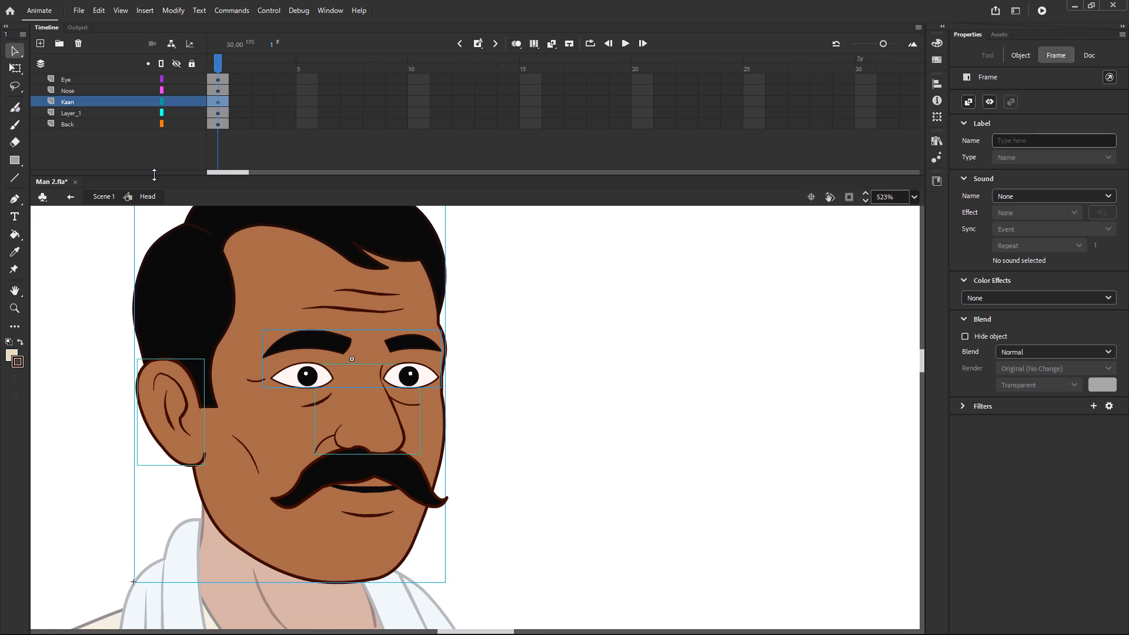
# Toggle the Back layer's visibility to check which head parts it holds compared with the separated facial parts.
pyautogui.click(93, 119)
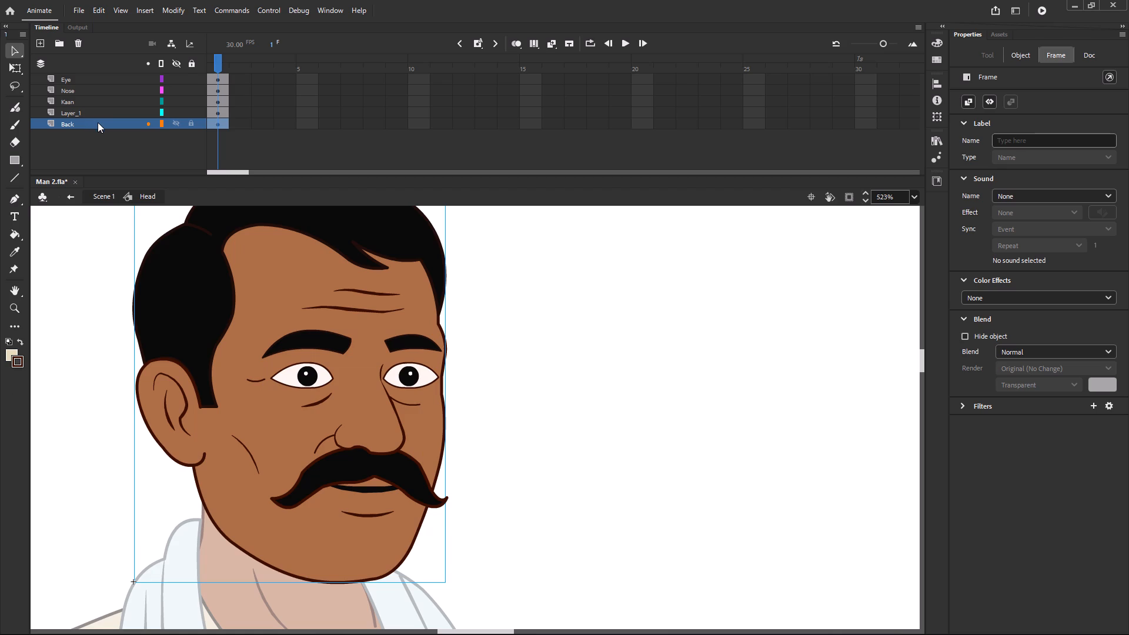
pyautogui.click(179, 125)
pyautogui.click(179, 125)
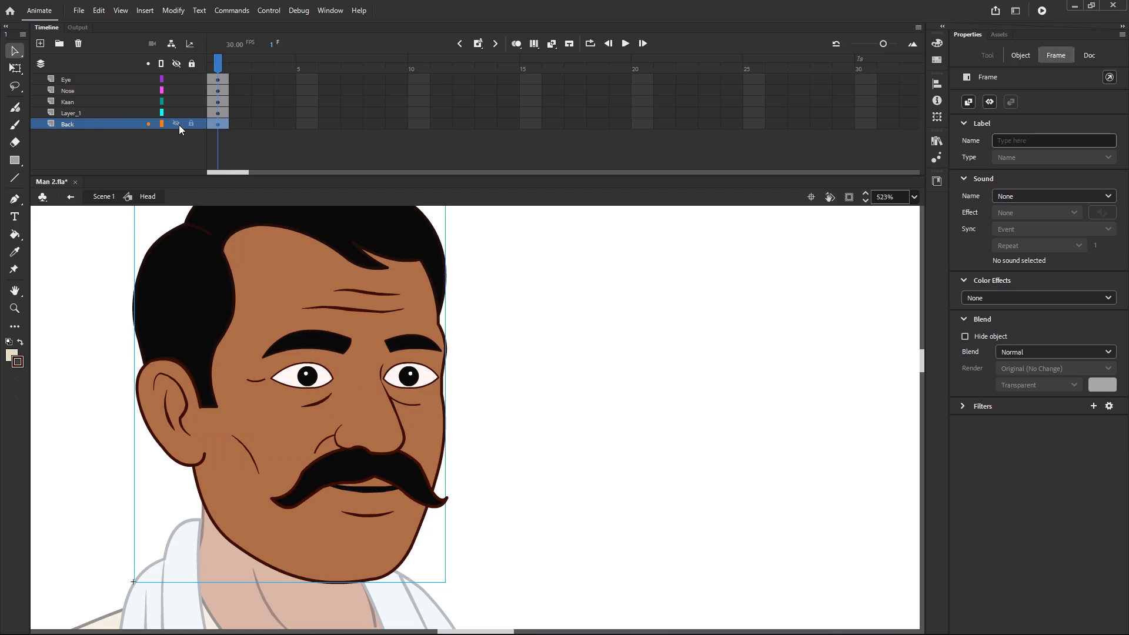
pyautogui.click(179, 125)
pyautogui.click(179, 125)
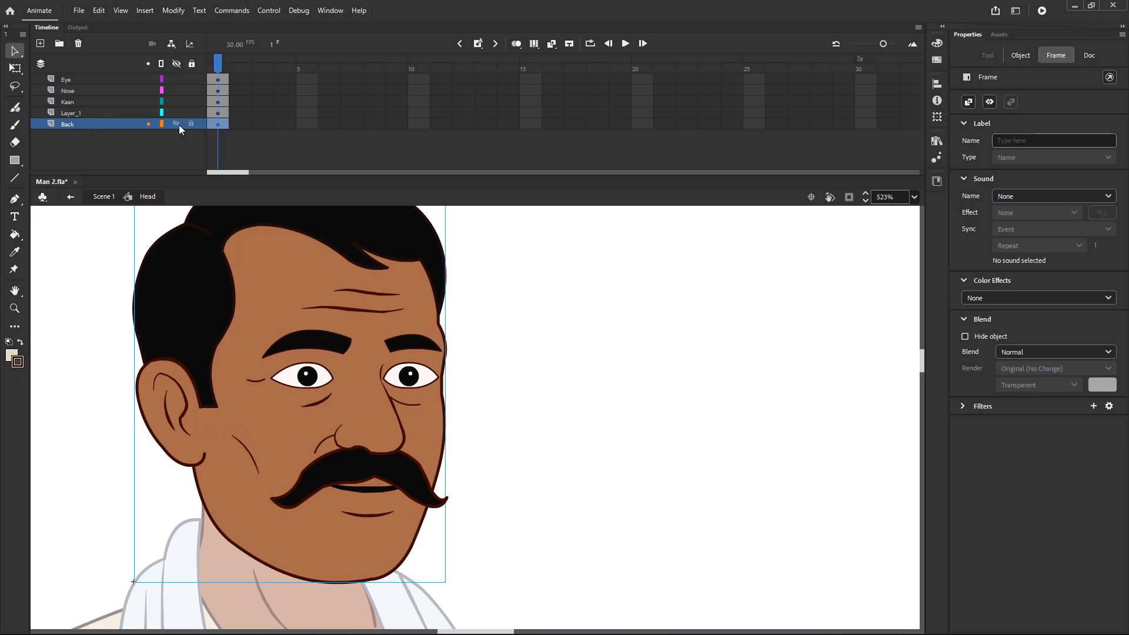
pyautogui.click(175, 125)
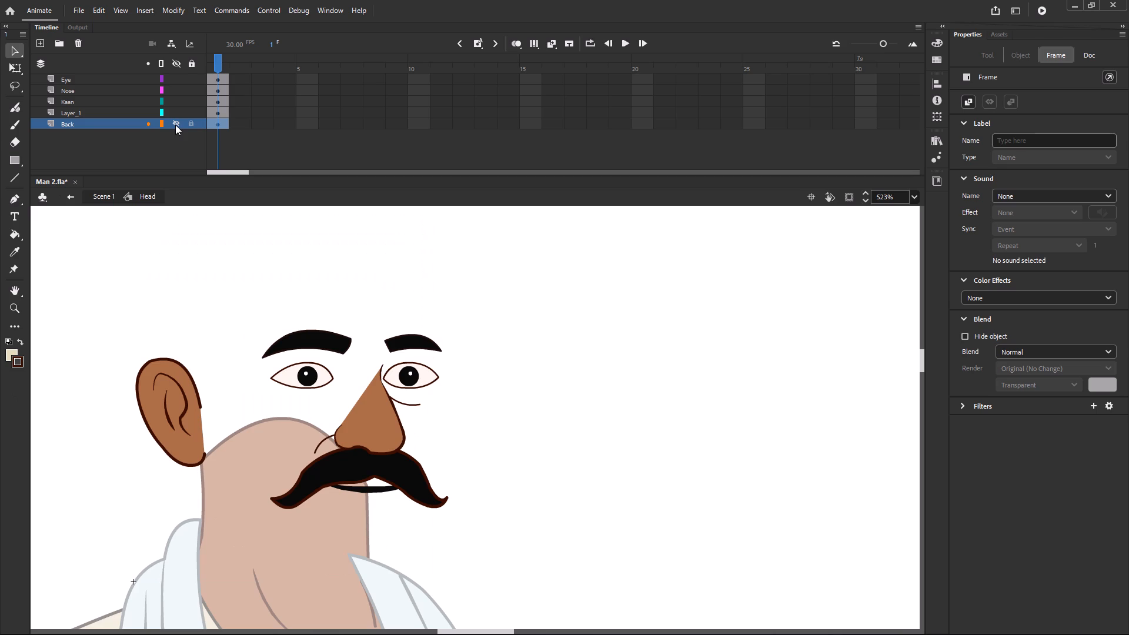
pyautogui.click(175, 125)
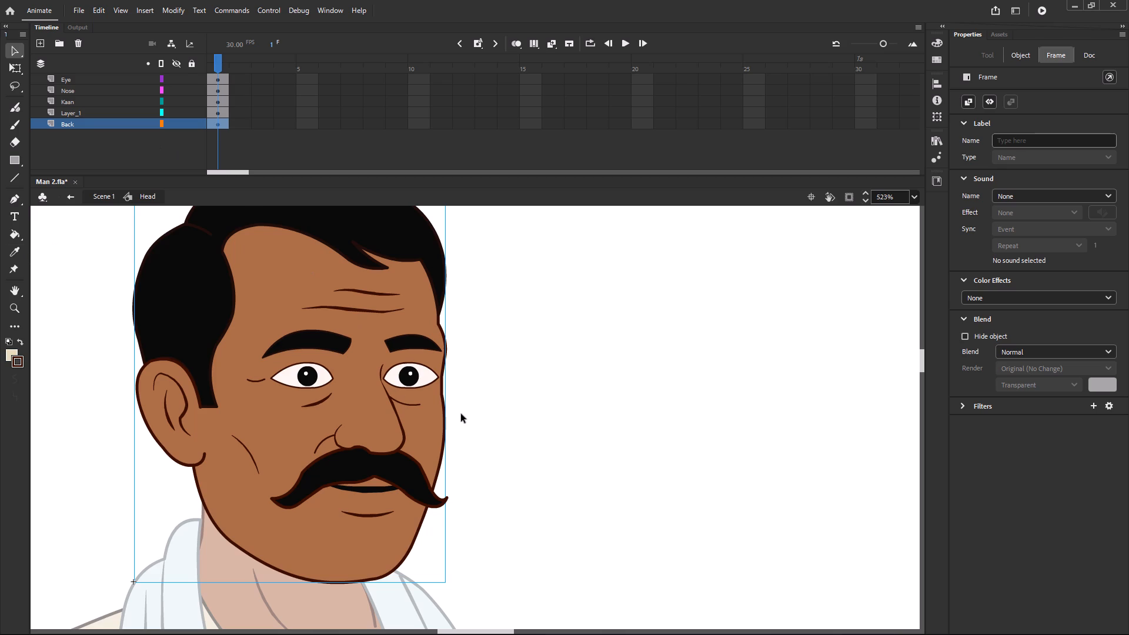
# Break apart the Back layer's head symbol and inspect the resulting selection's object properties.
pyautogui.hotkey('ctrl', 'b')
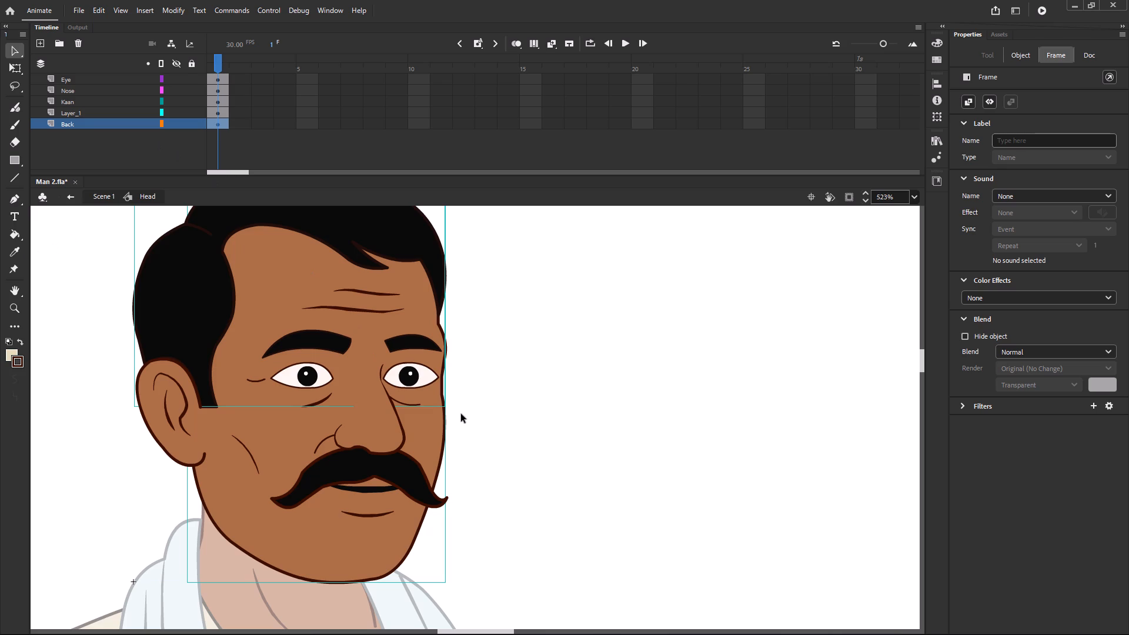
pyautogui.click(1081, 55)
pyautogui.click(1024, 57)
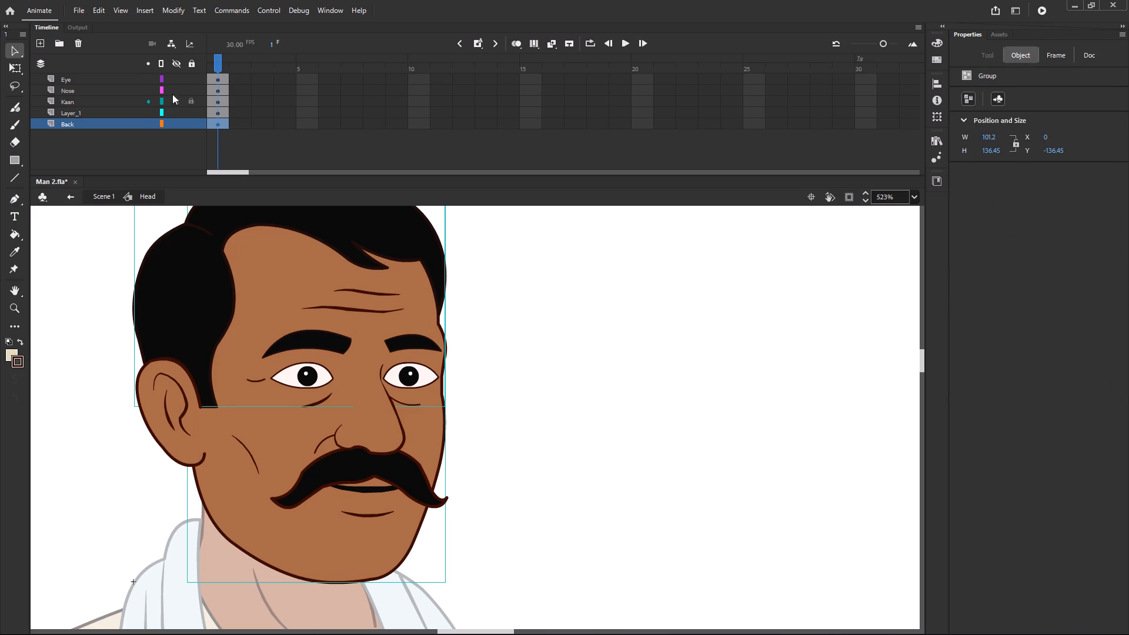
# Hide all layers and examine the Eye, Nose, Kaan and Layer_1 artwork one layer at a time.
pyautogui.click(173, 66)
pyautogui.click(175, 74)
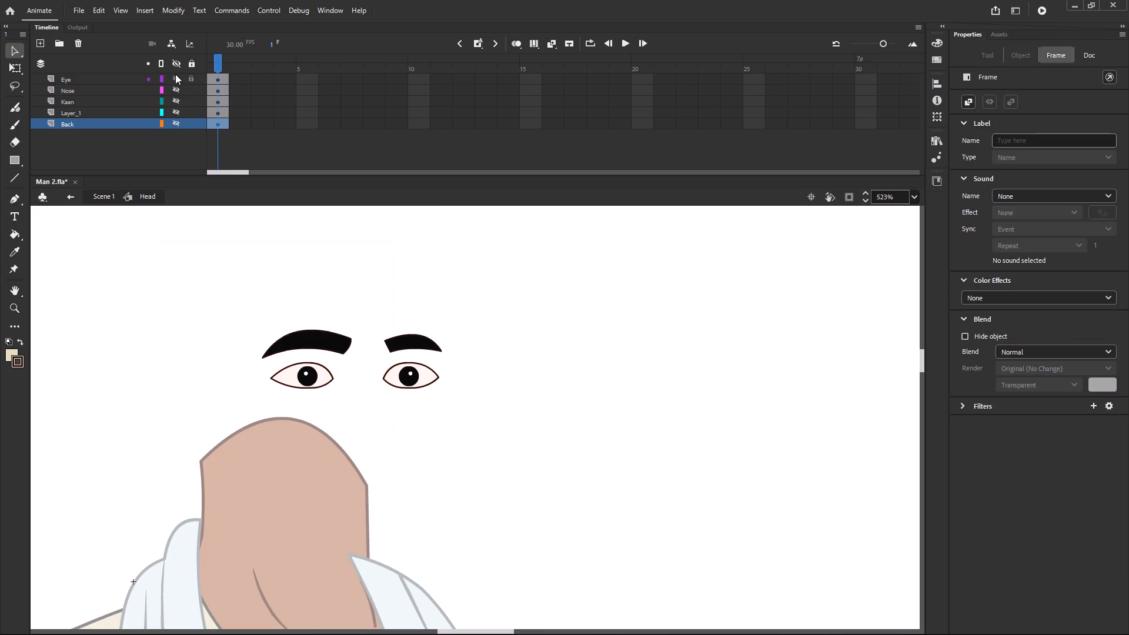
pyautogui.click(175, 74)
pyautogui.click(174, 88)
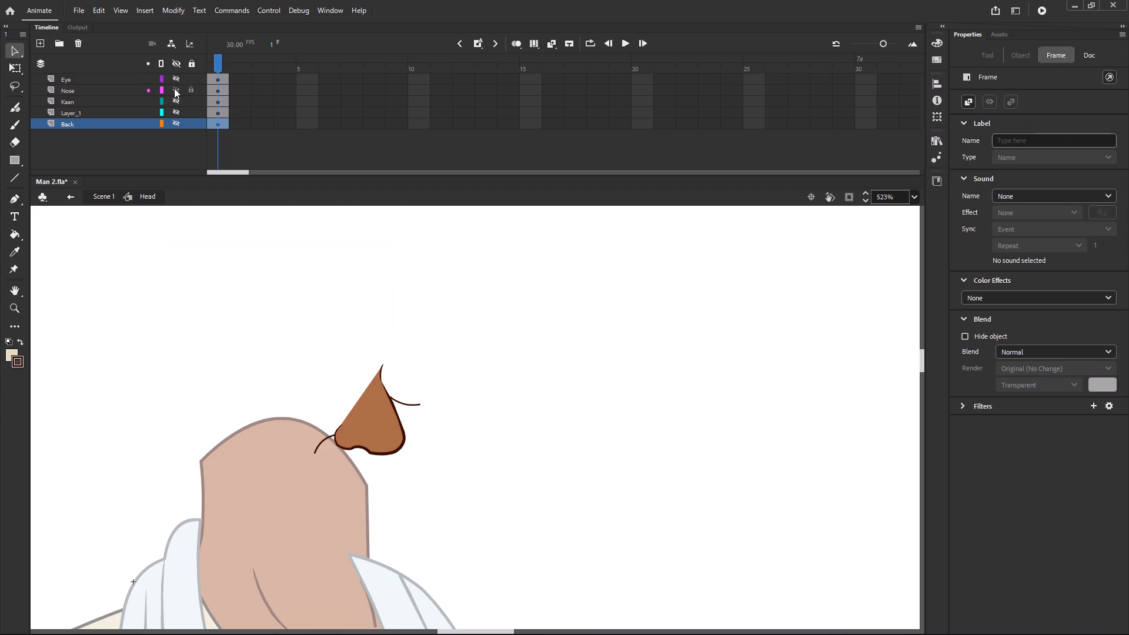
pyautogui.click(174, 88)
pyautogui.click(174, 98)
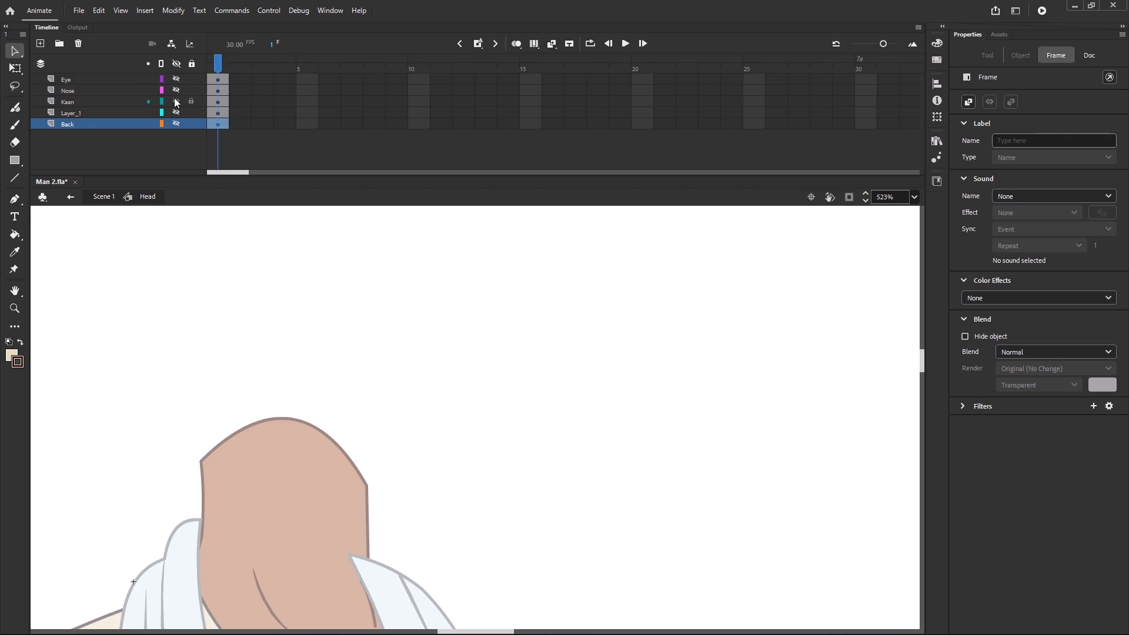
pyautogui.click(174, 98)
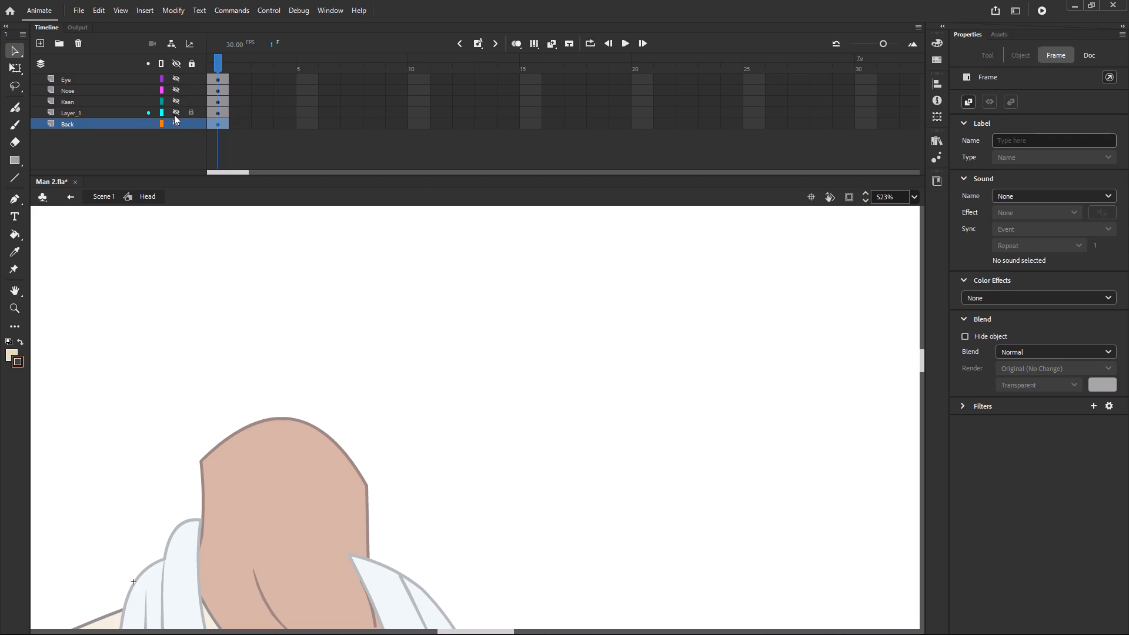
pyautogui.click(174, 115)
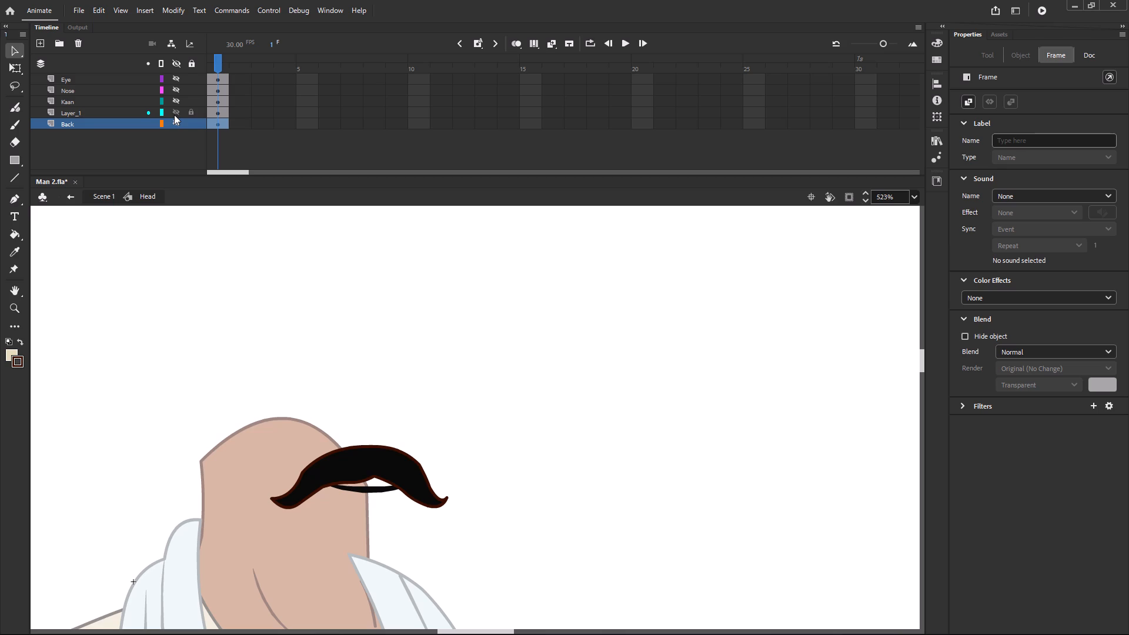
pyautogui.click(174, 115)
# Toggle the Back layer repeatedly to compare the face and hair with Layer_1's moustache and mouth, leaving Back hidden.
pyautogui.click(175, 125)
pyautogui.click(175, 125)
pyautogui.click(175, 125)
pyautogui.click(175, 125)
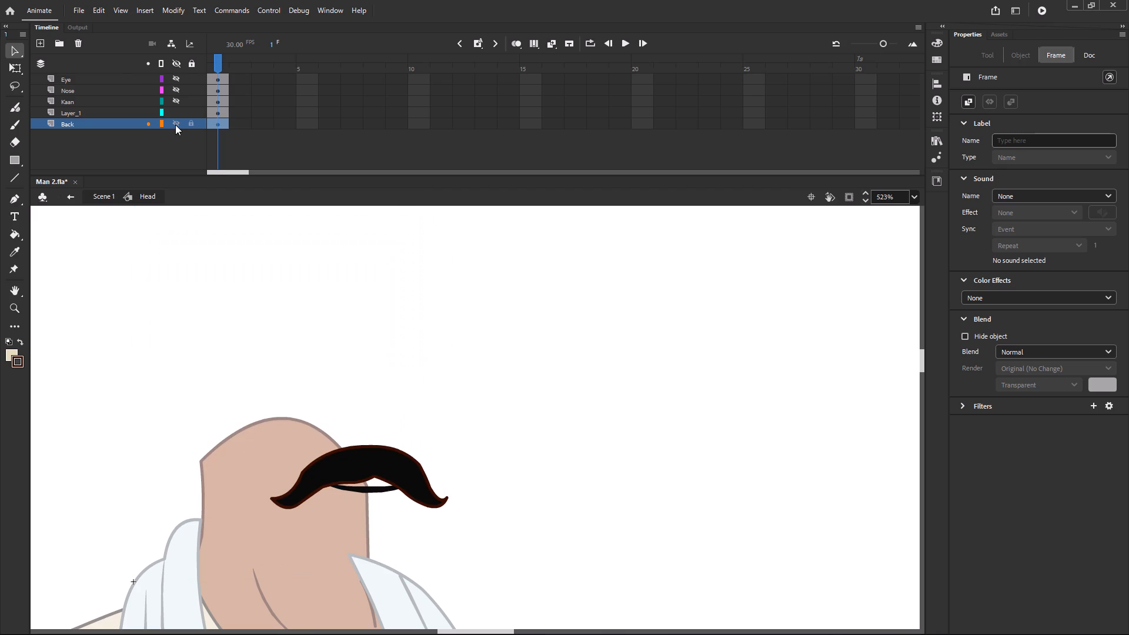
pyautogui.click(175, 125)
pyautogui.click(175, 125)
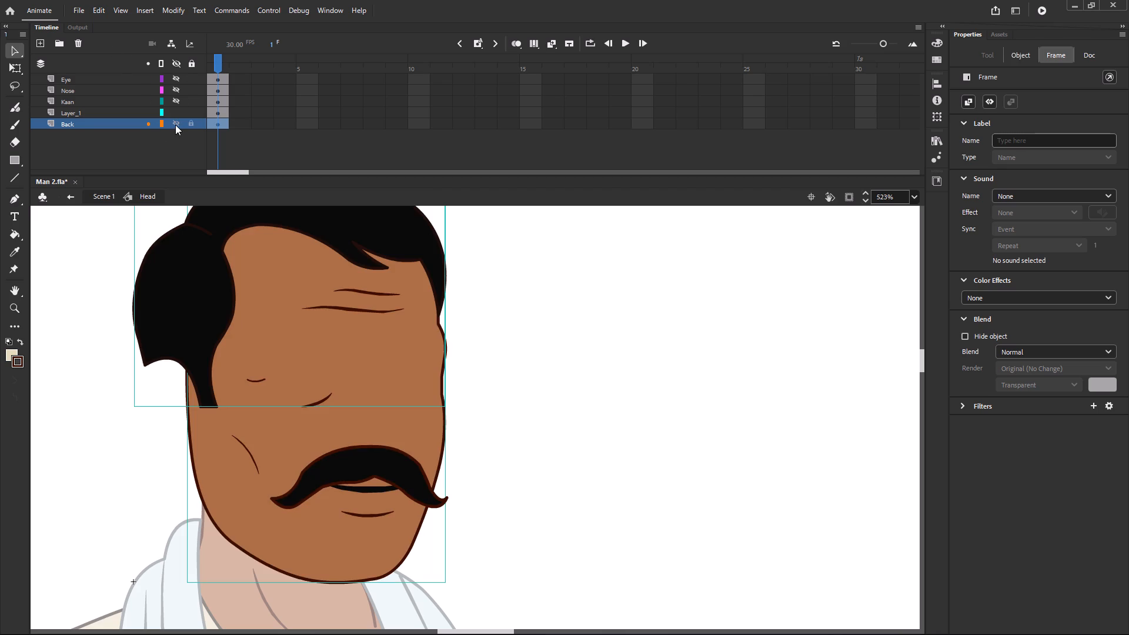
pyautogui.click(175, 125)
pyautogui.click(175, 125)
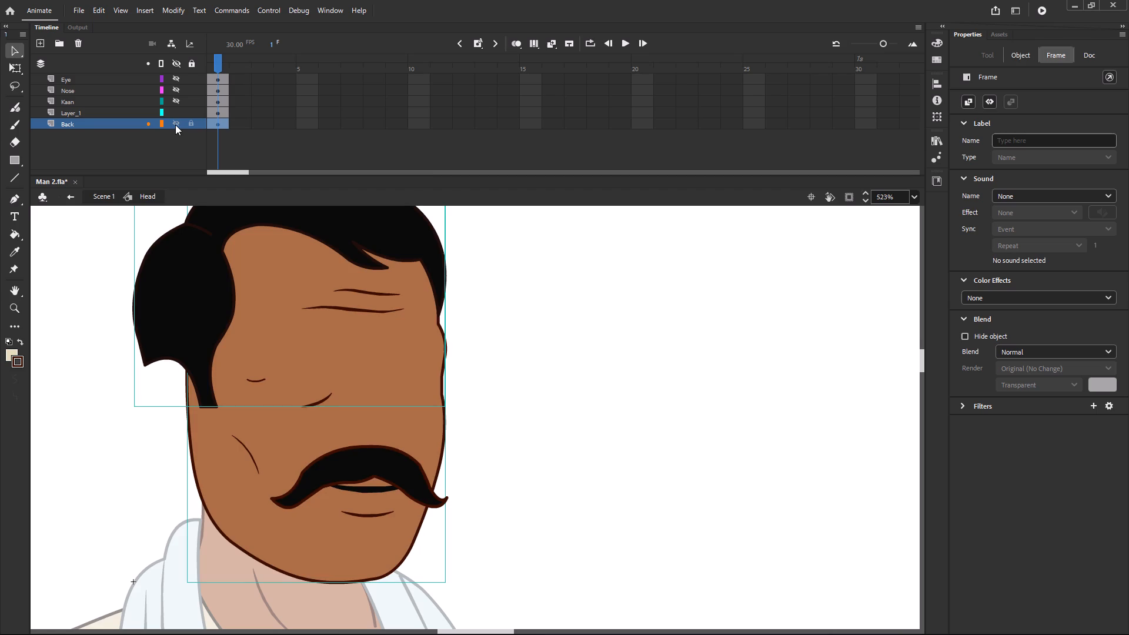
pyautogui.click(175, 125)
pyautogui.click(175, 125)
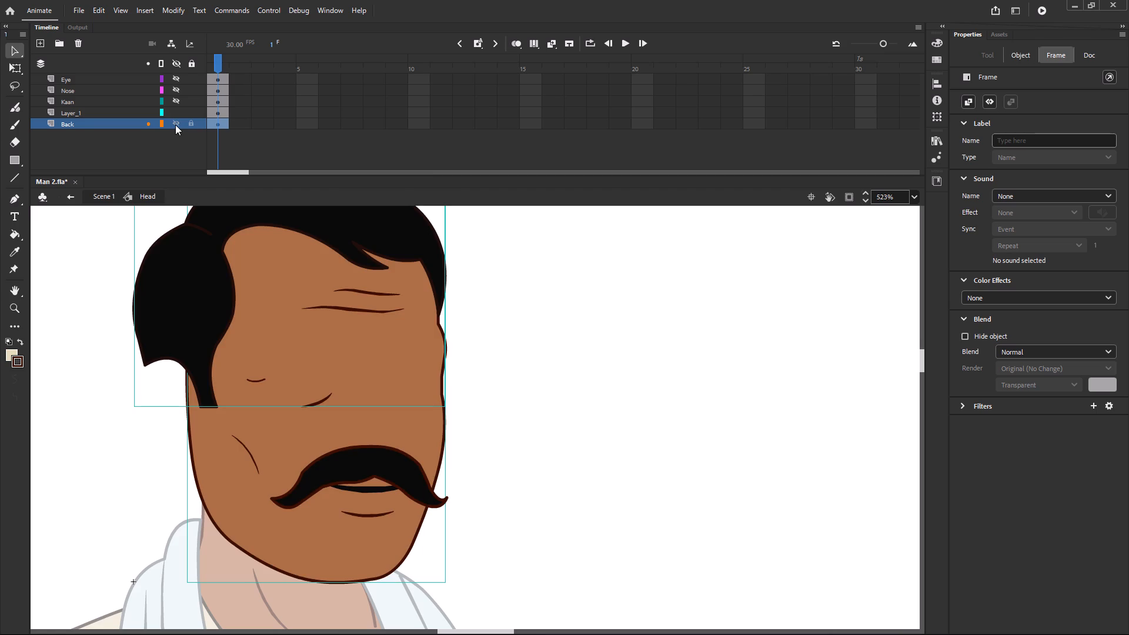
pyautogui.click(175, 125)
pyautogui.click(175, 125)
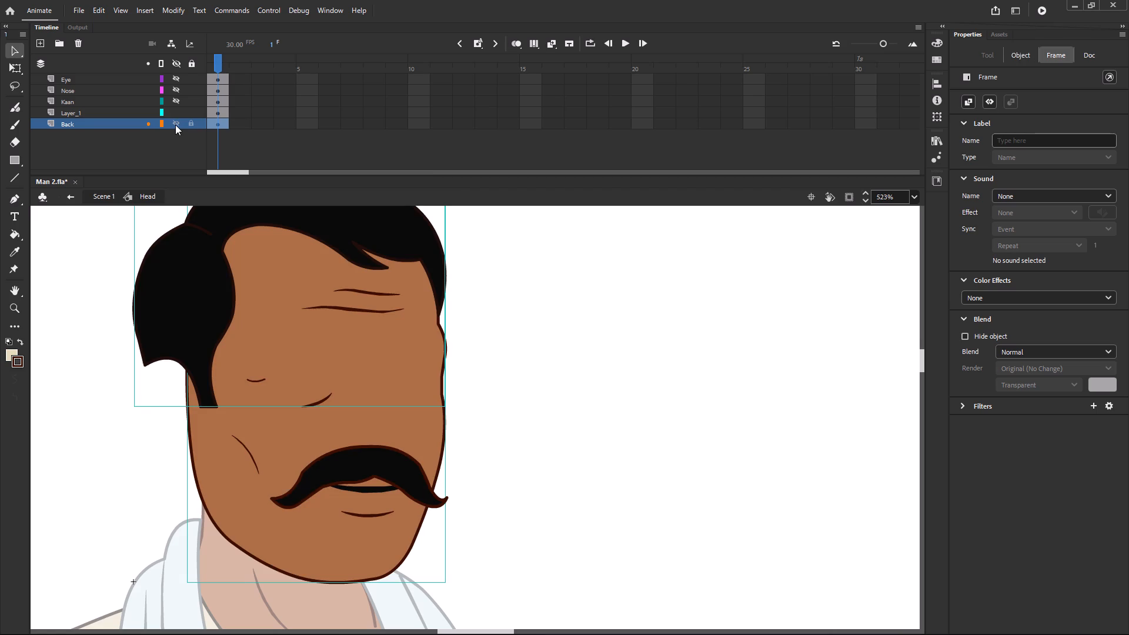
pyautogui.click(175, 125)
# Convert Layer_1's moustache and mouth artwork into one Graphic symbol, keeping the default name.
pyautogui.click(93, 110)
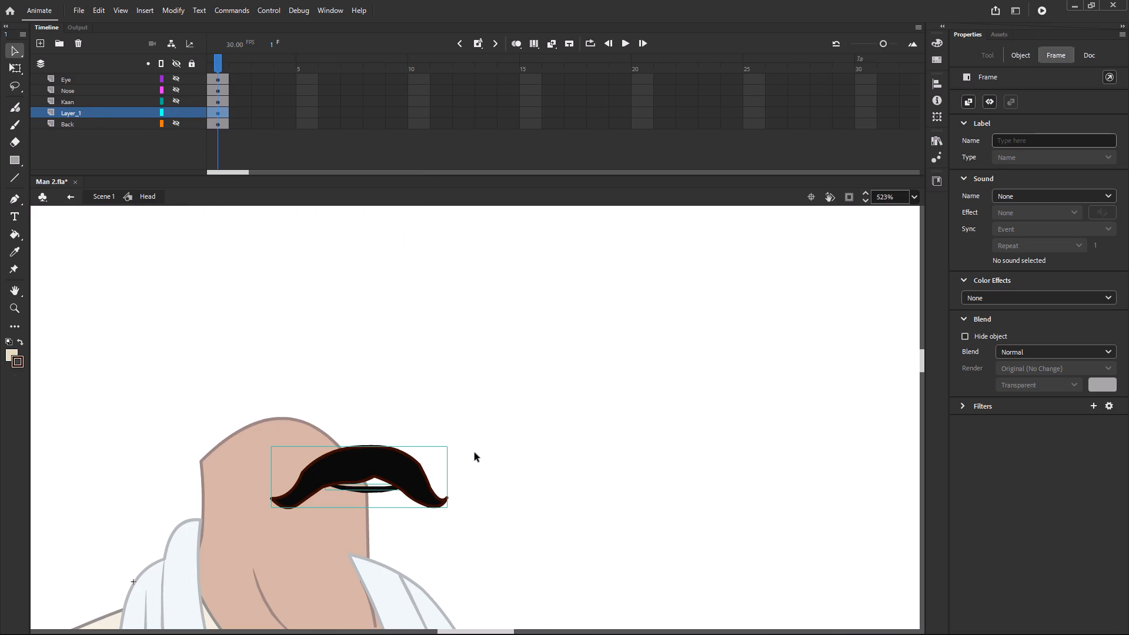
pyautogui.press('F8')
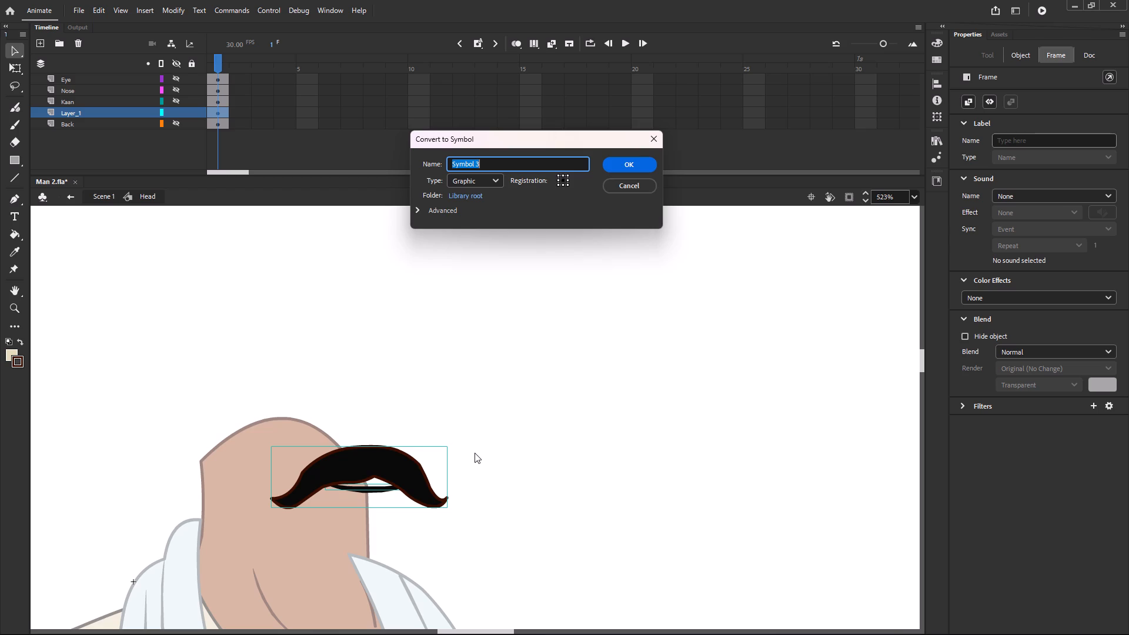
pyautogui.click(626, 164)
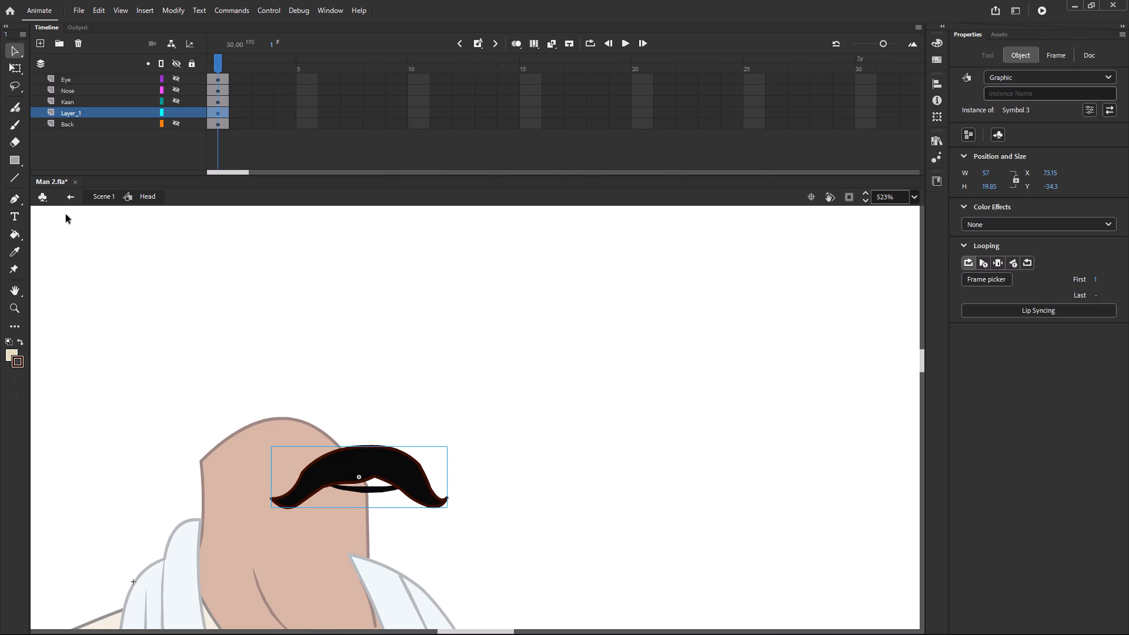
# Rename Layer_1, which holds the moustache and mouth symbol, as Mouth.
pyautogui.click(85, 110)
pyautogui.doubleClick(81, 111)
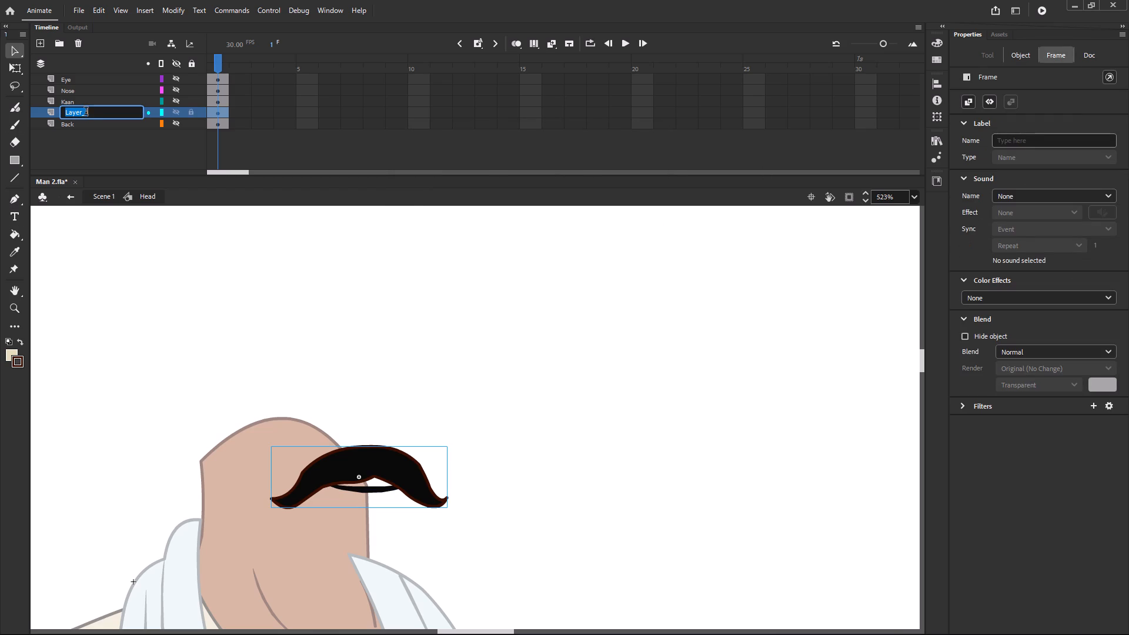
pyautogui.moveTo(91, 112); pyautogui.dragTo(35, 117)
pyautogui.press('BackSpace')
pyautogui.press('m')
pyautogui.write('ou')
pyautogui.write('th')
pyautogui.press('Return')
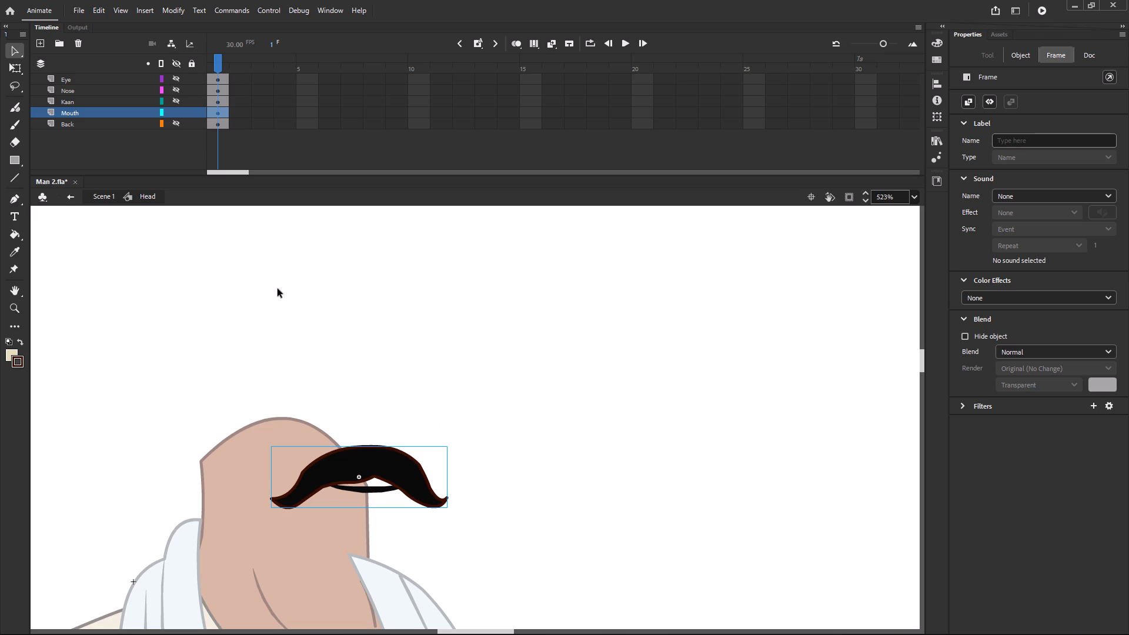
# Toggle the visibility of all the head's layers together to compare, leaving every layer hidden.
pyautogui.click(177, 112)
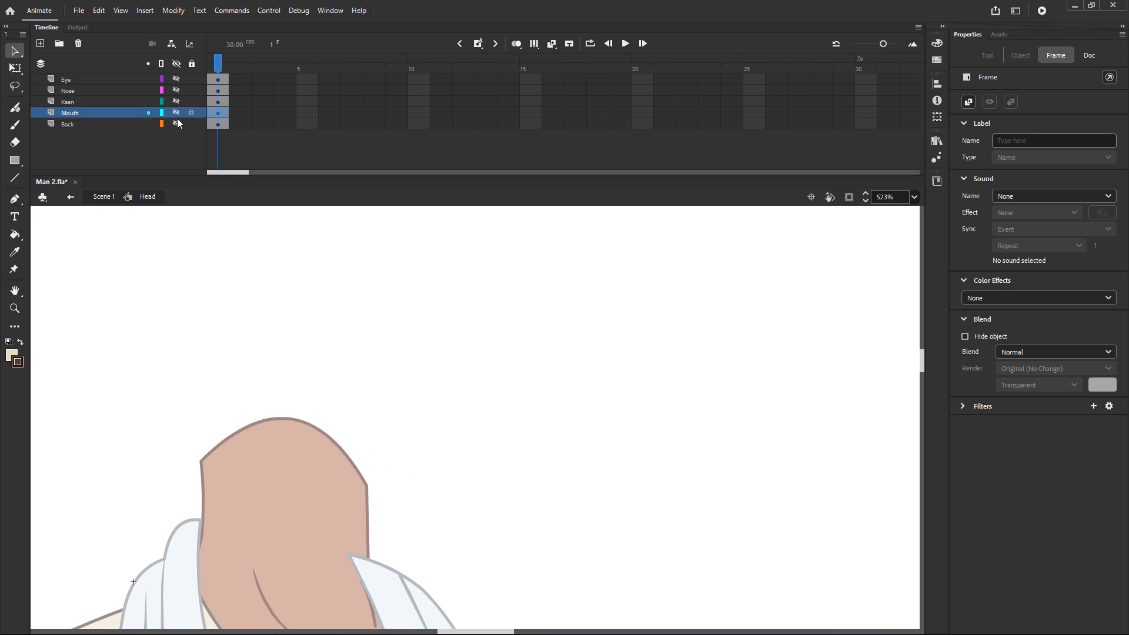
pyautogui.click(173, 66)
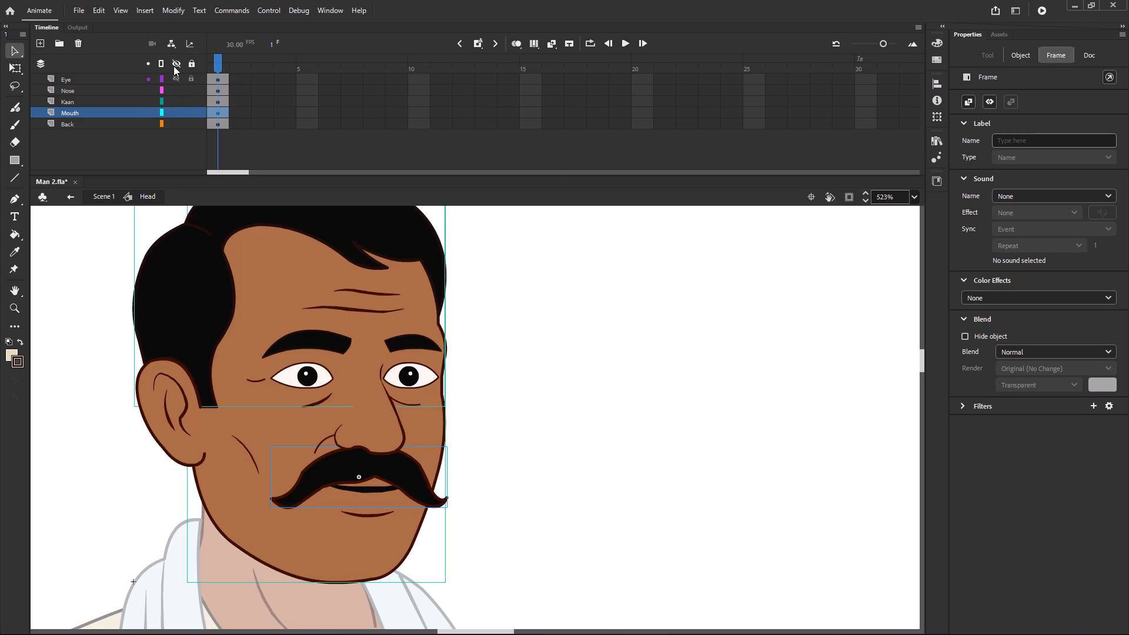
pyautogui.click(173, 66)
pyautogui.click(173, 66)
pyautogui.click(173, 66)
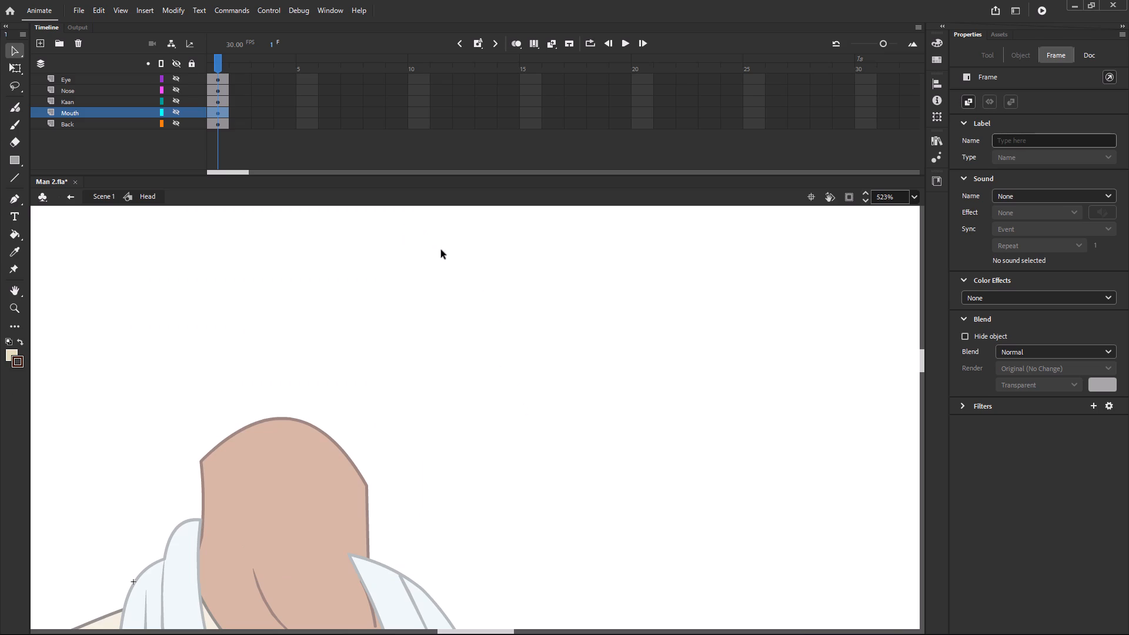
# Reveal the Back, Mouth, Kaan, Nose and Eye layers one at a time until the whole face is shown.
pyautogui.click(178, 125)
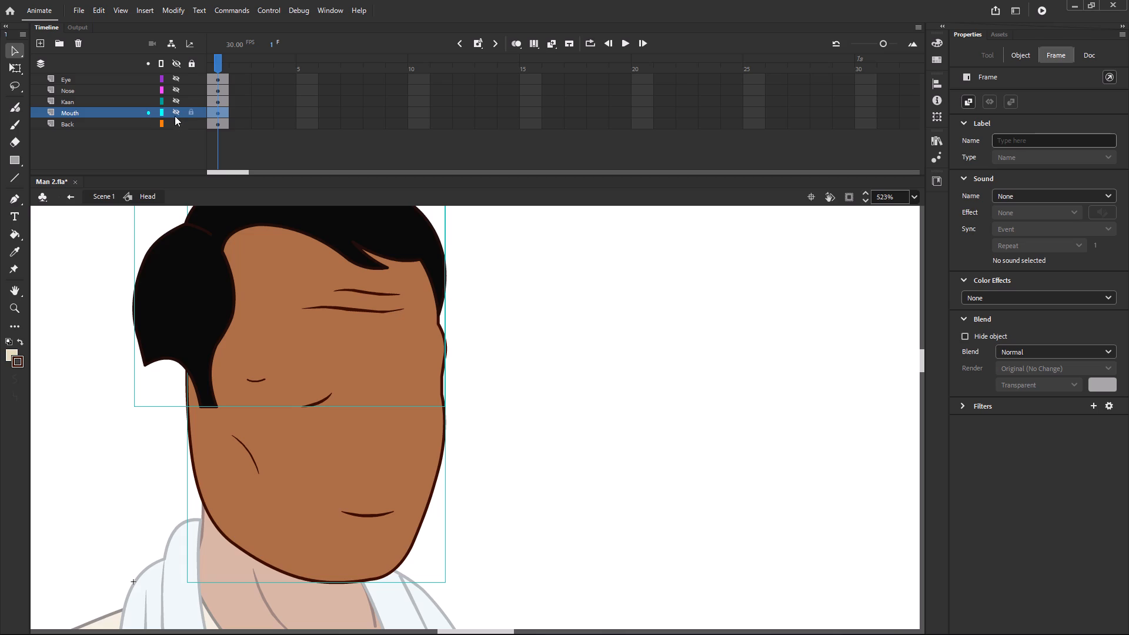
pyautogui.click(174, 113)
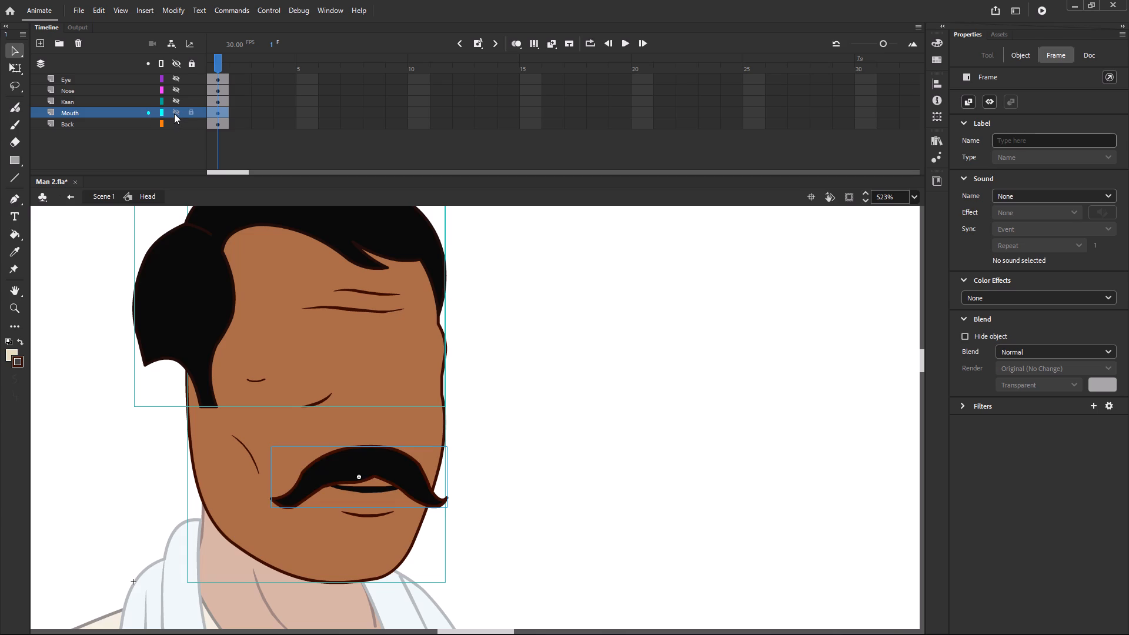
pyautogui.click(174, 100)
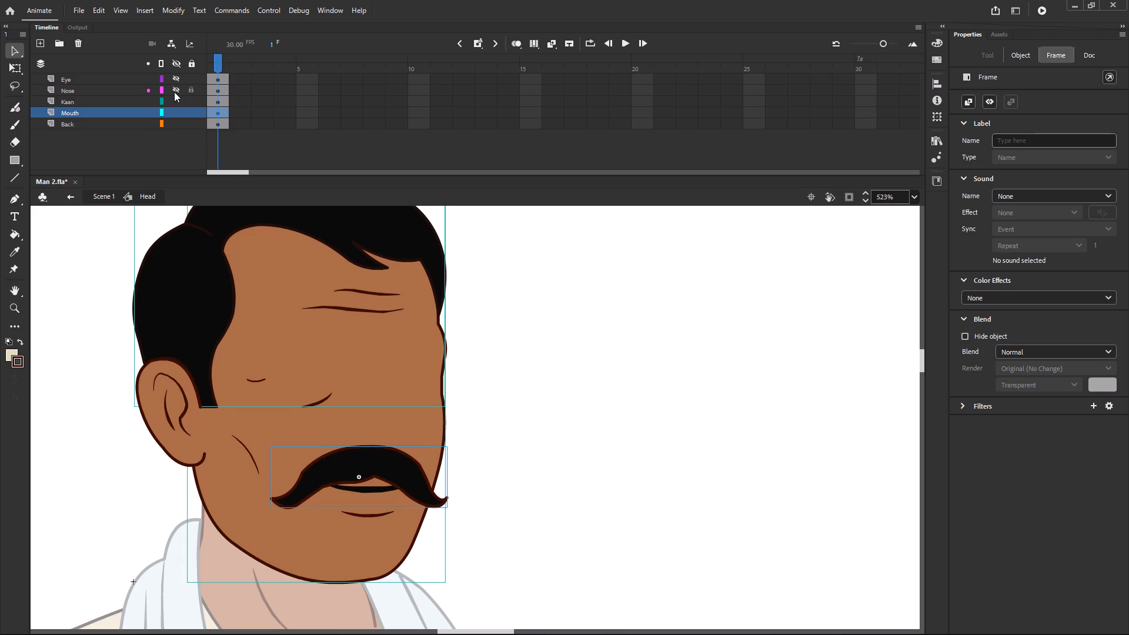
pyautogui.click(174, 92)
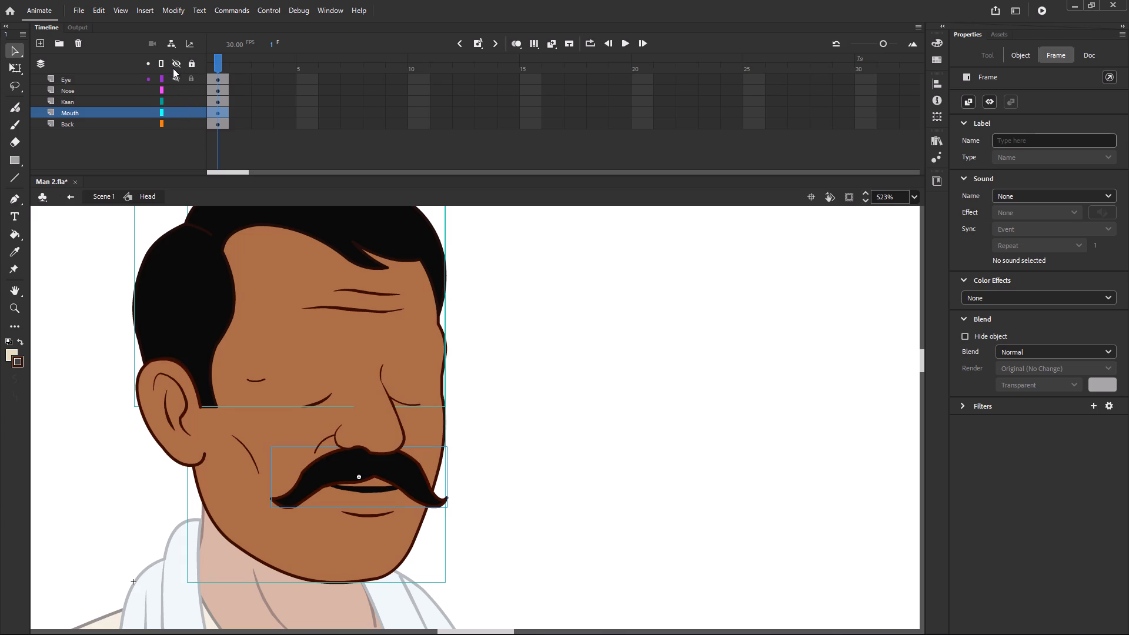
pyautogui.click(173, 73)
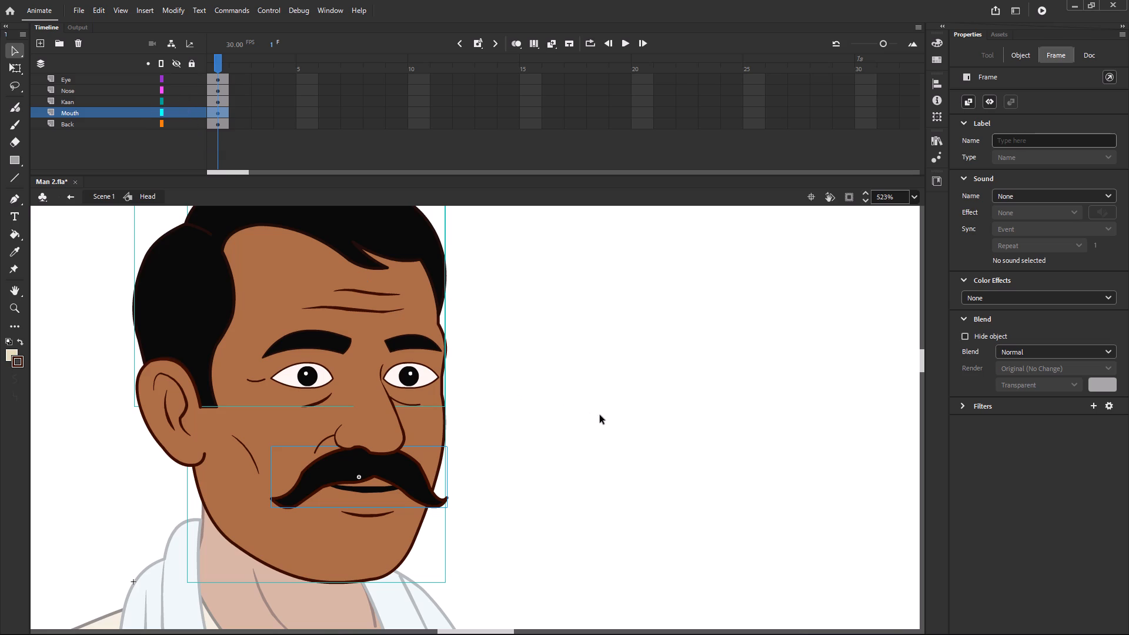
# Return from the Head symbol to Scene 1 and view the assembled head on the body.
pyautogui.click(108, 196)
pyautogui.scroll(-1, 480, 377)
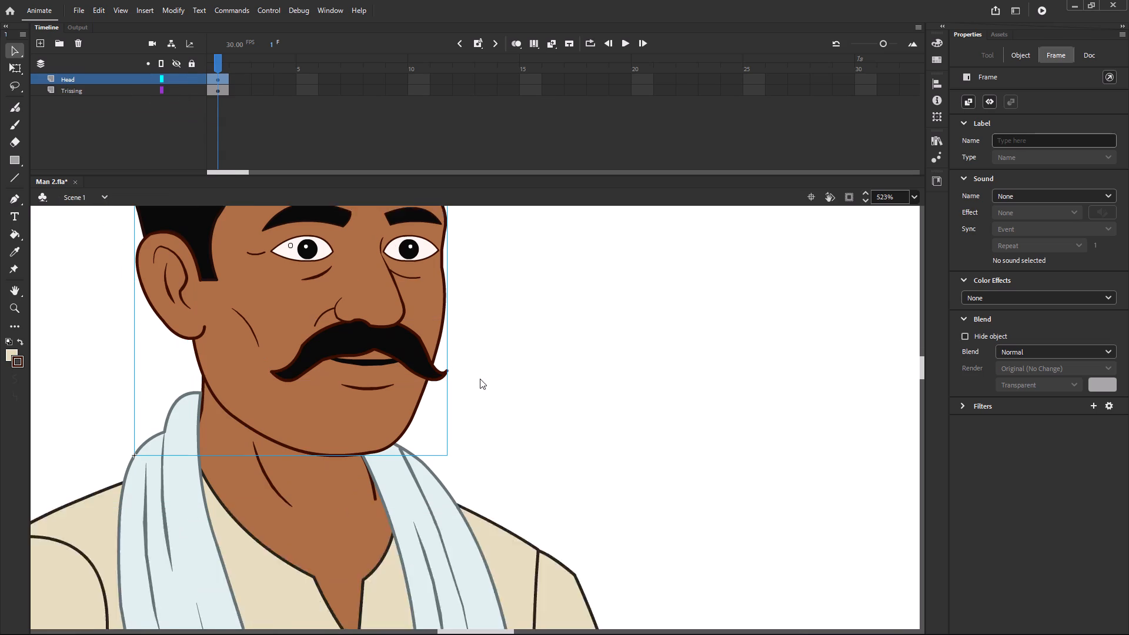
pyautogui.scroll(-2, 480, 379)
pyautogui.scroll(3, 480, 380)
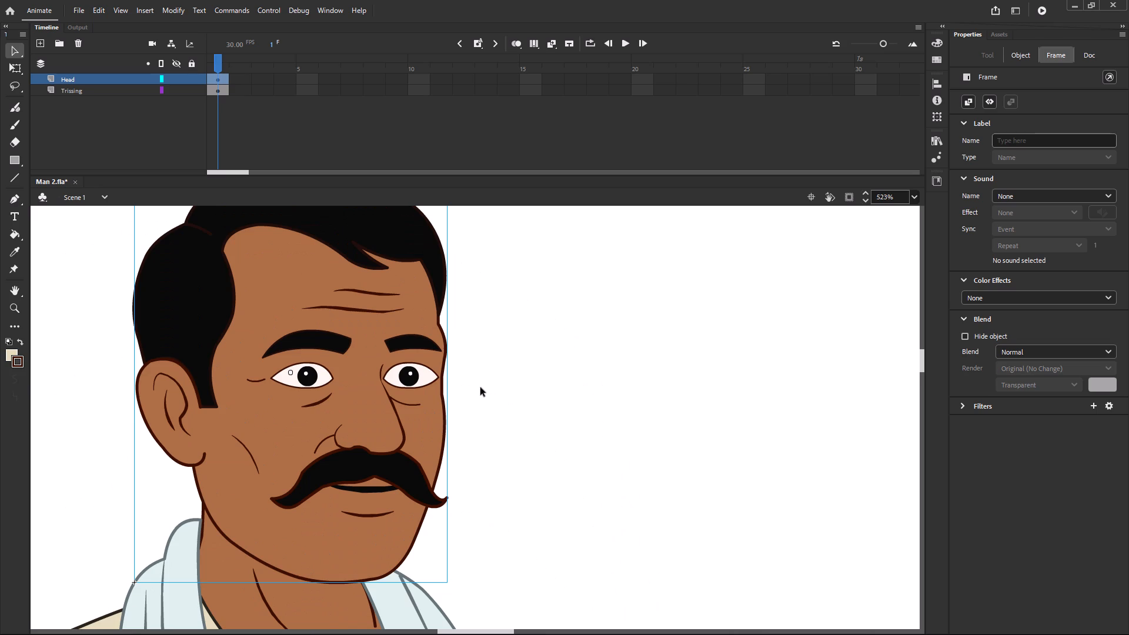
pyautogui.keyDown('ctrl'); pyautogui.scroll(-3, 480, 389); pyautogui.keyUp('ctrl')
# Reopen the Head symbol, select all its parts to check them, and return to Scene 1 with nothing selected.
pyautogui.doubleClick(416, 344)
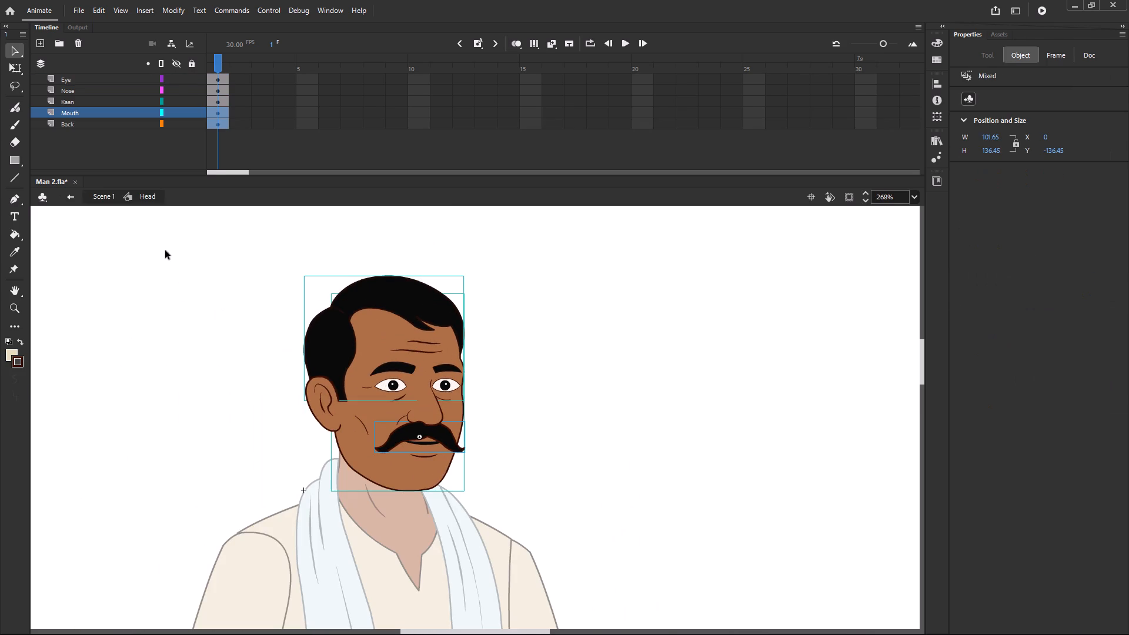
pyautogui.moveTo(165, 247); pyautogui.dragTo(666, 528)
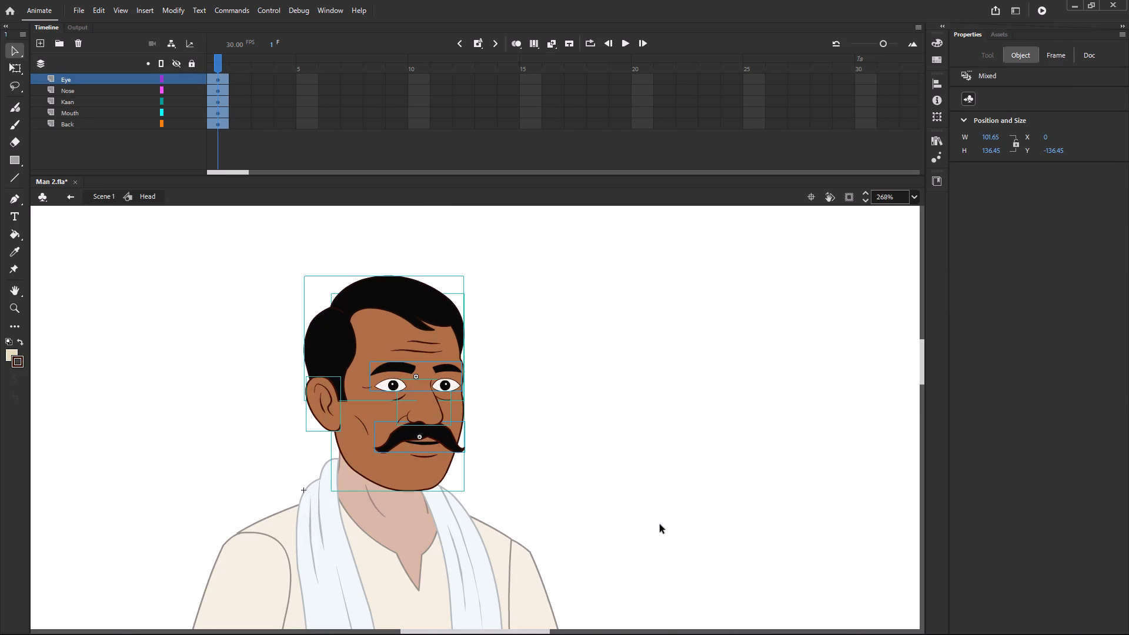
pyautogui.click(109, 196)
pyautogui.click(695, 385)
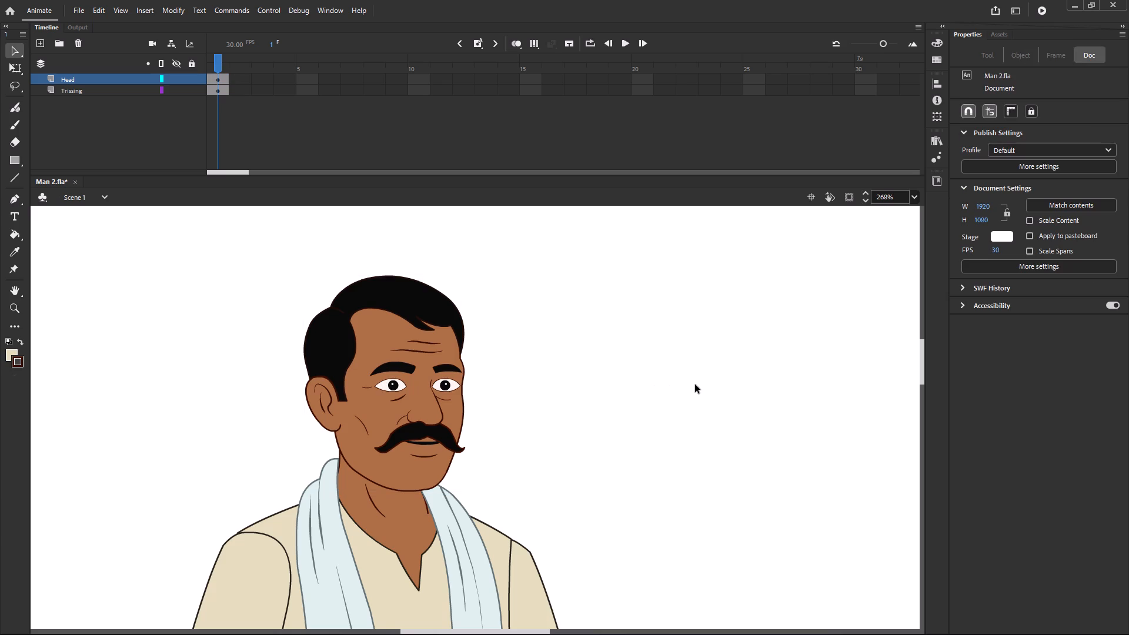